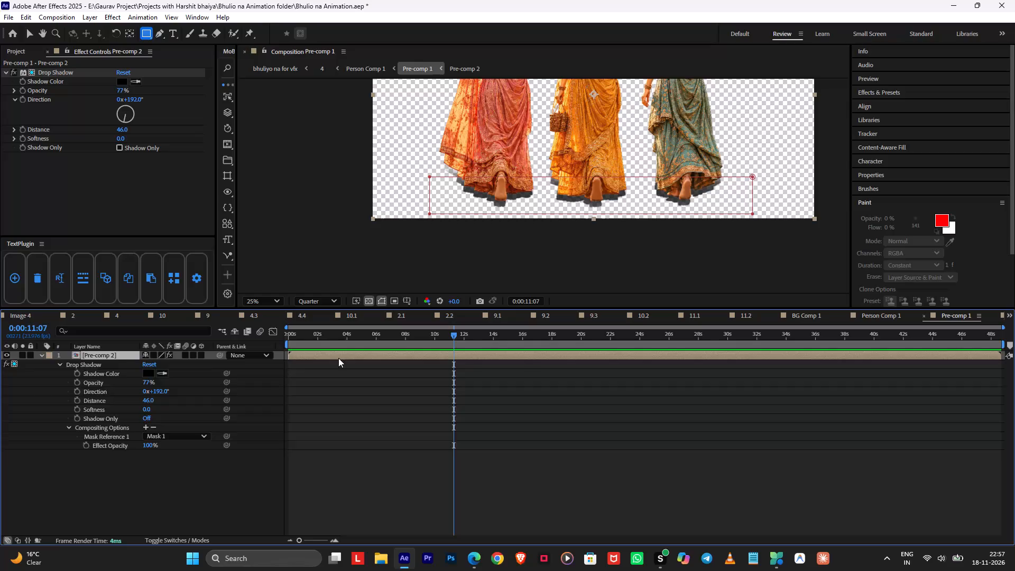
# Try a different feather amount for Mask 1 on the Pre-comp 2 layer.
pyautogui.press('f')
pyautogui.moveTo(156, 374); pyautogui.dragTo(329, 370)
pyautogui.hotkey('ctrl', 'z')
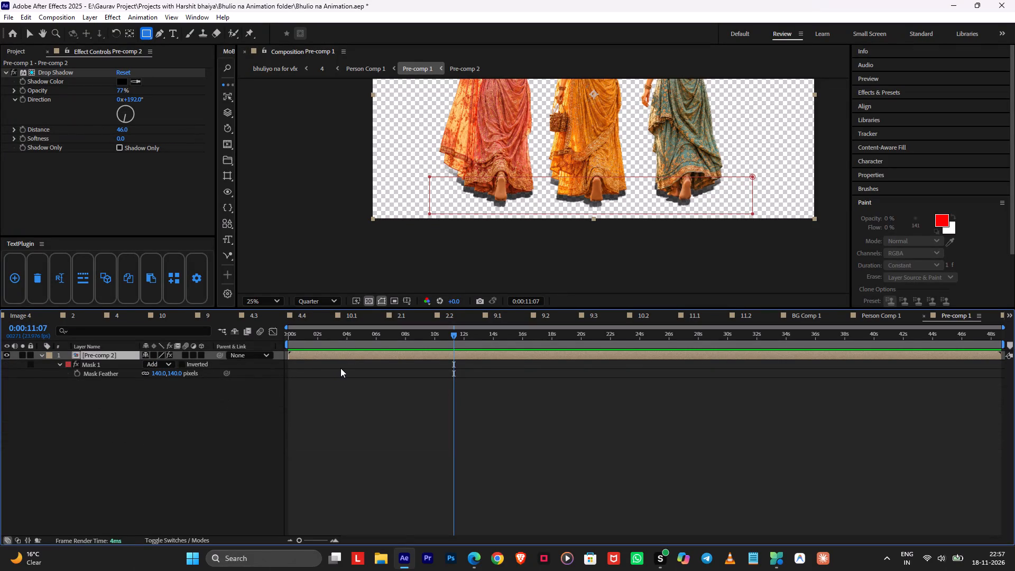
# Duplicate the Pre-comp 2 layer and delete the Drop Shadow effect from the upper copy.
pyautogui.hotkey('ctrl', 'd')
pyautogui.click(329, 365)
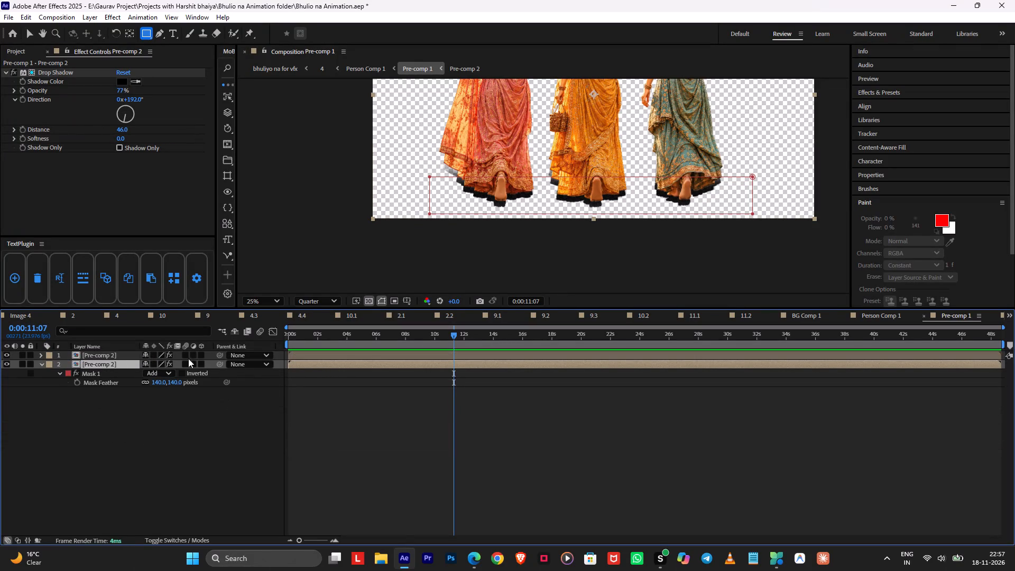
pyautogui.click(79, 376)
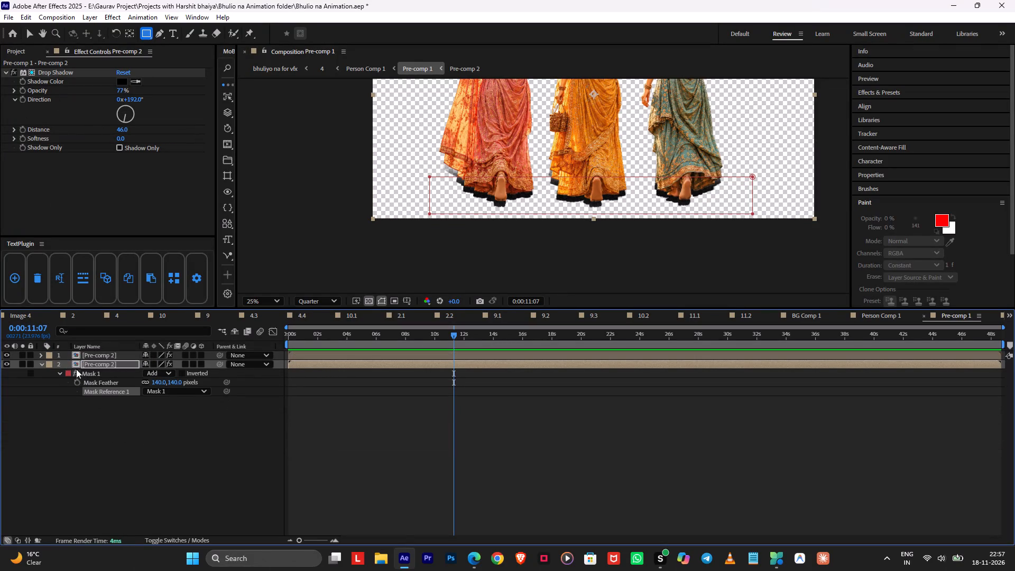
pyautogui.click(94, 353)
pyautogui.click(47, 76)
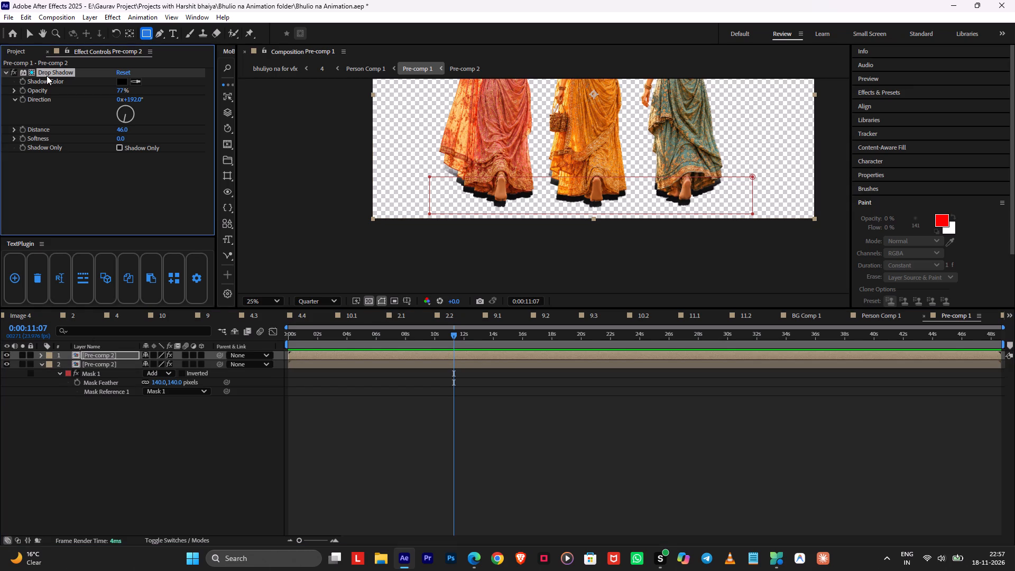
pyautogui.press('Delete')
# Make the lower Pre-comp 2 layer 3D and reveal its rotation properties.
pyautogui.click(201, 365)
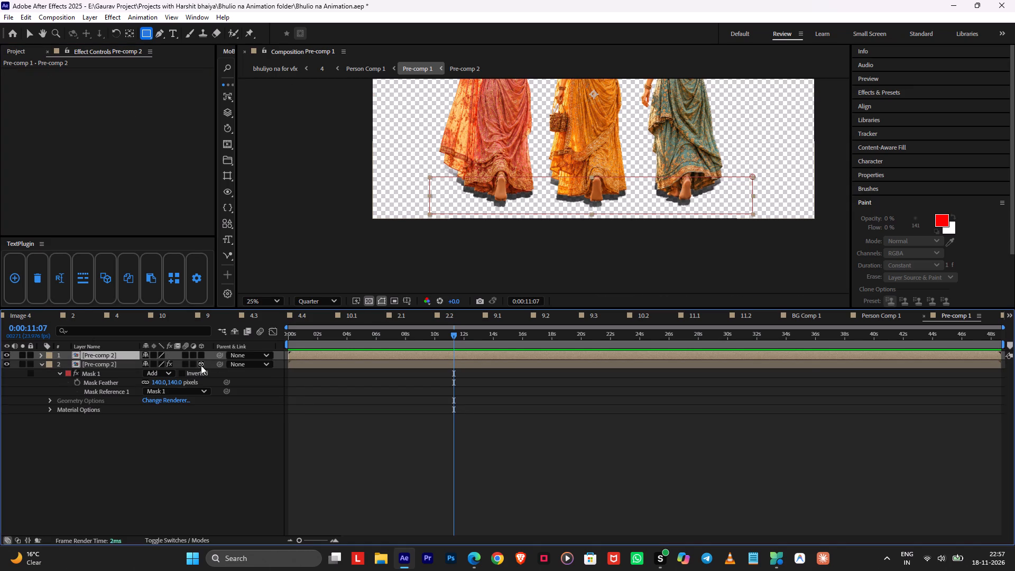
pyautogui.press('r')
pyautogui.press('r')
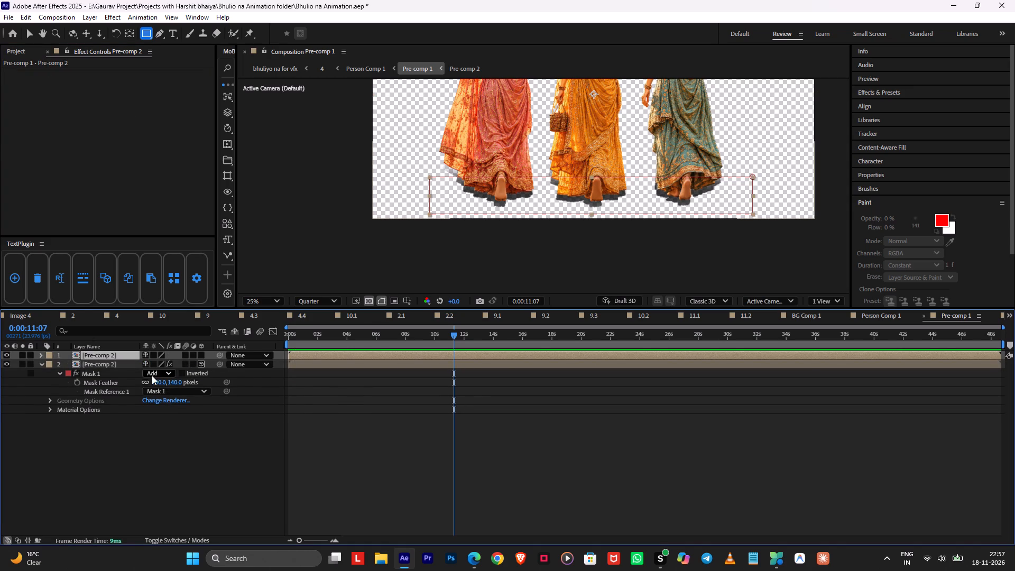
pyautogui.click(106, 365)
pyautogui.press('r')
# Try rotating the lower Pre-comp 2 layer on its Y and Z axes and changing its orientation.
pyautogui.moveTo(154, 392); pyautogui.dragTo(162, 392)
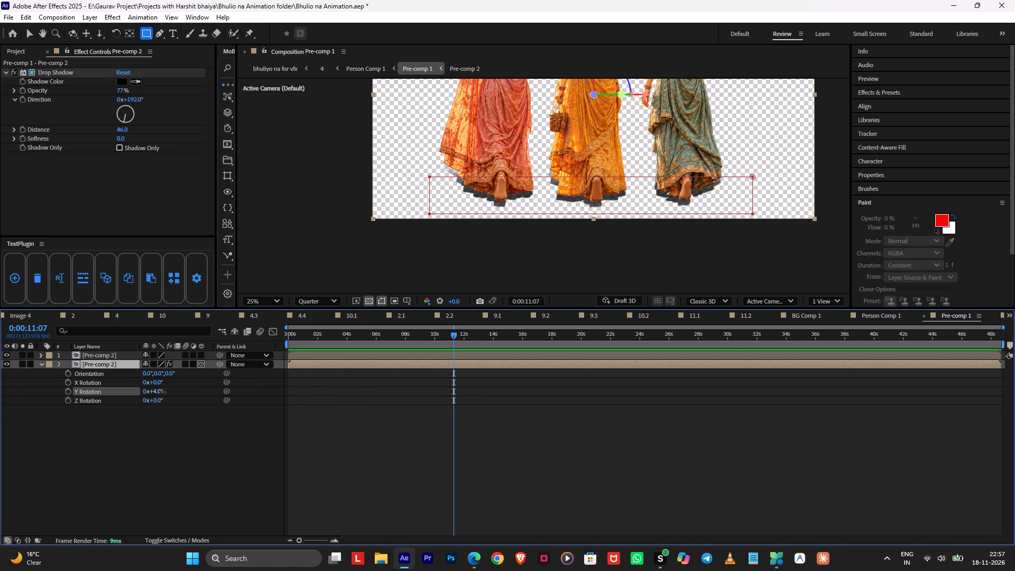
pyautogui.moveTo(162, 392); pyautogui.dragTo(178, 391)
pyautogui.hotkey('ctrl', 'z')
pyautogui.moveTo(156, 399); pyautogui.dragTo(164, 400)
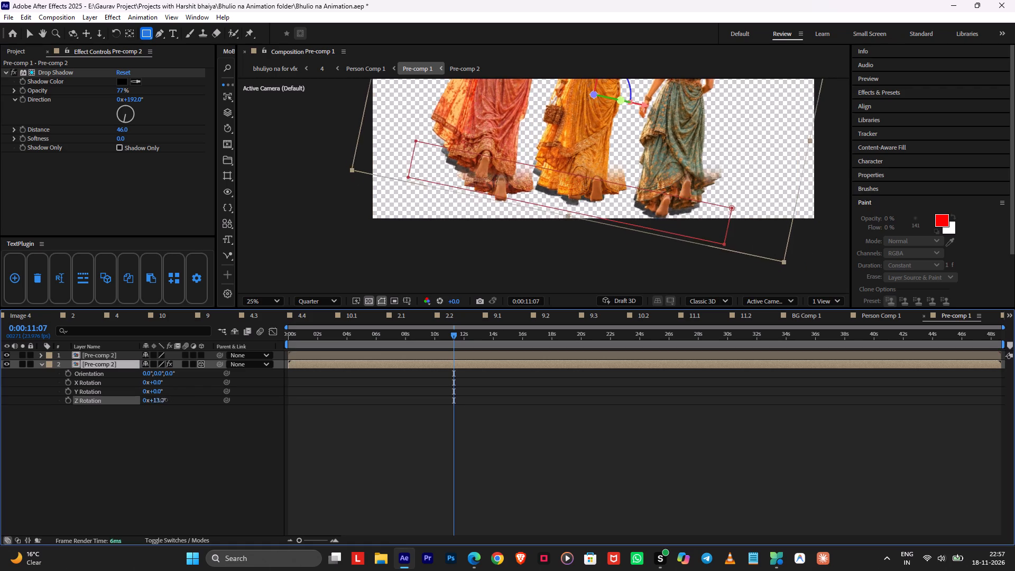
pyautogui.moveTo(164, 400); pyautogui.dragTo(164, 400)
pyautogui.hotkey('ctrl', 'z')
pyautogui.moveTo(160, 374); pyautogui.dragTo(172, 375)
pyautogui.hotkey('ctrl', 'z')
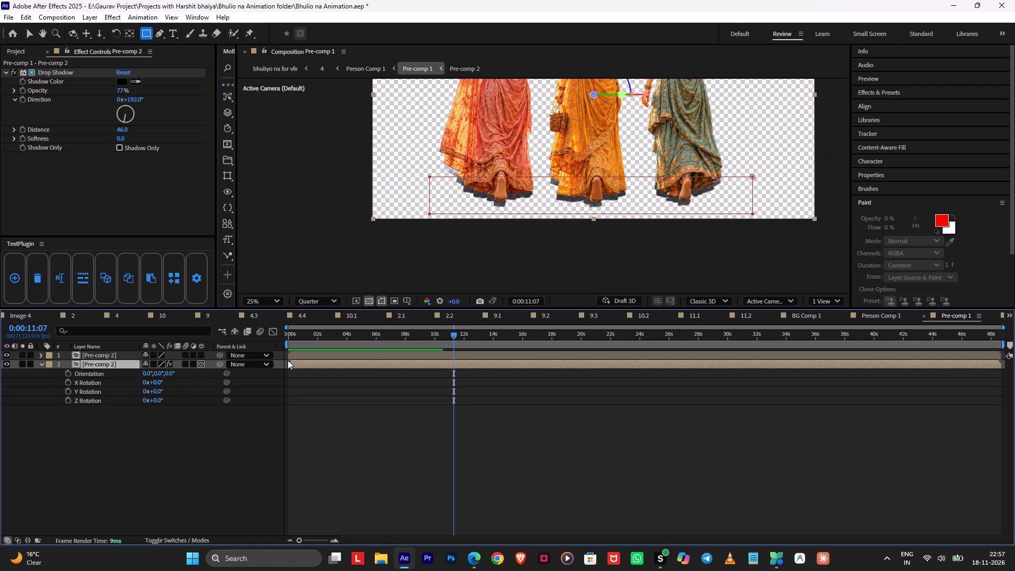
# Delete Mask 1 from the upper Pre-comp 2 layer.
pyautogui.click(310, 357)
pyautogui.press('m')
pyautogui.click(88, 370)
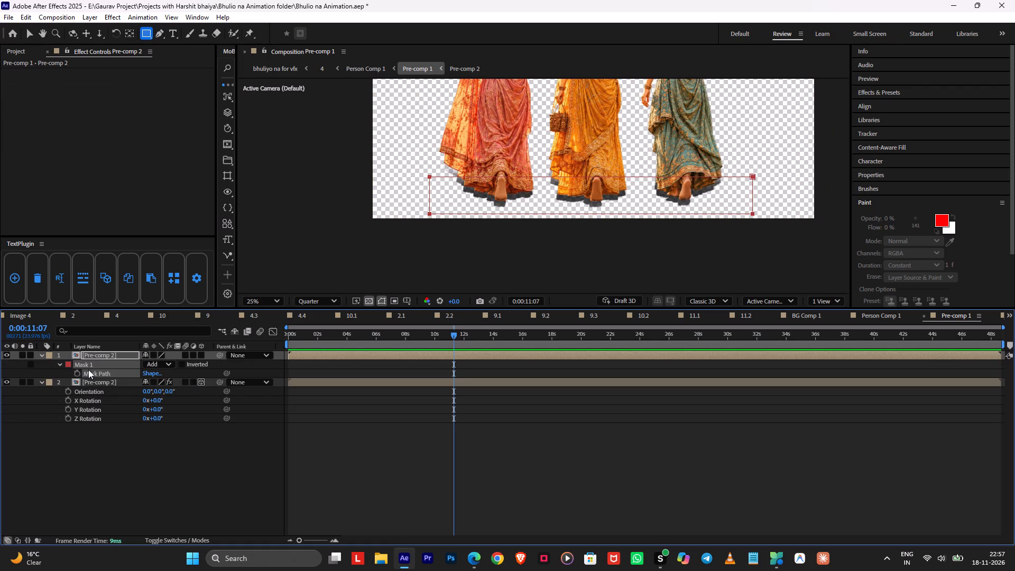
pyautogui.press('Delete')
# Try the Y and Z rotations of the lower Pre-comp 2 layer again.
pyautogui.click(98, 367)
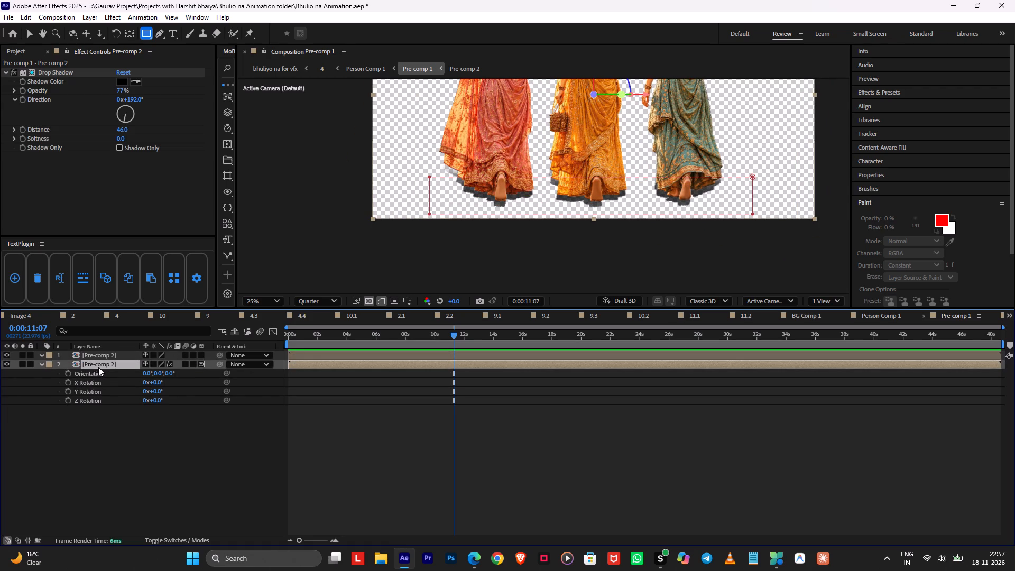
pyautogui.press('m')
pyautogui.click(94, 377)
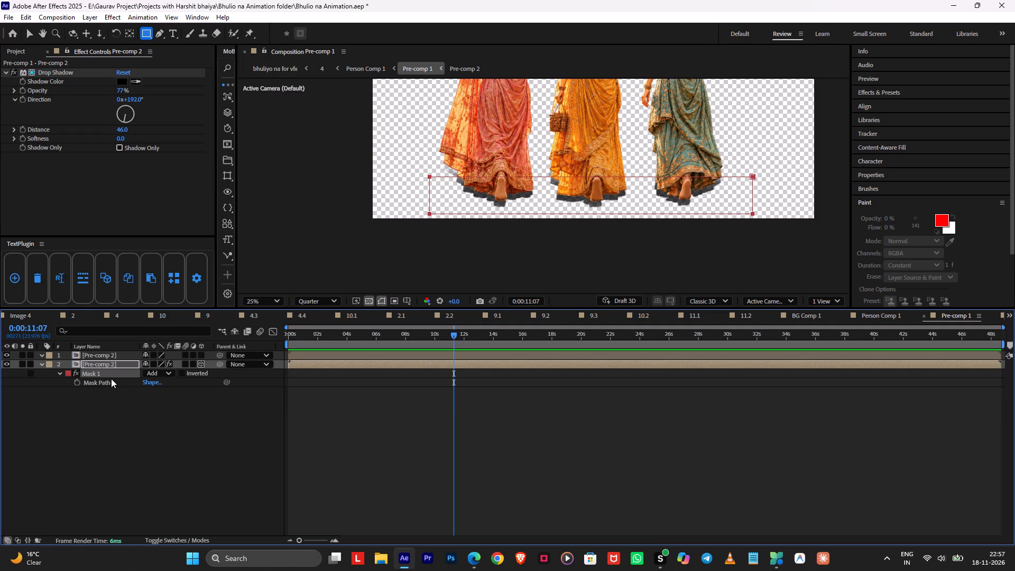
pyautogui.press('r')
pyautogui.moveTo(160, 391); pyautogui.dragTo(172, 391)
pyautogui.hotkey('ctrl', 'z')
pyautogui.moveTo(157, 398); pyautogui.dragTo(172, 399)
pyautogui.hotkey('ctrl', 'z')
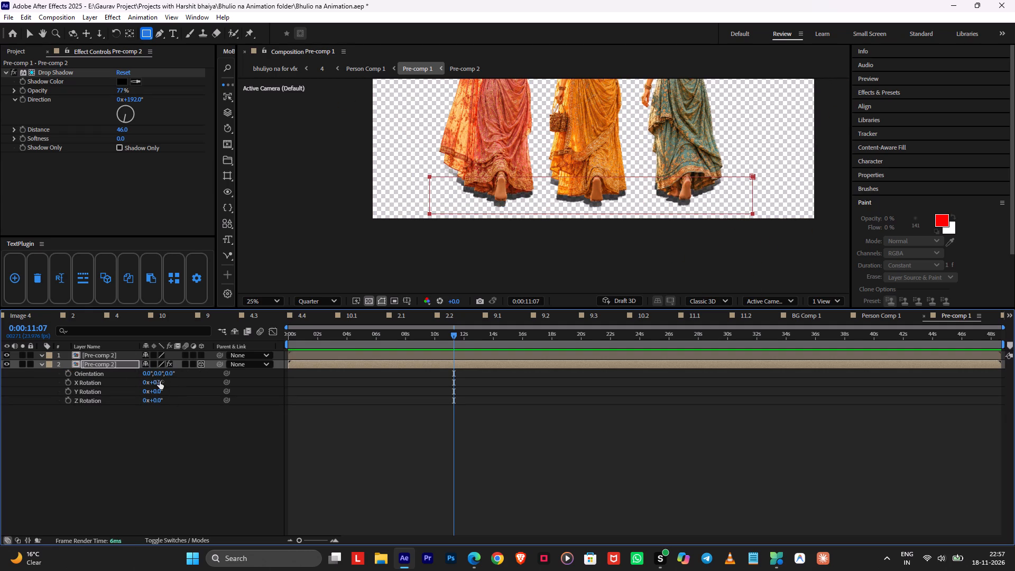
# Set the X Rotation of the lower Pre-comp 2 layer to -84° to lay it flat like a ground shadow.
pyautogui.moveTo(159, 381); pyautogui.dragTo(78, 357)
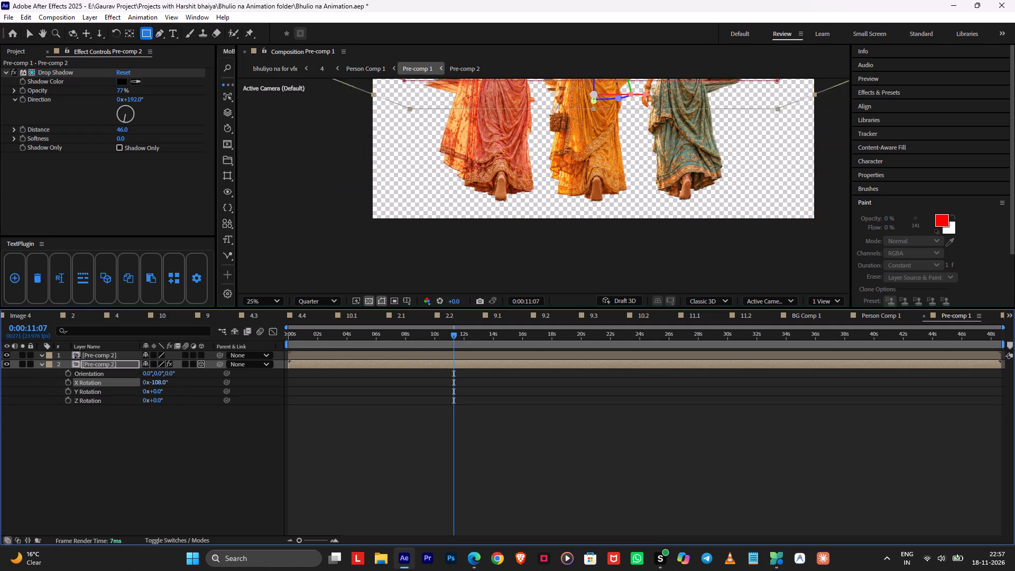
pyautogui.moveTo(78, 357); pyautogui.dragTo(97, 362)
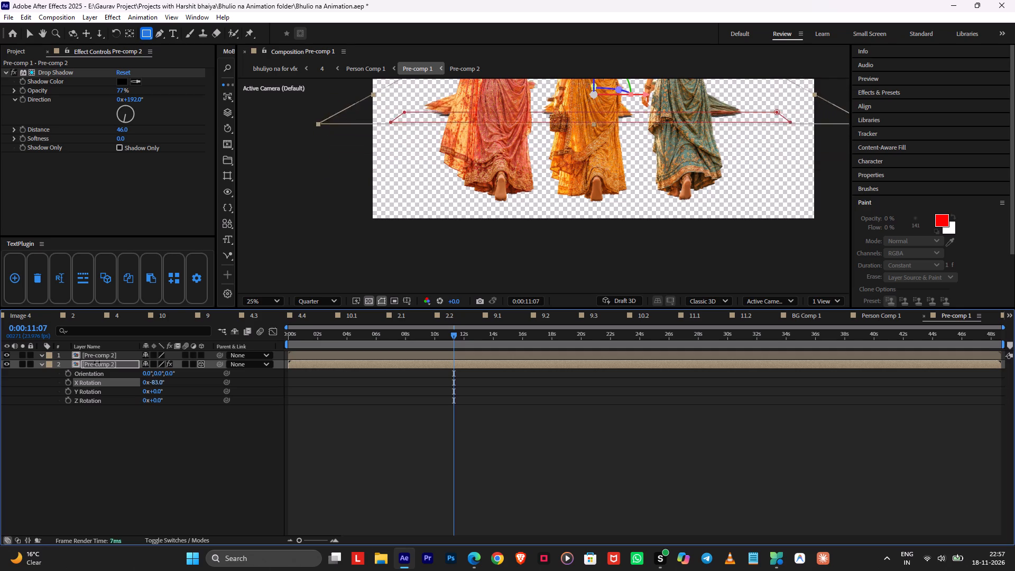
pyautogui.moveTo(97, 362); pyautogui.dragTo(96, 362)
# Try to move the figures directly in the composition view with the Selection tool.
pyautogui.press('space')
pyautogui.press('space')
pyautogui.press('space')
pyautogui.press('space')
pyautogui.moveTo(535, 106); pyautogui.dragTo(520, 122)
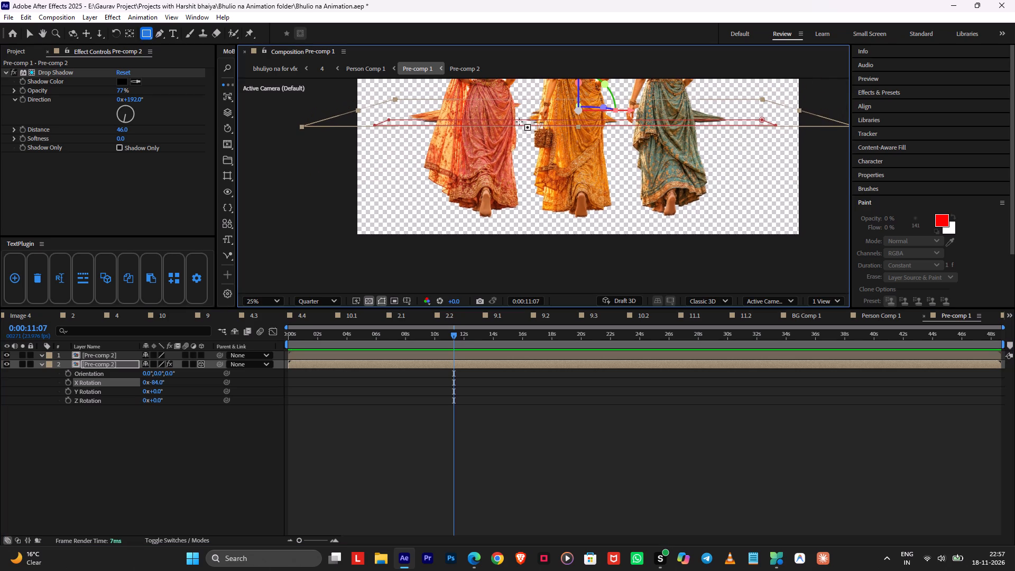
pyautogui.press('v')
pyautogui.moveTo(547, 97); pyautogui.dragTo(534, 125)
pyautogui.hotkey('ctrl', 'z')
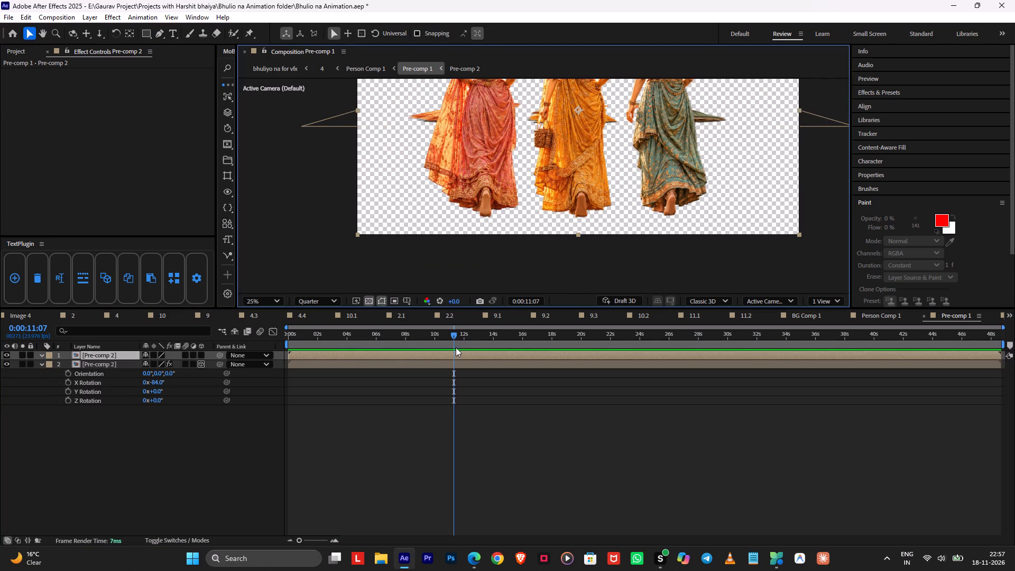
# Move the flattened lower Pre-comp 2 layer straight down until it lies at the women's feet.
pyautogui.click(448, 362)
pyautogui.hotkey('shift', 'Down')
pyautogui.hotkey('shift', 'Down')
pyautogui.hotkey('shift', 'Down')
pyautogui.hotkey('shift', 'Down')
pyautogui.hotkey('shift', 'Down')
pyautogui.hotkey('shift', 'Down')
pyautogui.hotkey('shift', 'Down')
pyautogui.hotkey('shift', 'Down')
pyautogui.hotkey('shift', 'Down')
pyautogui.hotkey('shift', 'Down')
pyautogui.hotkey('shift', 'Down')
pyautogui.hotkey('shift', 'Down')
pyautogui.hotkey('shift', 'Down')
pyautogui.hotkey('shift', 'Down')
pyautogui.hotkey('shift', 'Down')
pyautogui.hotkey('shift', 'Down')
pyautogui.hotkey('shift', 'Down')
pyautogui.hotkey('shift', 'Down')
pyautogui.hotkey('shift', 'Down')
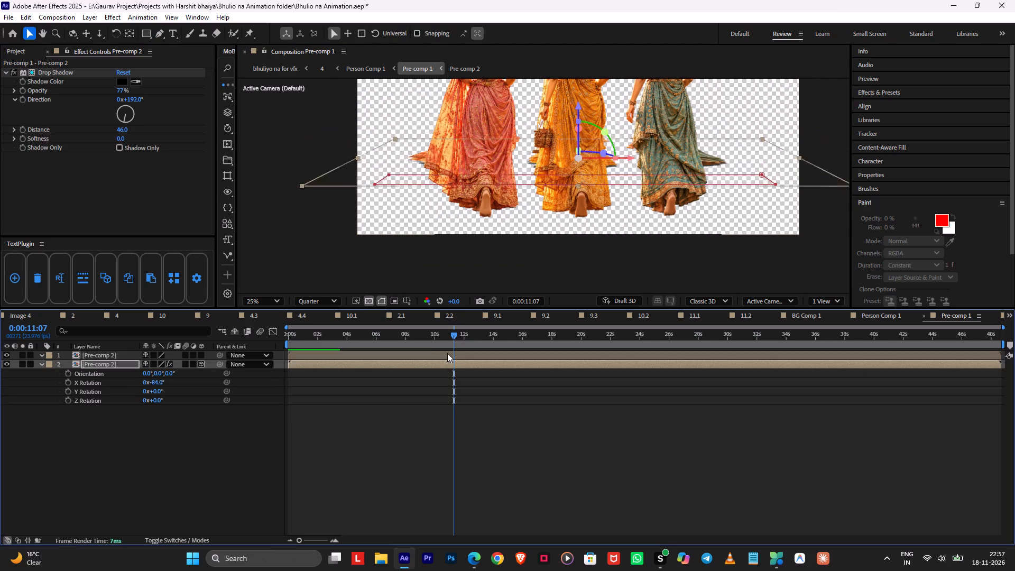
pyautogui.hotkey('shift', 'Up')
pyautogui.hotkey('shift', 'Up')
pyautogui.hotkey('shift', 'Up')
pyautogui.hotkey('shift', 'Up')
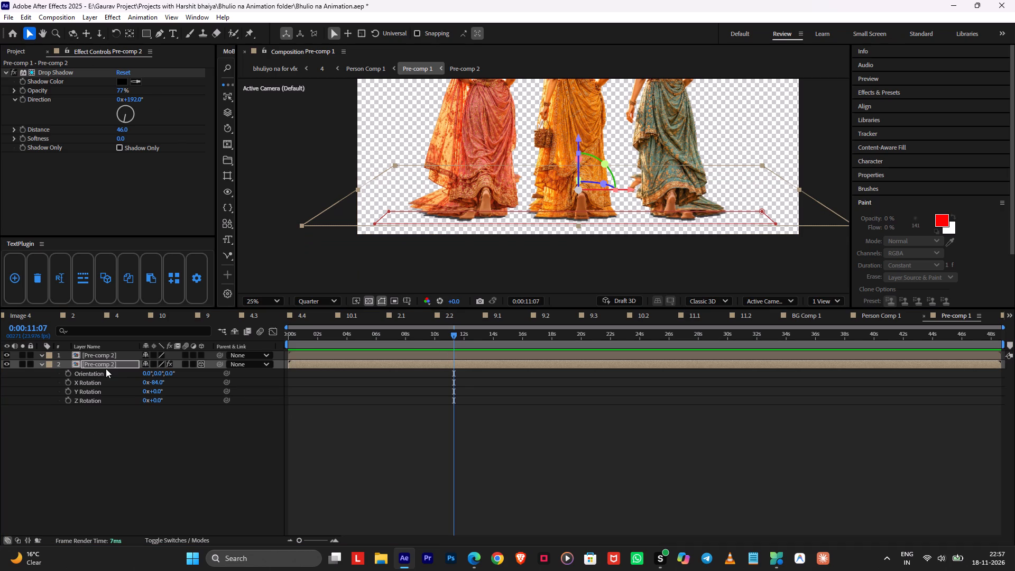
# Remove the Mask 1 reference from the lower layer's Drop Shadow compositing options and compare the effect off and on.
pyautogui.press('m')
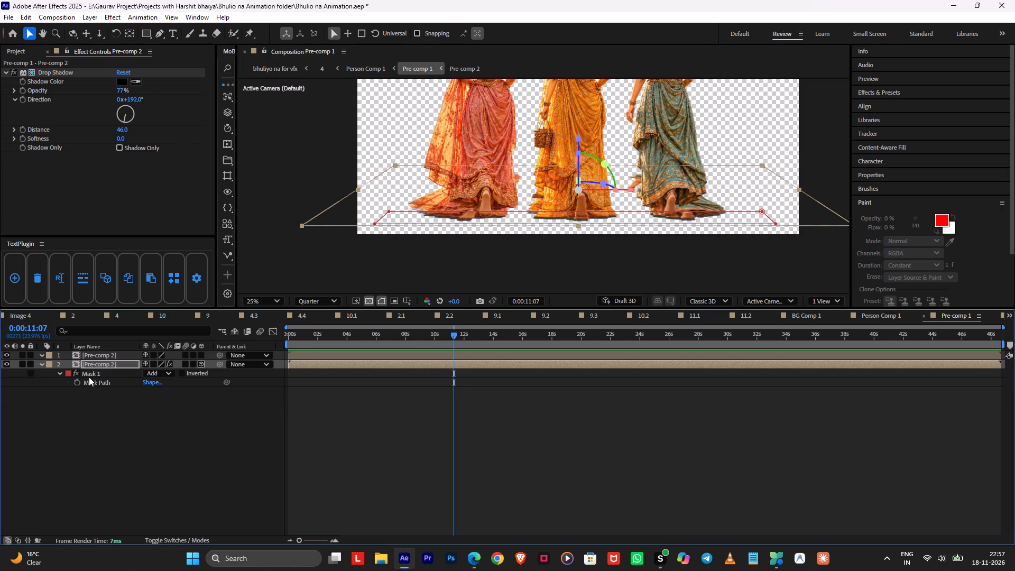
pyautogui.click(89, 377)
pyautogui.press('e')
pyautogui.click(61, 373)
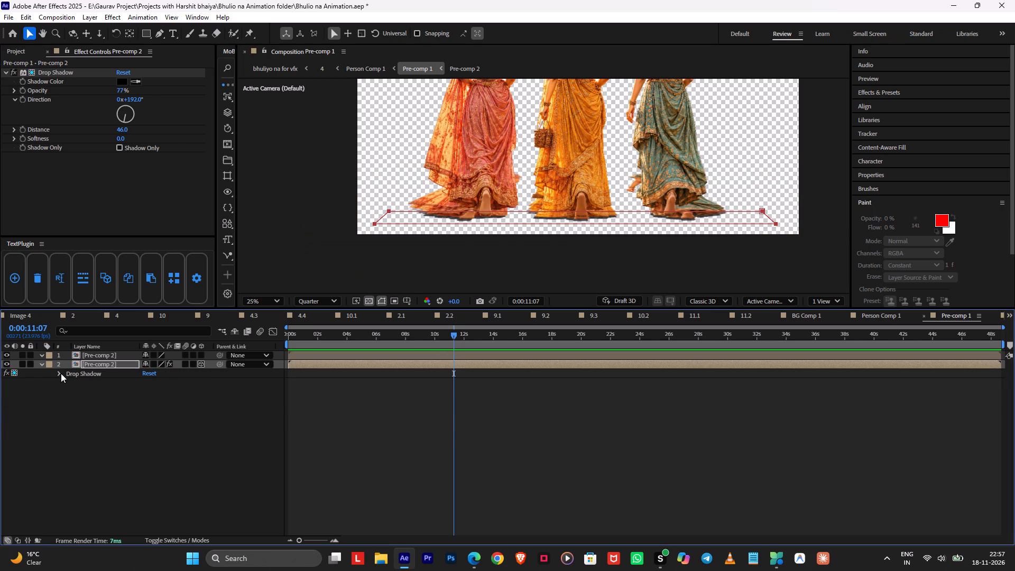
pyautogui.doubleClick(155, 434)
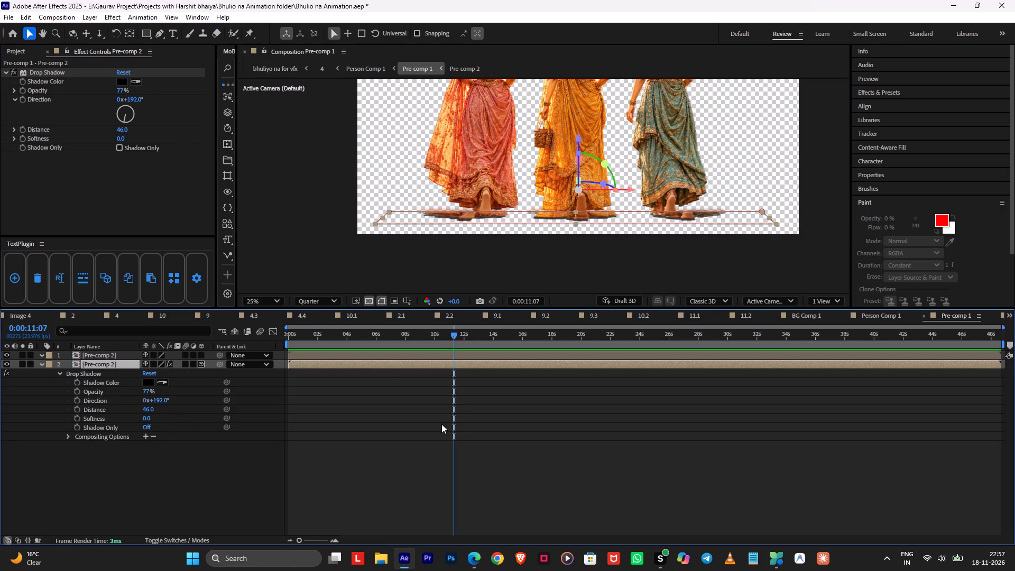
pyautogui.click(441, 424)
pyautogui.click(13, 73)
pyautogui.click(13, 73)
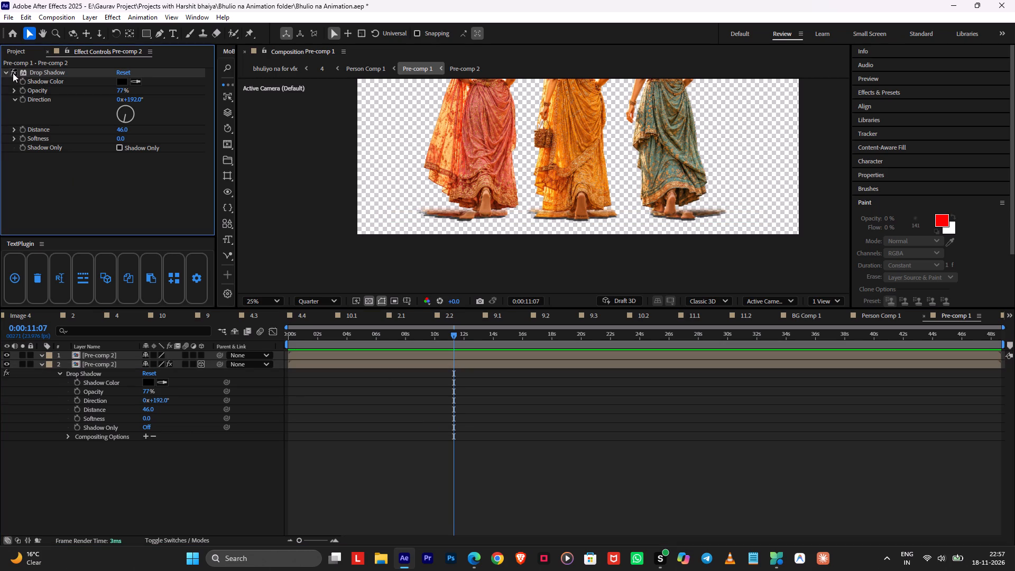
# Apply the Tint effect to the lower Pre-comp 2 layer and map white to black.
pyautogui.hotkey('ctrl', 'space')
pyautogui.click(459, 377)
pyautogui.click(461, 364)
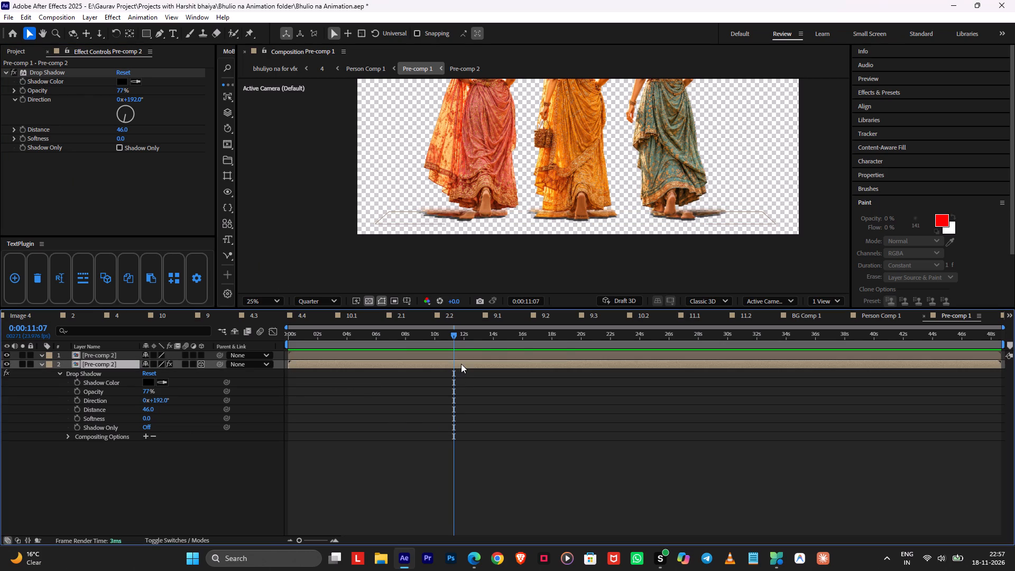
pyautogui.hotkey('ctrl', 'space')
pyautogui.write('ti')
pyautogui.press('n')
pyautogui.press('t')
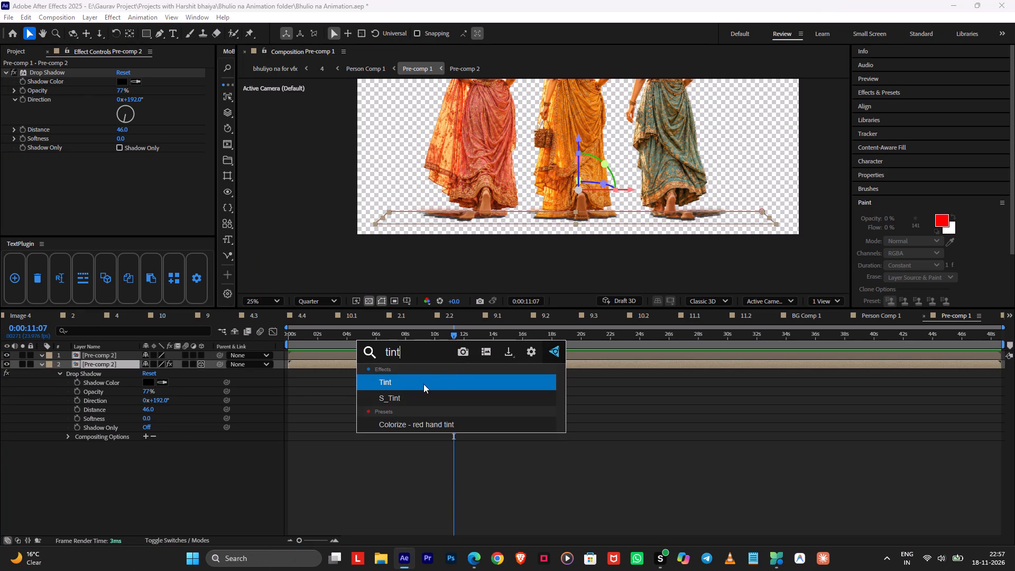
pyautogui.click(400, 385)
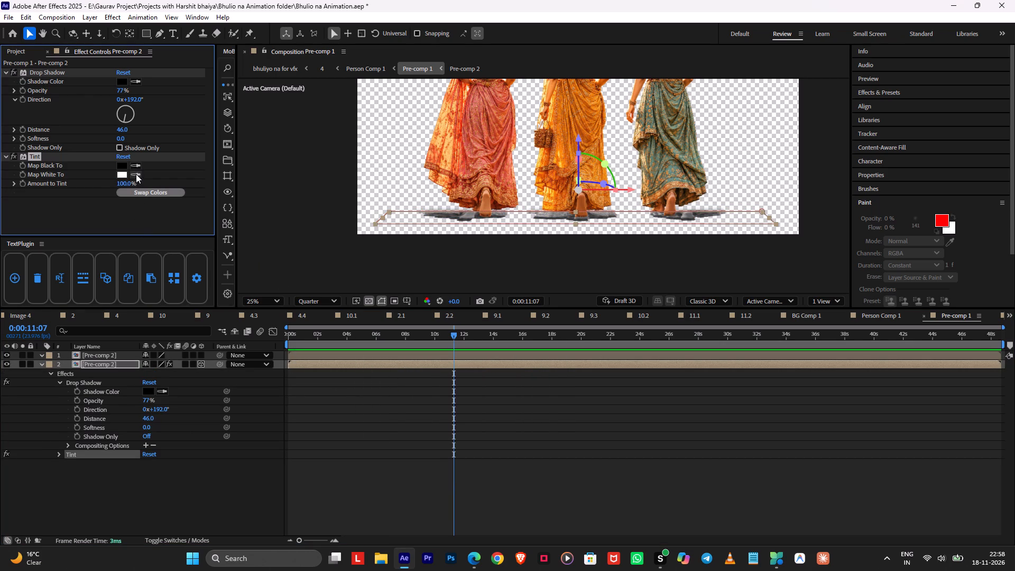
pyautogui.click(136, 175)
pyautogui.click(123, 164)
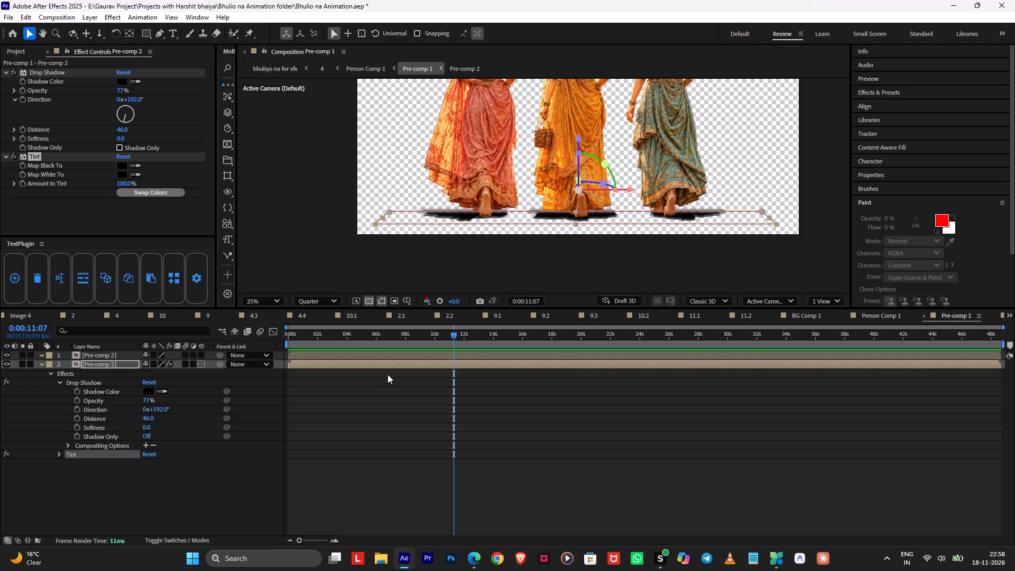
# Shift the black shadow layer slightly sideways and raise it along its Z axis toward the women's feet.
pyautogui.hotkey('shift', 'Up')
pyautogui.click(391, 364)
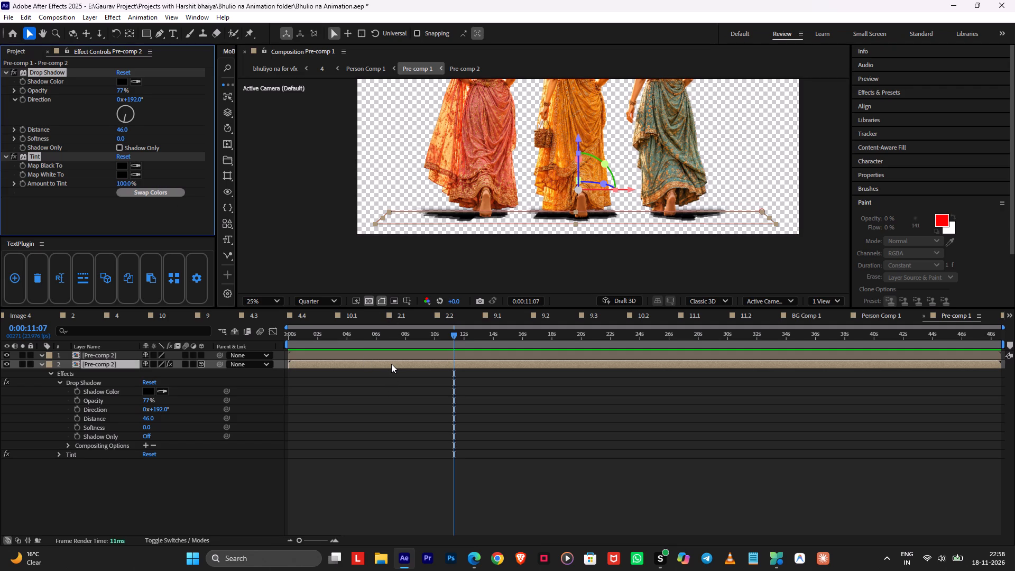
pyautogui.hotkey('shift', 'Up')
pyautogui.hotkey('shift', 'Right')
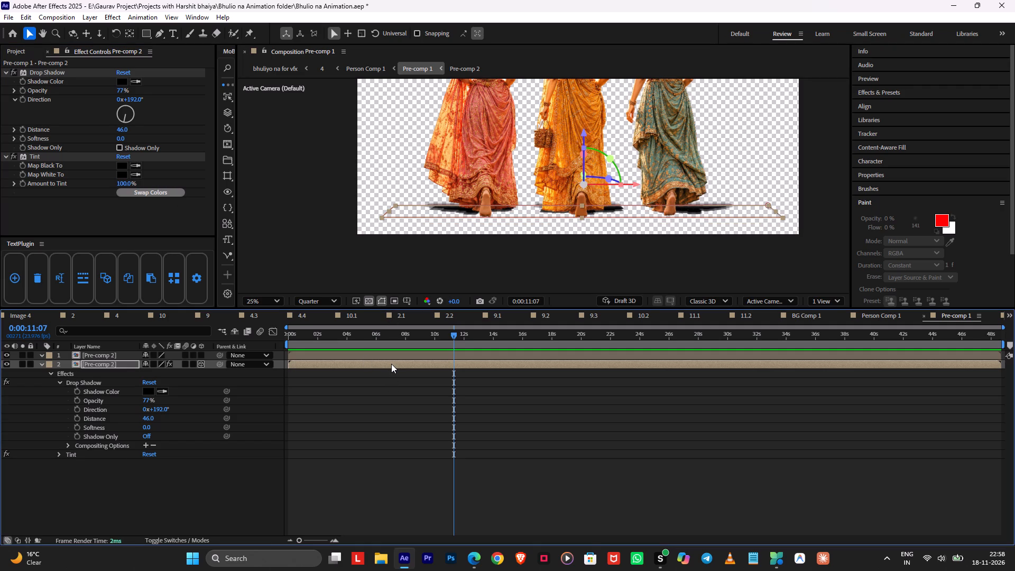
pyautogui.hotkey('shift', 'Down')
pyautogui.click(584, 154)
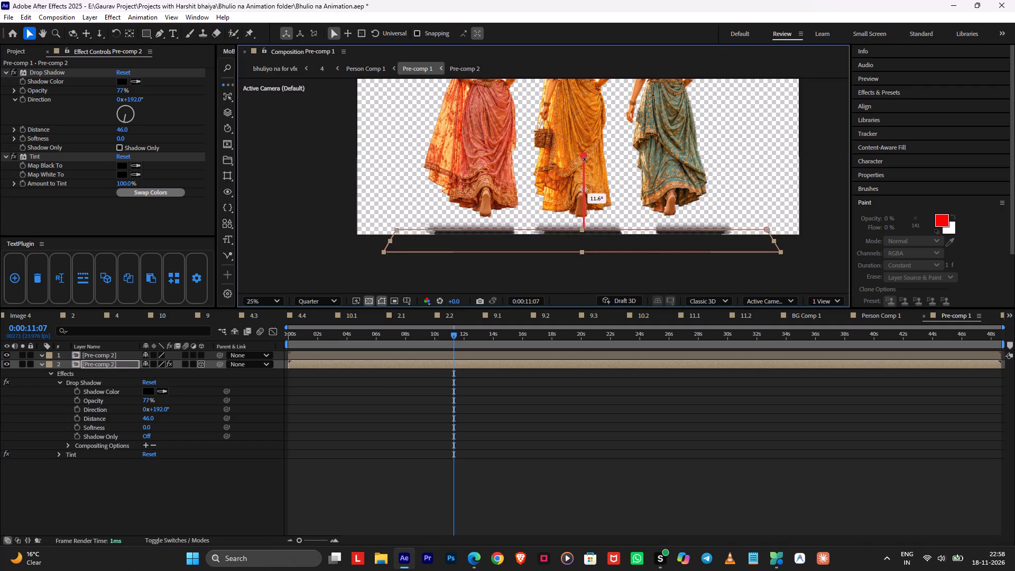
pyautogui.moveTo(587, 136); pyautogui.dragTo(587, 128)
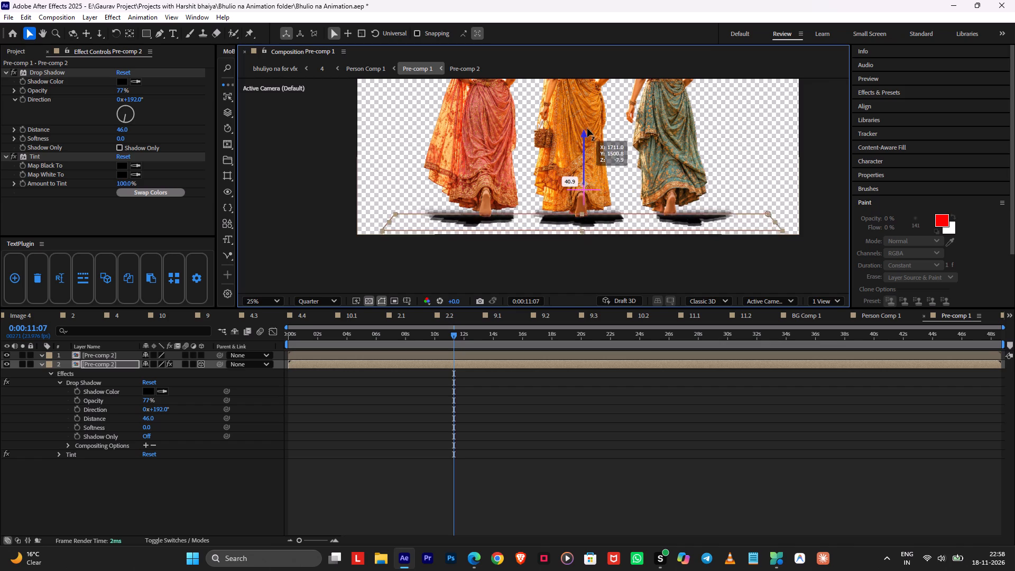
pyautogui.moveTo(587, 128); pyautogui.dragTo(589, 121)
pyautogui.moveTo(588, 126); pyautogui.dragTo(589, 120)
# Nudge the black shadow layer sideways and slightly downward until it lines up with the women's feet.
pyautogui.hotkey('shift', 'Right')
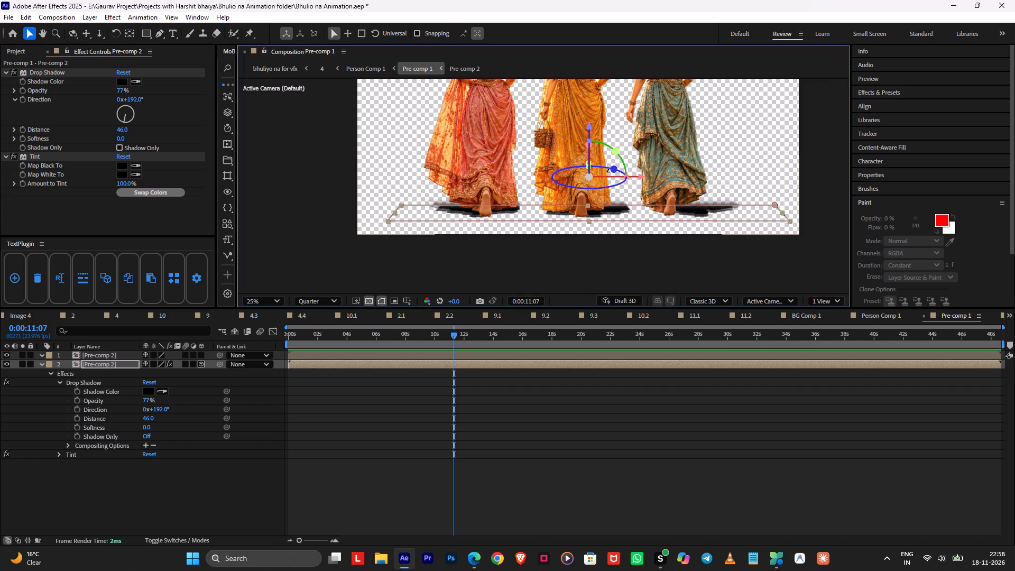
pyautogui.hotkey('shift', 'Left')
pyautogui.hotkey('shift', 'Left')
pyautogui.press('Right')
pyautogui.press('Right')
pyautogui.press('Right')
pyautogui.press('Right')
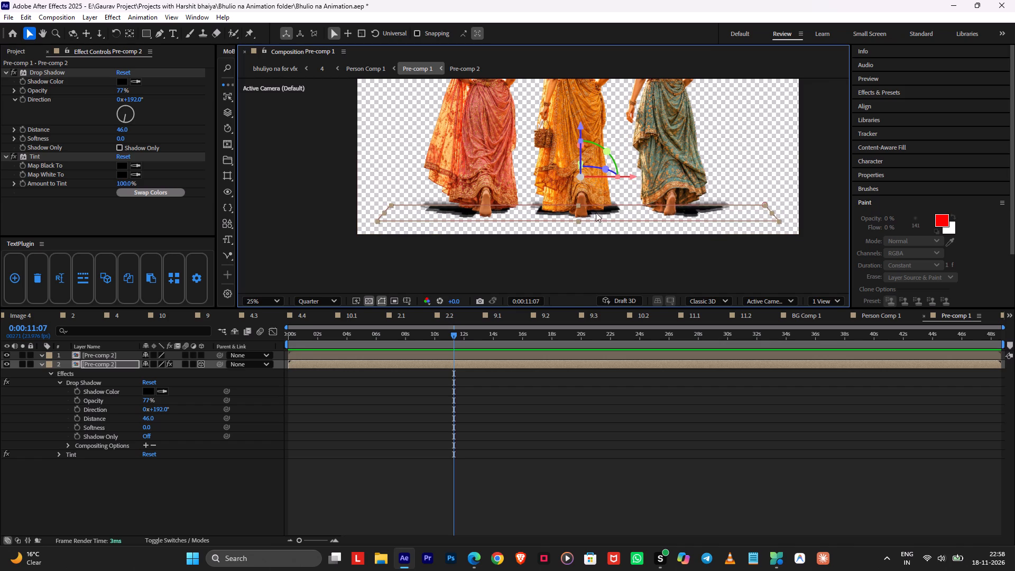
pyautogui.press('Right')
pyautogui.press('Up')
pyautogui.press('Down')
pyautogui.press('Down')
pyautogui.press('Down')
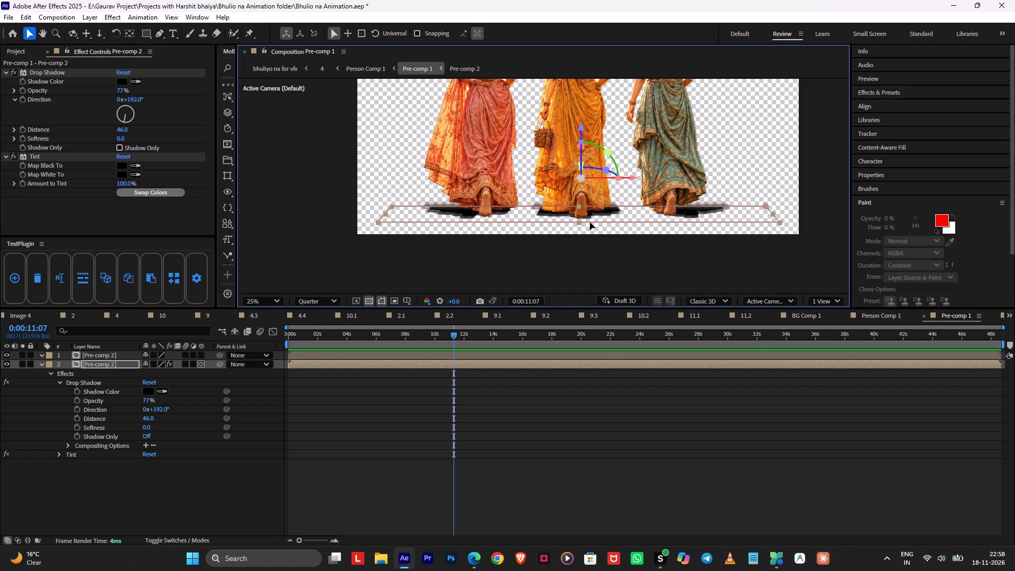
pyautogui.moveTo(580, 180); pyautogui.dragTo(582, 186)
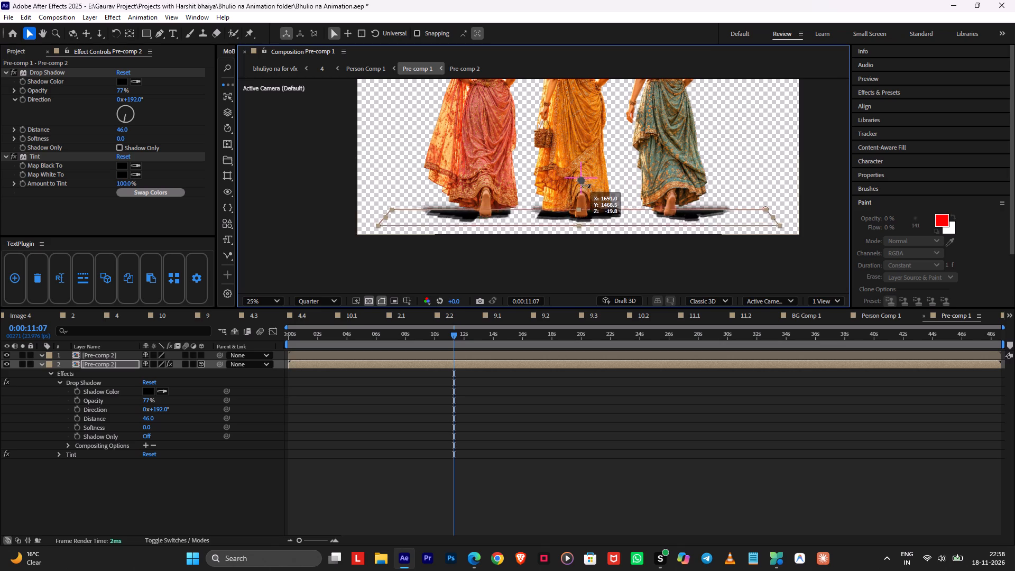
pyautogui.moveTo(582, 186); pyautogui.dragTo(581, 186)
# Set the opacity of the lower Pre-comp 2 shadow layer to 51%.
pyautogui.press('t')
pyautogui.moveTo(149, 372); pyautogui.dragTo(123, 372)
pyautogui.click(532, 386)
# Go up through Person Comp 1 to composition 4 and save the project.
pyautogui.press('Tab')
pyautogui.click(444, 373)
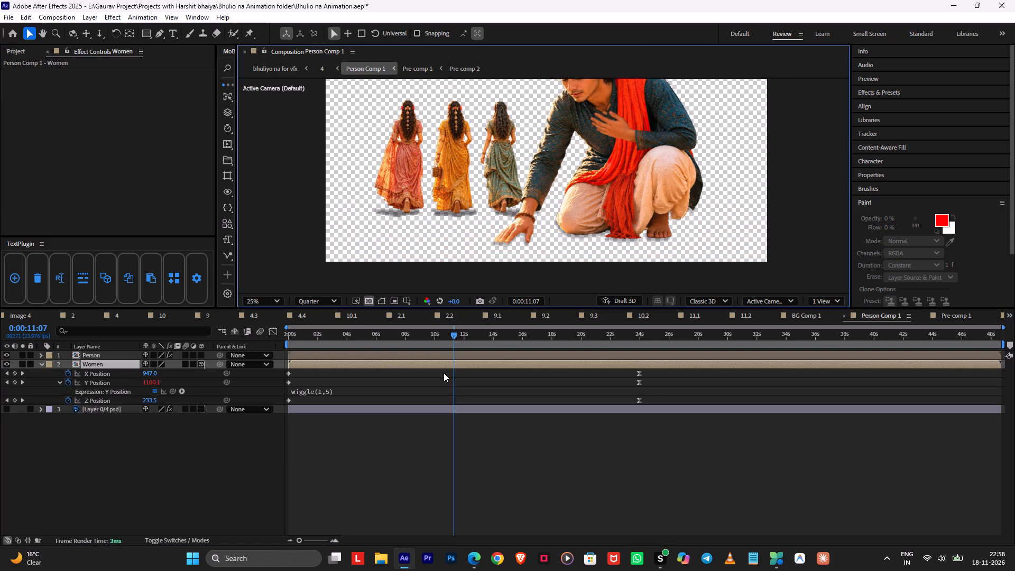
pyautogui.press('Tab')
pyautogui.click(428, 353)
pyautogui.hotkey('ctrl', 's')
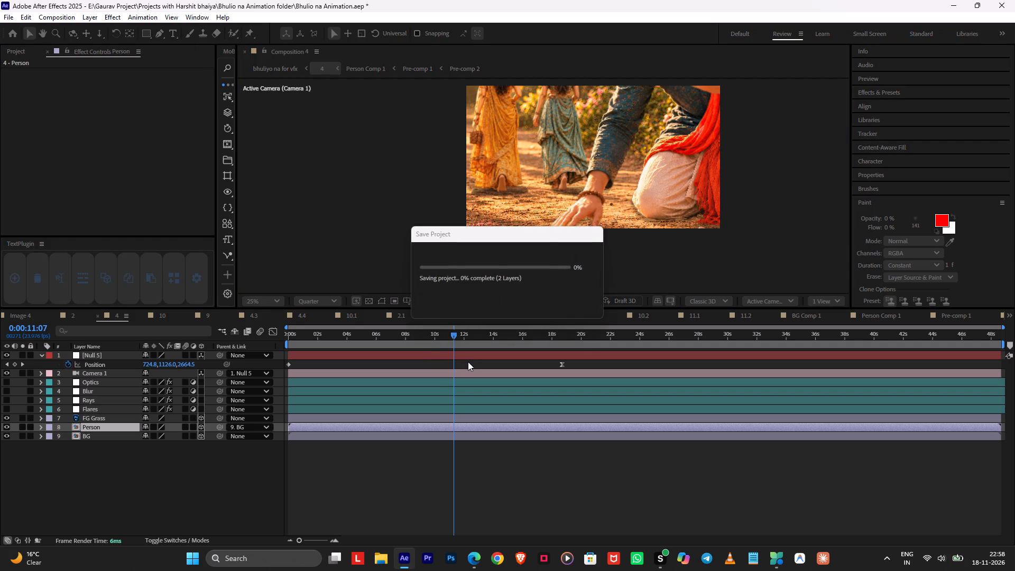
# Scrub composition 4 back to its start and preview the women's shadows in the scene.
pyautogui.press('space')
pyautogui.moveTo(465, 335); pyautogui.dragTo(298, 340)
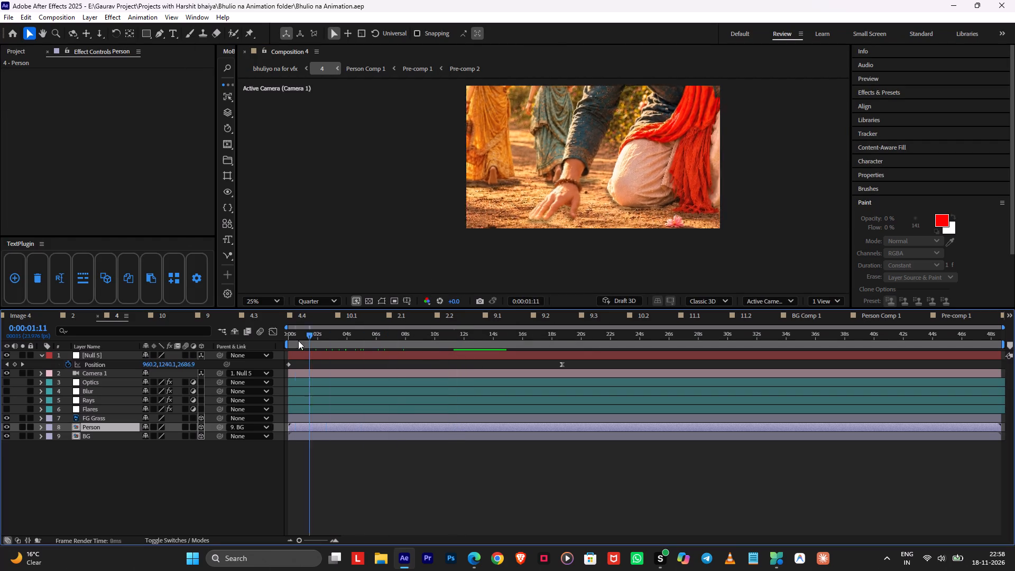
pyautogui.moveTo(298, 340); pyautogui.dragTo(173, 347)
pyautogui.press('space')
pyautogui.press('space')
# Return to Pre-comp 1 and fine-tune the shadow layer's position along its Z and X axes.
pyautogui.doubleClick(383, 429)
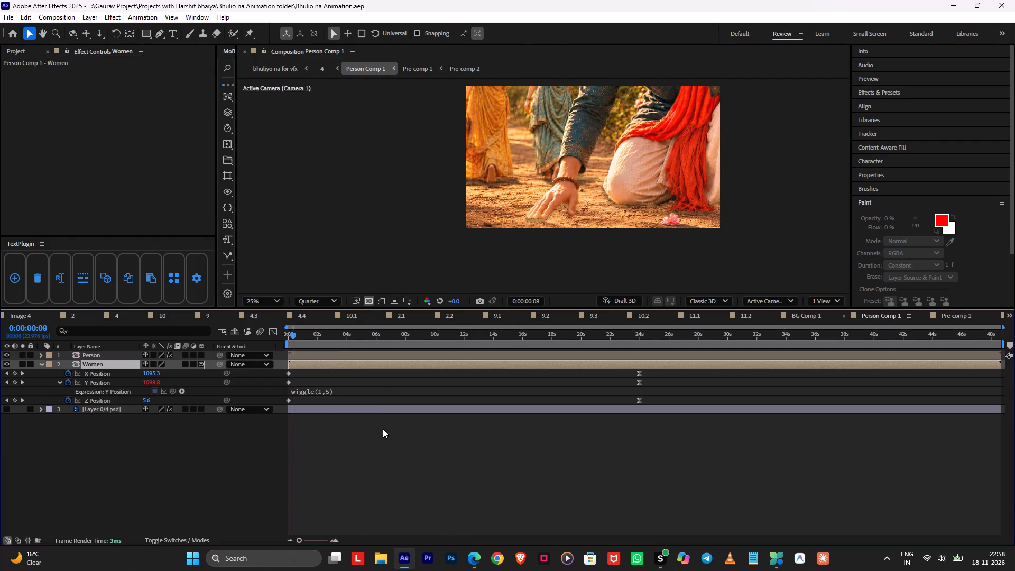
pyautogui.doubleClick(371, 364)
pyautogui.click(375, 358)
pyautogui.click(370, 365)
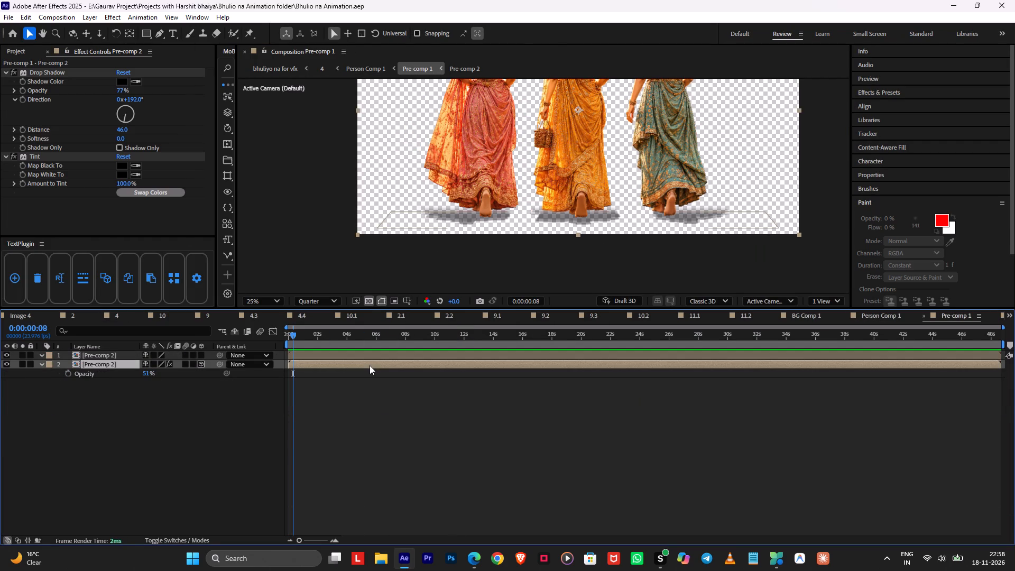
pyautogui.moveTo(580, 132); pyautogui.dragTo(580, 126)
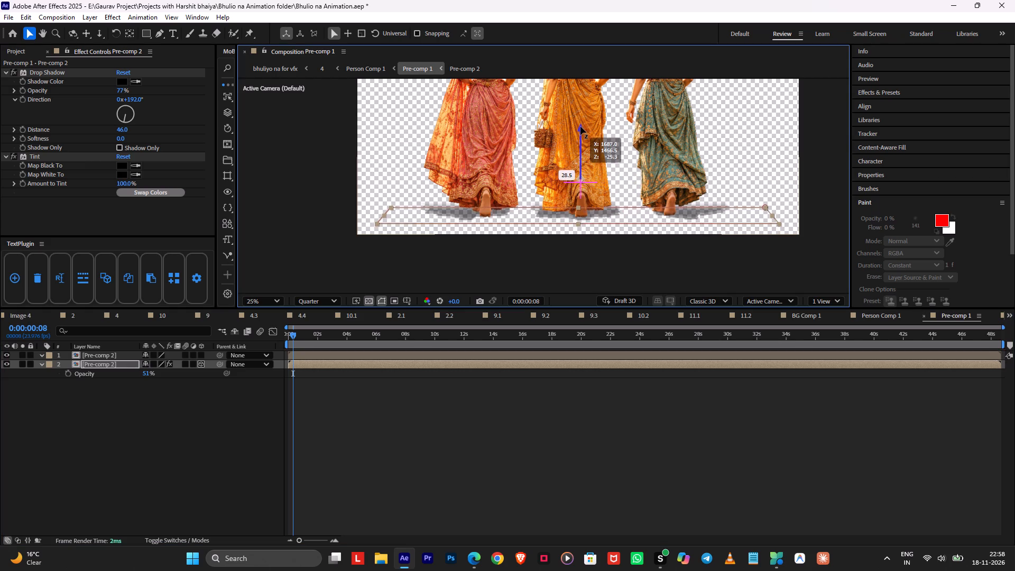
pyautogui.moveTo(580, 126); pyautogui.dragTo(580, 126)
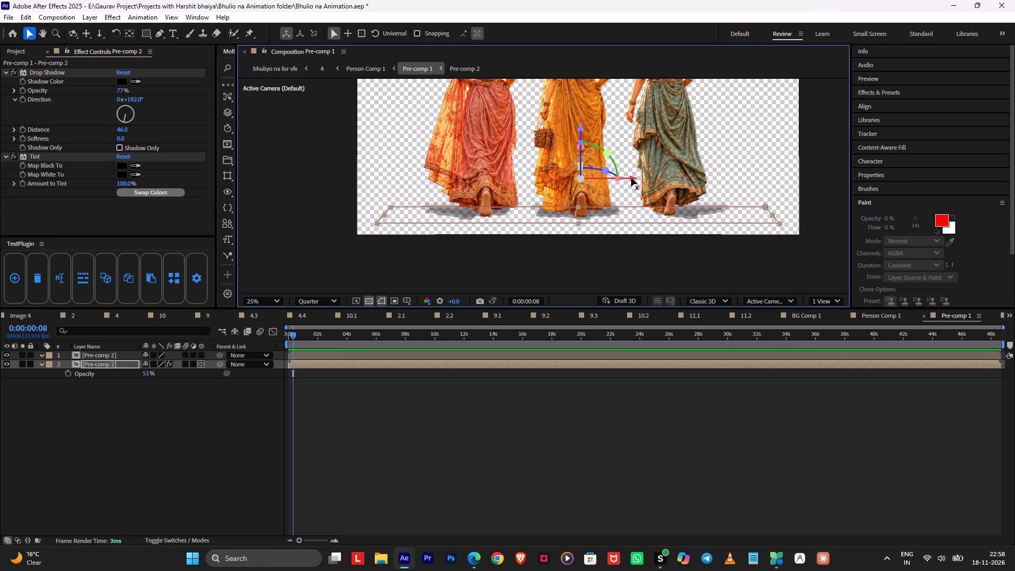
pyautogui.click(632, 178)
pyautogui.click(607, 387)
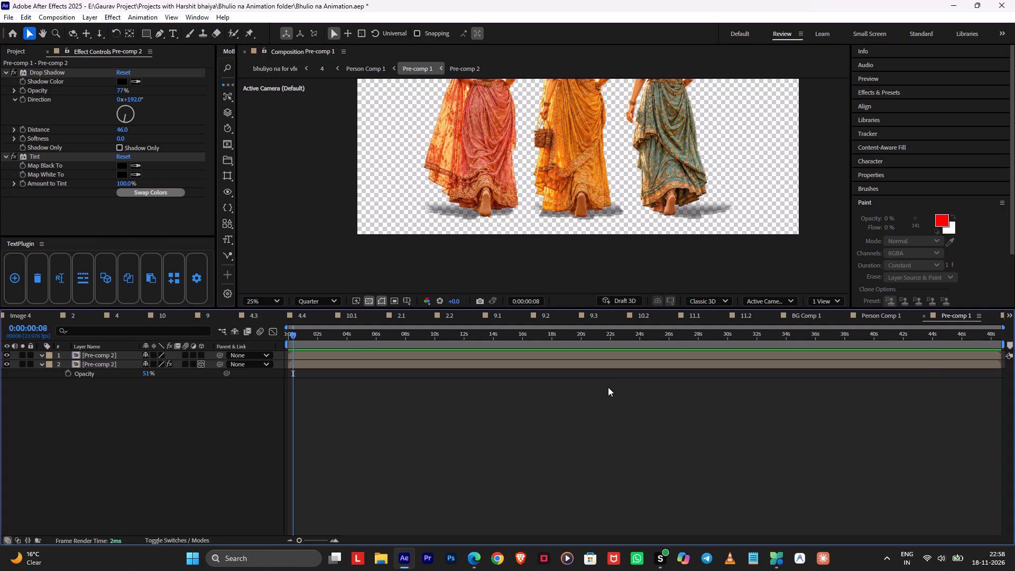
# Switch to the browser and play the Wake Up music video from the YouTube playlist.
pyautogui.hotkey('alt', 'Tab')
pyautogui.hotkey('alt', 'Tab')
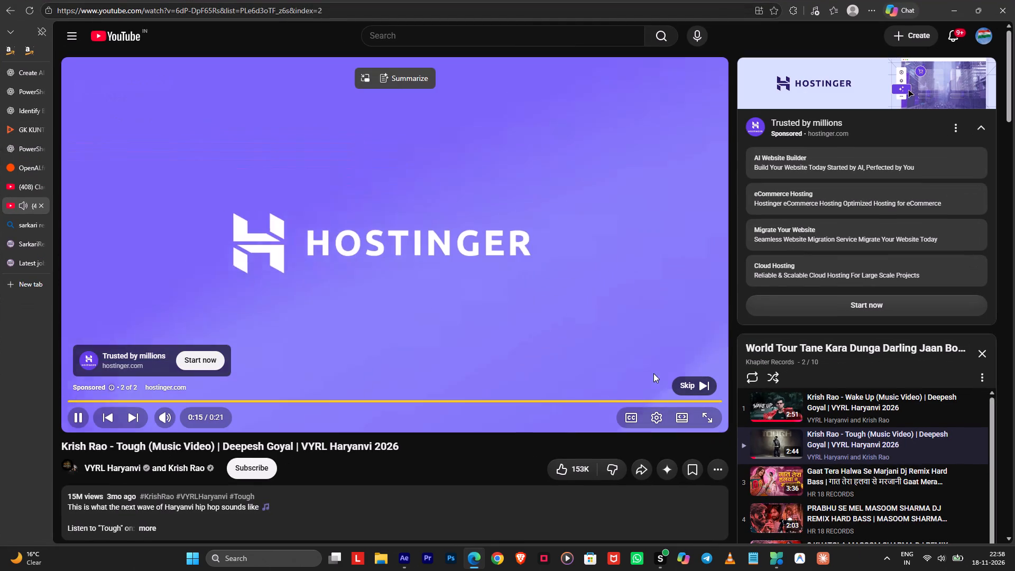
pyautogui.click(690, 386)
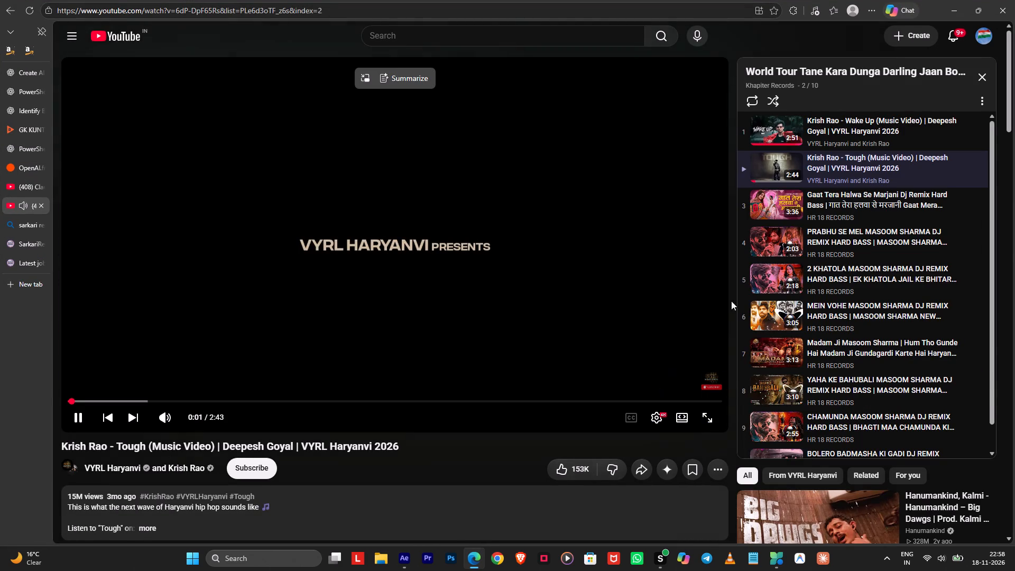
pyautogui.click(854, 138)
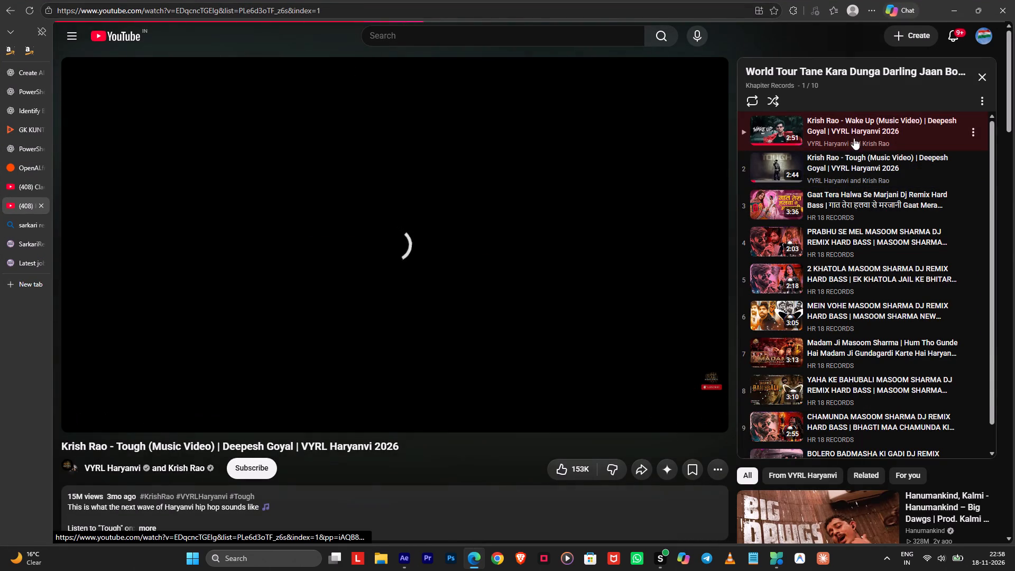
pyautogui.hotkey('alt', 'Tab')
# Reshape the shadow layer's mask in Pre-comp 1, pulling both sides inward to trim the shadow around the outer women's feet.
pyautogui.click(363, 401)
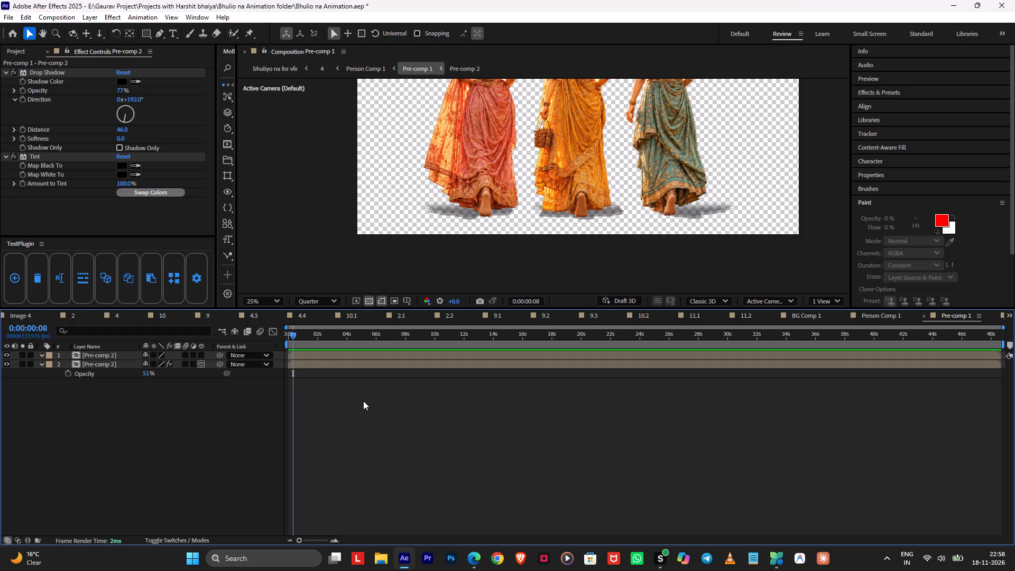
pyautogui.click(311, 364)
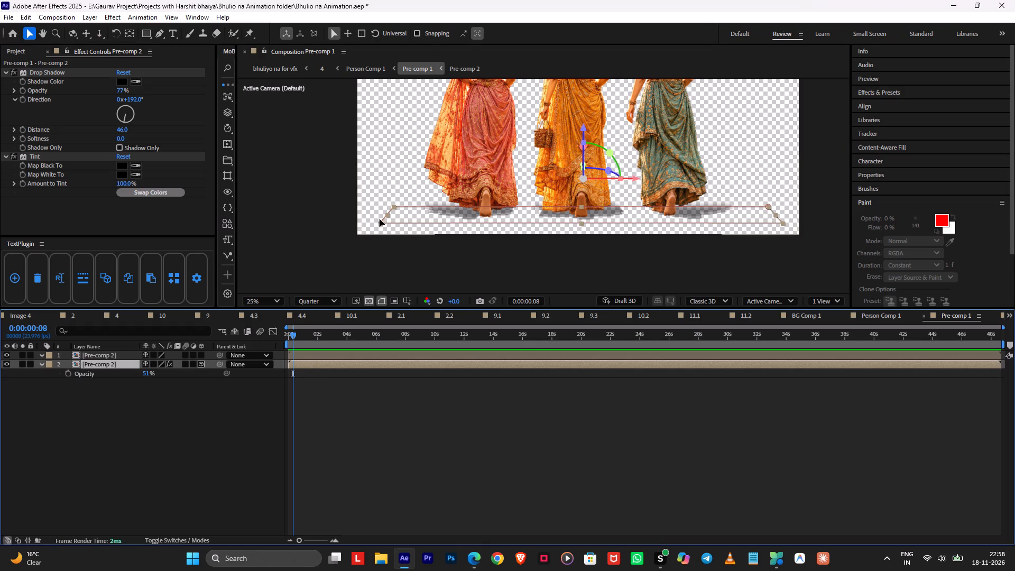
pyautogui.moveTo(380, 219); pyautogui.dragTo(440, 239)
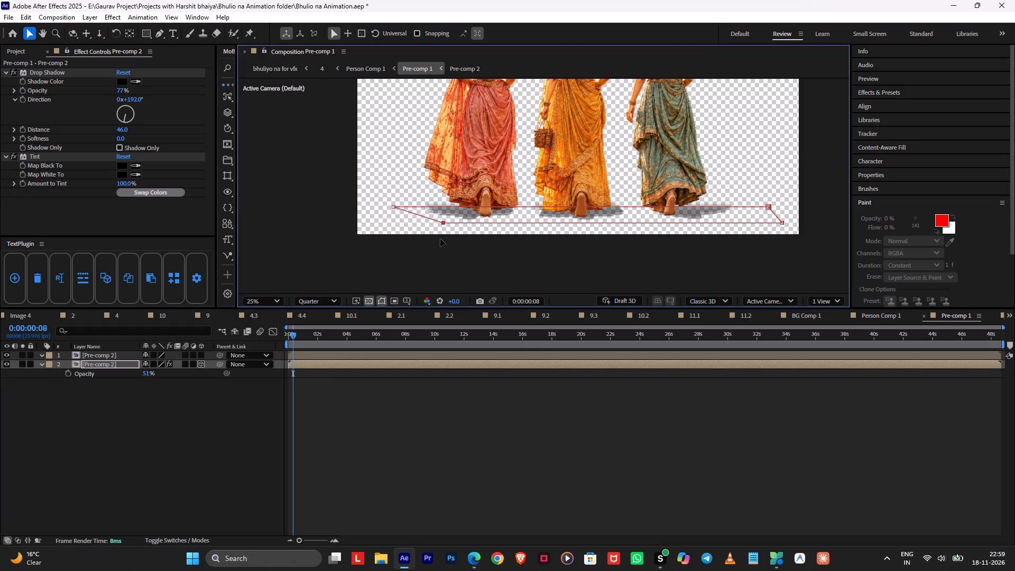
pyautogui.moveTo(440, 239); pyautogui.dragTo(428, 241)
pyautogui.moveTo(392, 204); pyautogui.dragTo(442, 199)
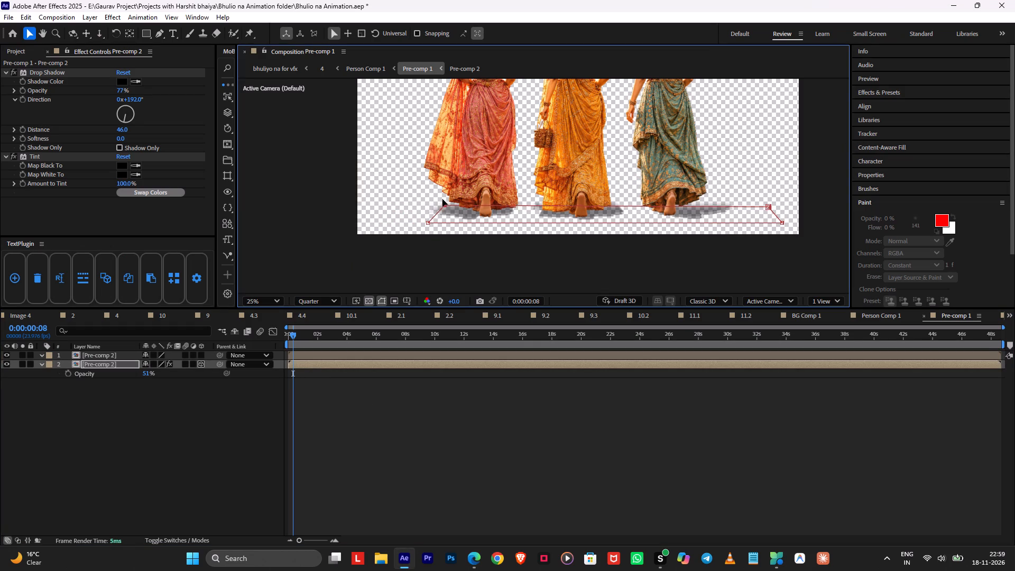
pyautogui.moveTo(442, 199); pyautogui.dragTo(468, 192)
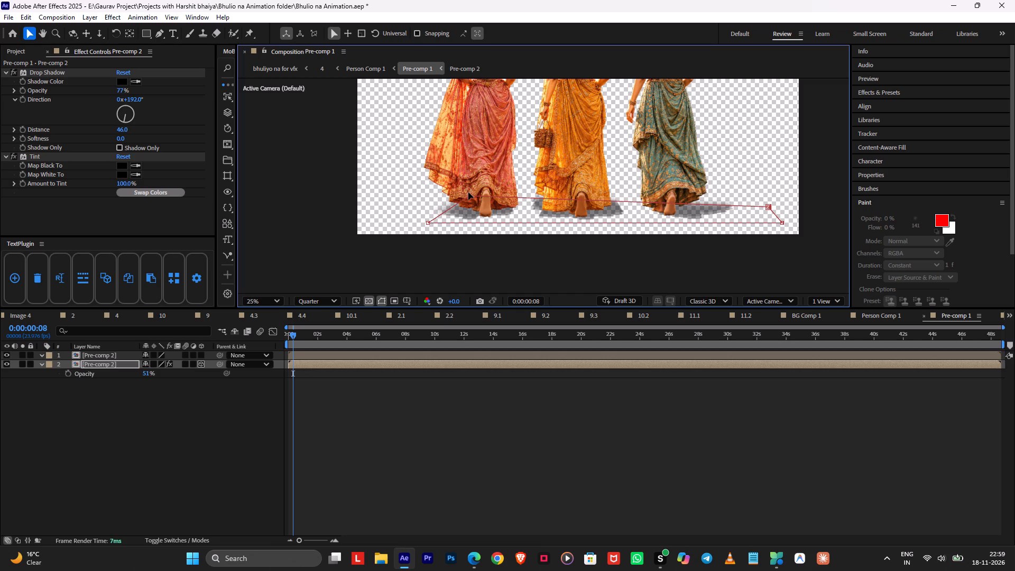
pyautogui.moveTo(468, 192); pyautogui.dragTo(464, 190)
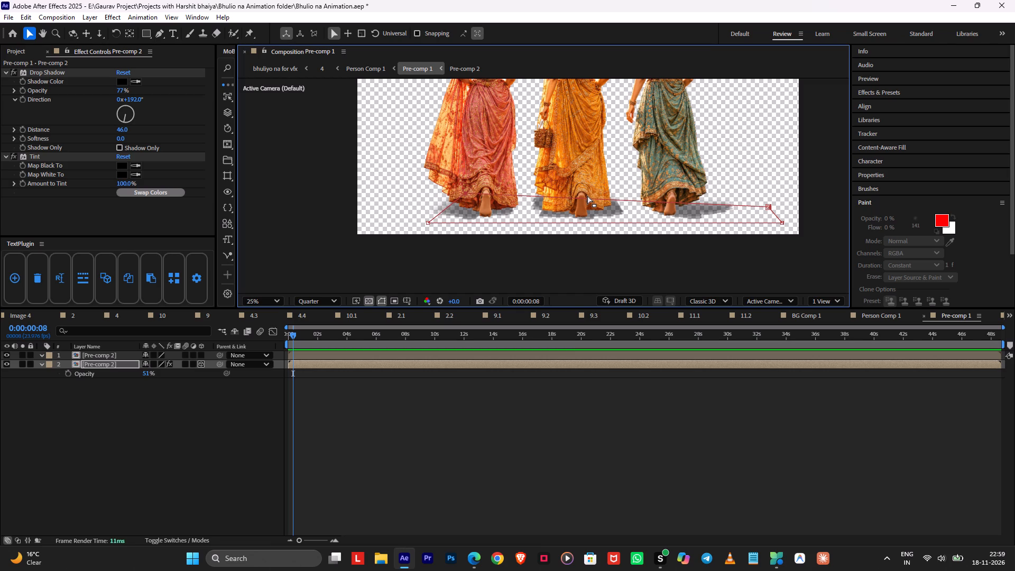
pyautogui.moveTo(790, 200); pyautogui.dragTo(763, 238)
pyautogui.moveTo(770, 212); pyautogui.dragTo(695, 207)
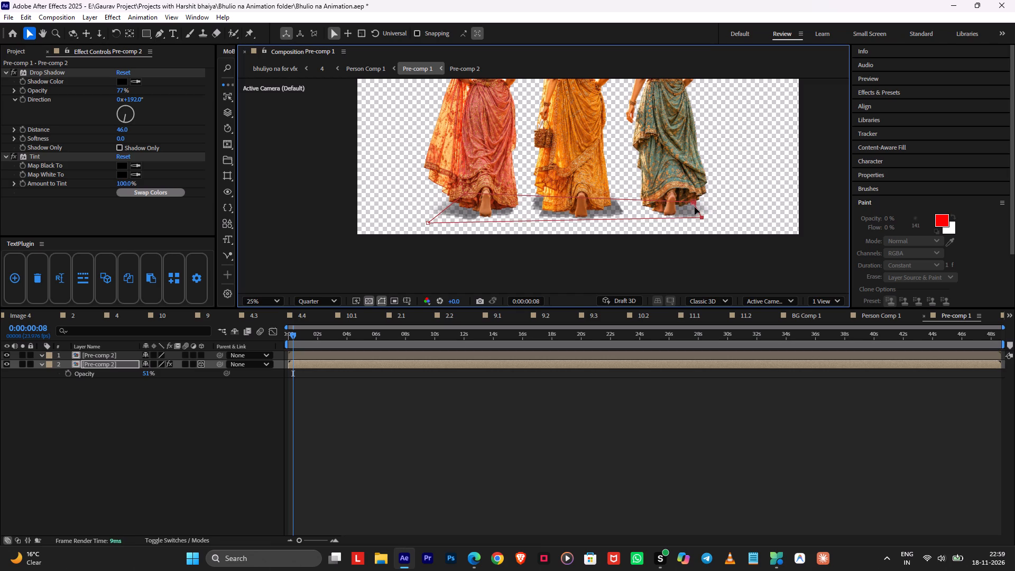
pyautogui.moveTo(695, 207); pyautogui.dragTo(699, 203)
pyautogui.click(589, 382)
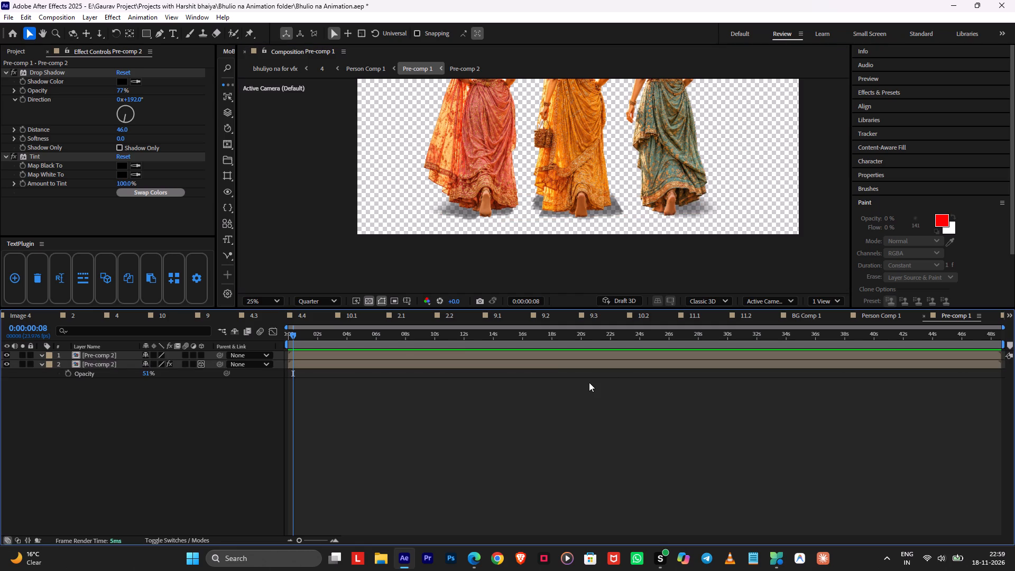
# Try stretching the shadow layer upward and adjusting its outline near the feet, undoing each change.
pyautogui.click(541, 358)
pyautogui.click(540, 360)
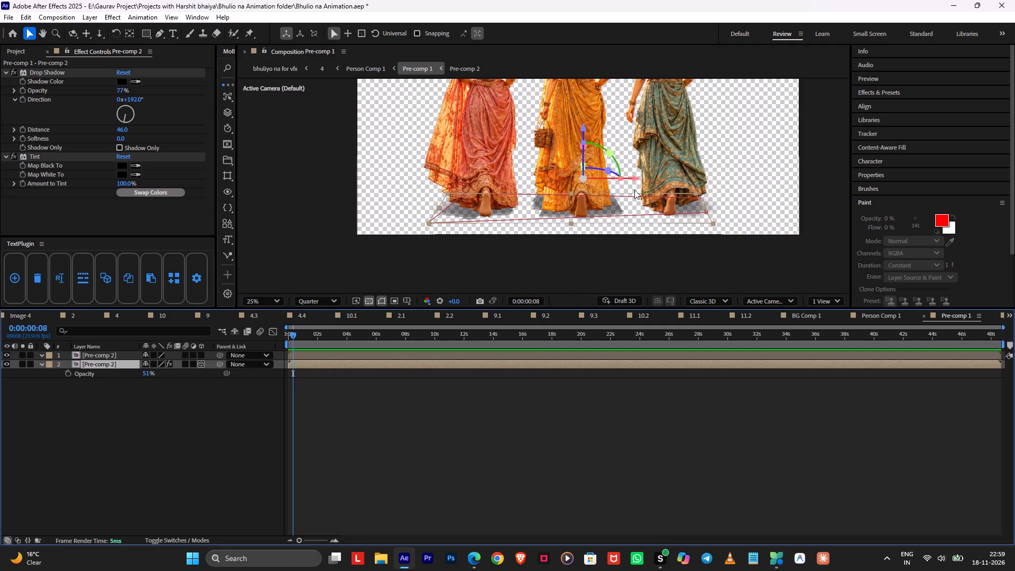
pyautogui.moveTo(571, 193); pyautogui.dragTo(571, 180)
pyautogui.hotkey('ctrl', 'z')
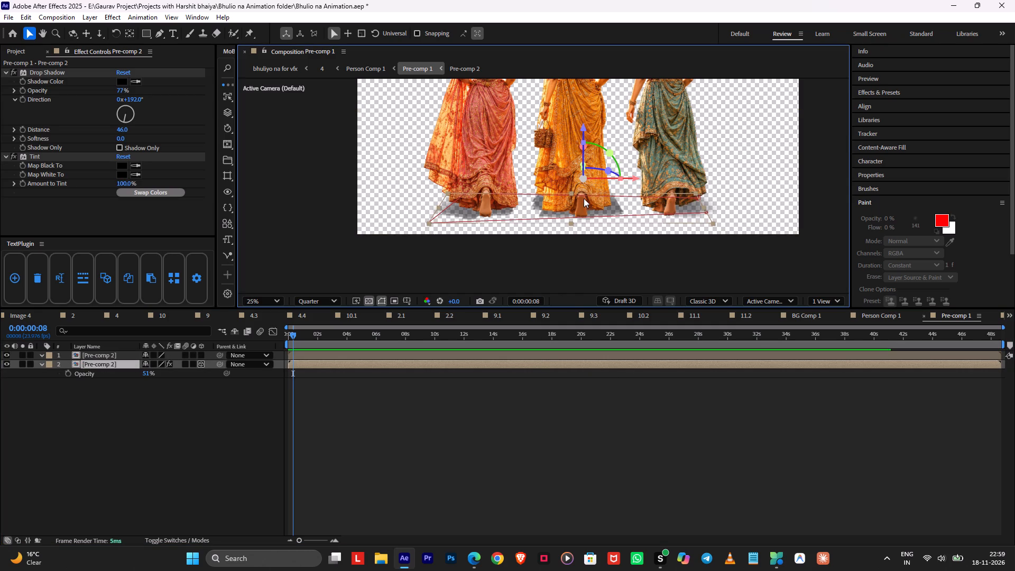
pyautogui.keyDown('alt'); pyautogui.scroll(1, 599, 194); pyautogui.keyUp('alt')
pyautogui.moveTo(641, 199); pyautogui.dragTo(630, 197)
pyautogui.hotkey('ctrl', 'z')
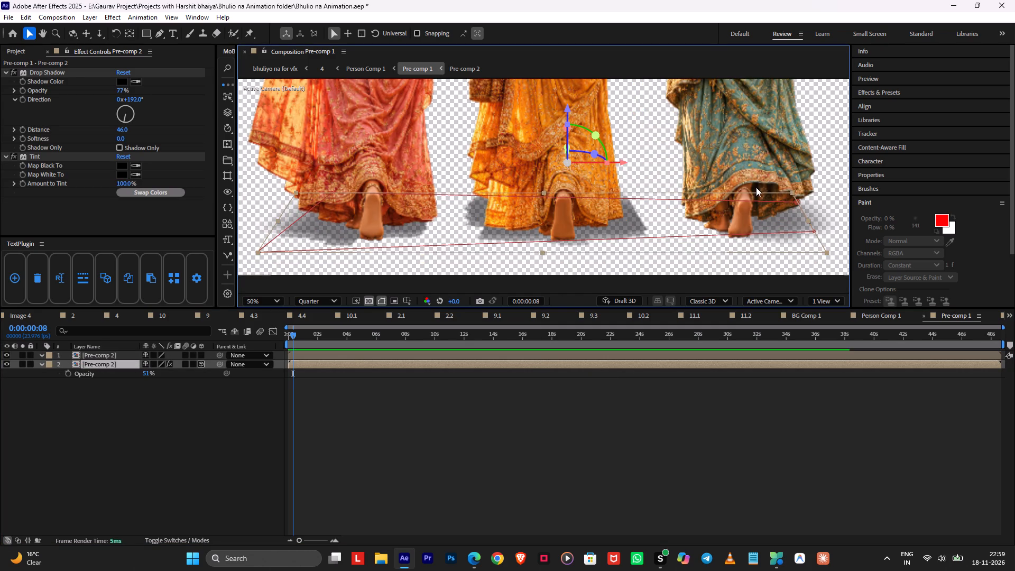
# Narrow the shadow layer slightly and move the mask's upper corner behind the woman in green inward.
pyautogui.moveTo(792, 193); pyautogui.dragTo(784, 193)
pyautogui.click(537, 404)
pyautogui.click(487, 362)
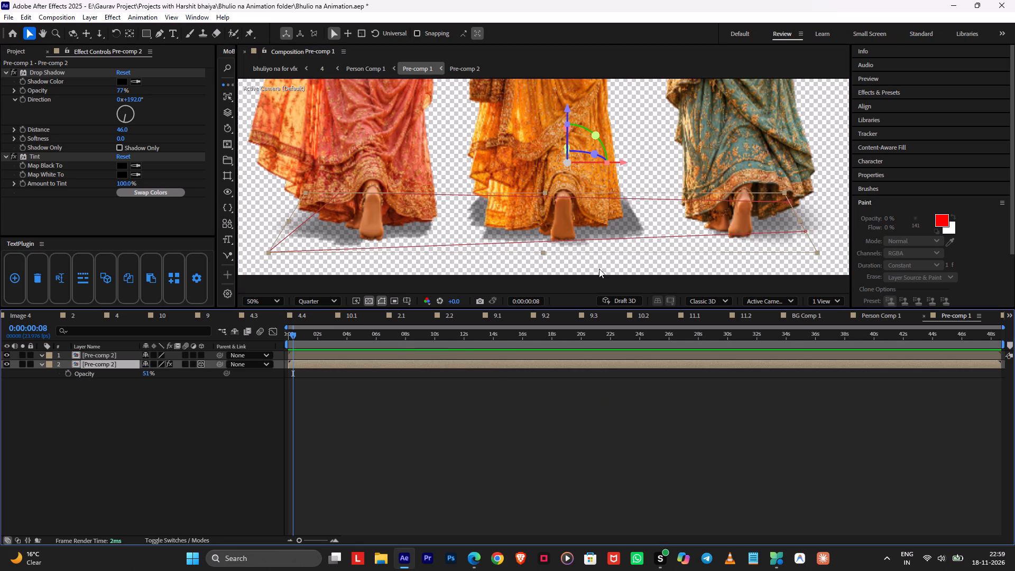
pyautogui.moveTo(643, 198); pyautogui.dragTo(616, 200)
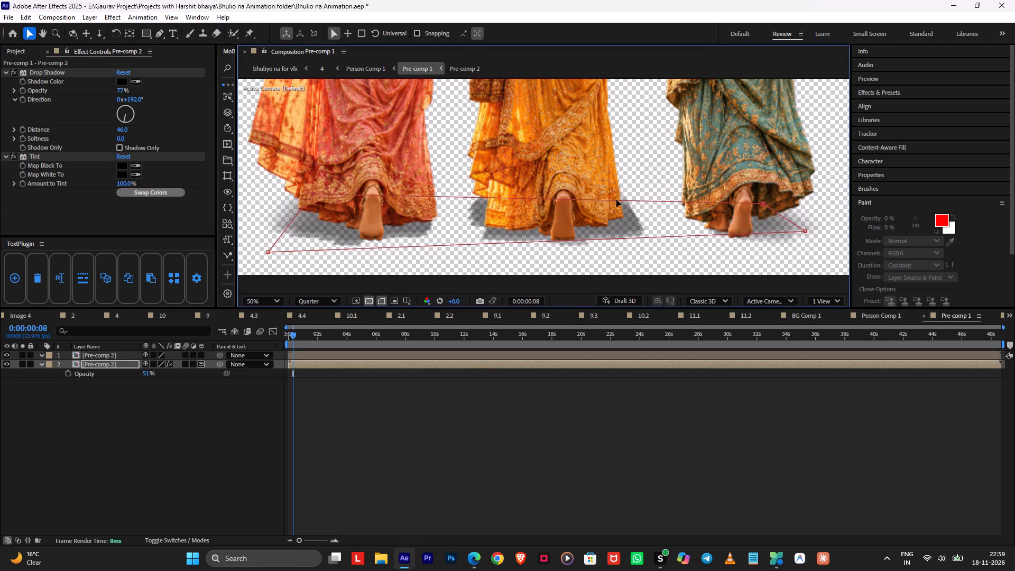
pyautogui.moveTo(616, 200); pyautogui.dragTo(613, 198)
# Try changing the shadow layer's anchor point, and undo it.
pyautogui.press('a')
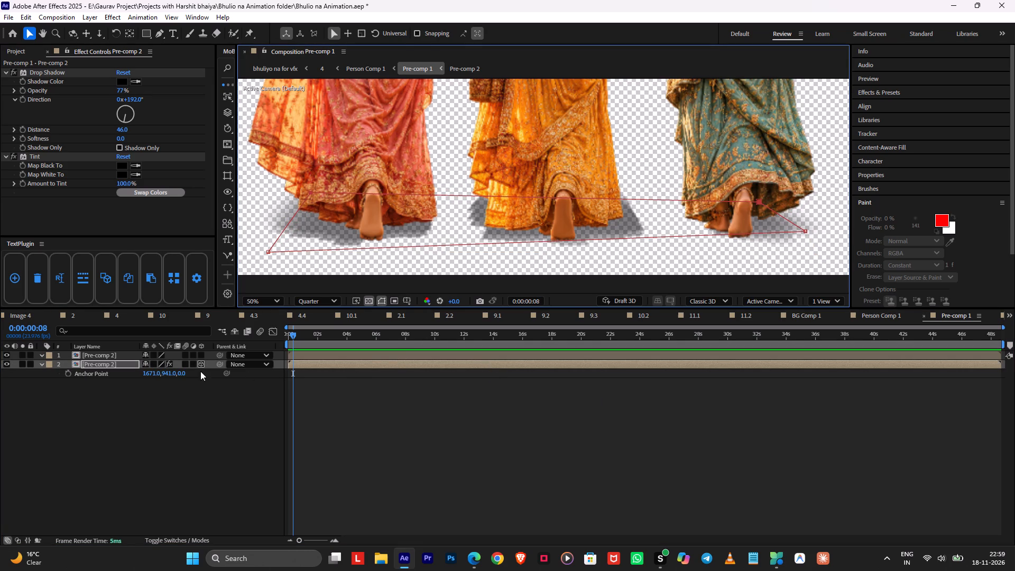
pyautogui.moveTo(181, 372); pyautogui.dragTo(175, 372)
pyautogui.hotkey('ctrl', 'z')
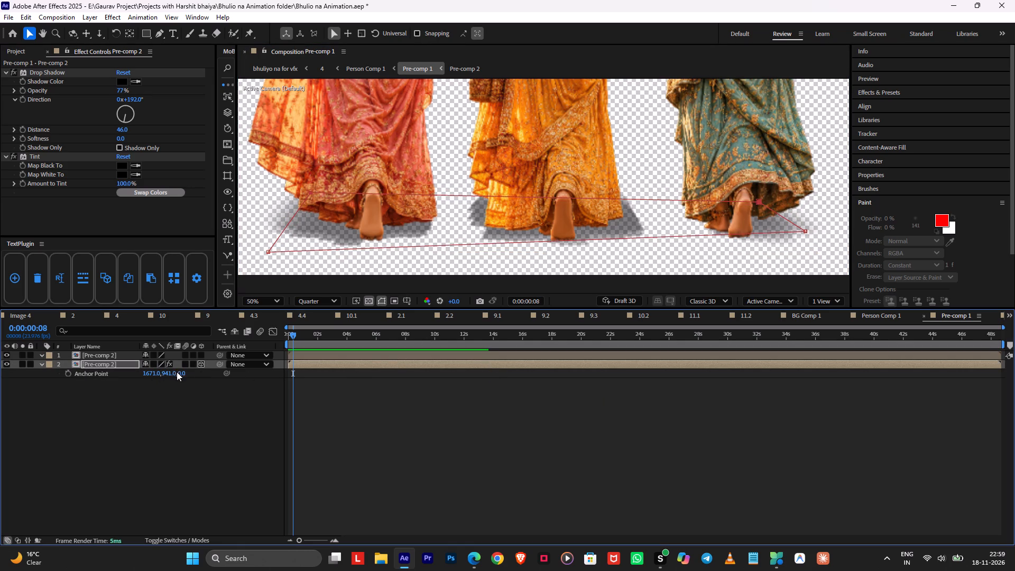
# Set the shadow layer's scale to 98.4, 102.0, 102.0%.
pyautogui.press('s')
pyautogui.moveTo(187, 375); pyautogui.dragTo(177, 373)
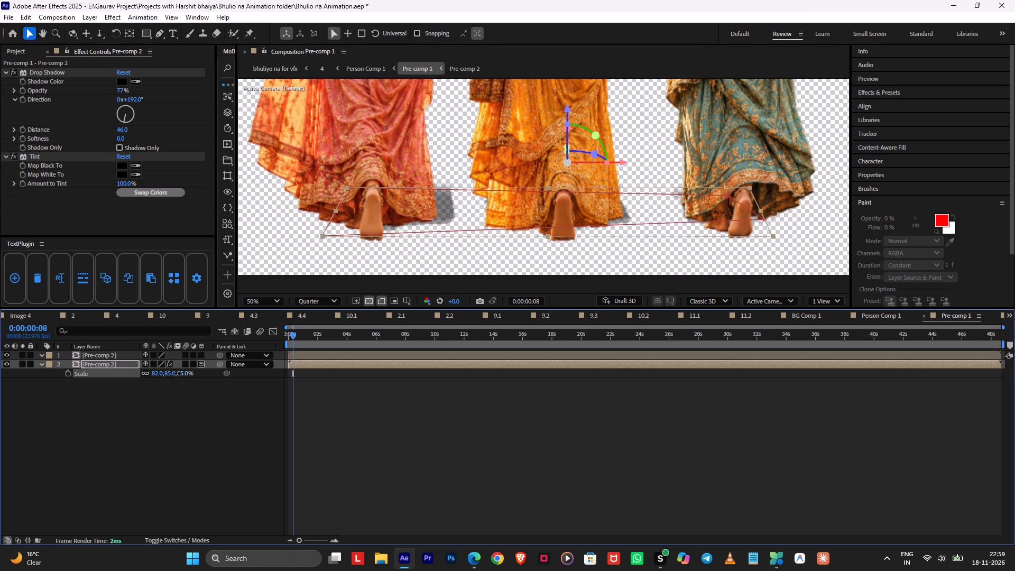
pyautogui.moveTo(177, 373); pyautogui.dragTo(181, 368)
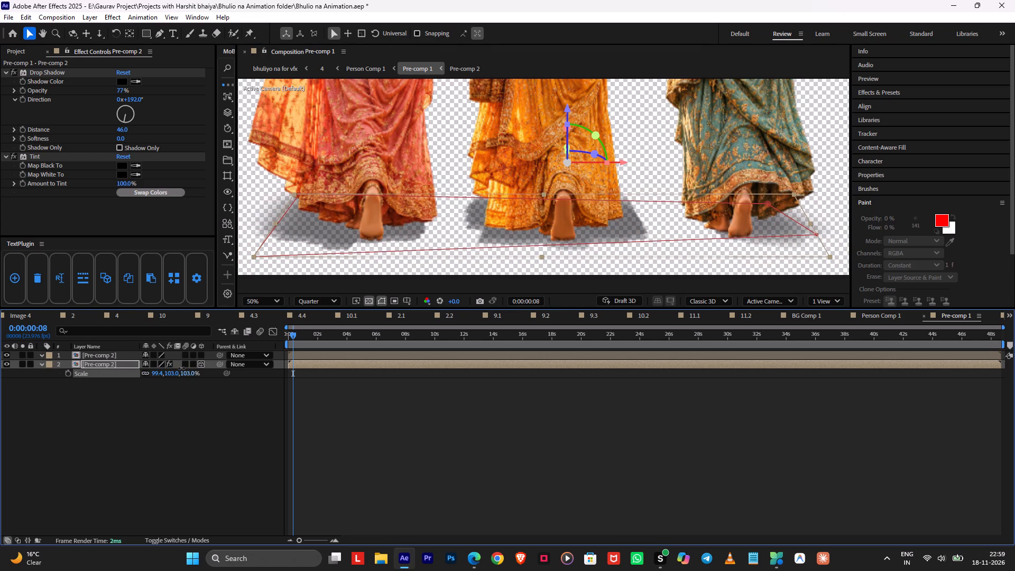
pyautogui.moveTo(181, 368); pyautogui.dragTo(181, 368)
pyautogui.click(756, 423)
# Save the project with the refined shadow.
pyautogui.scroll(-1, 734, 241)
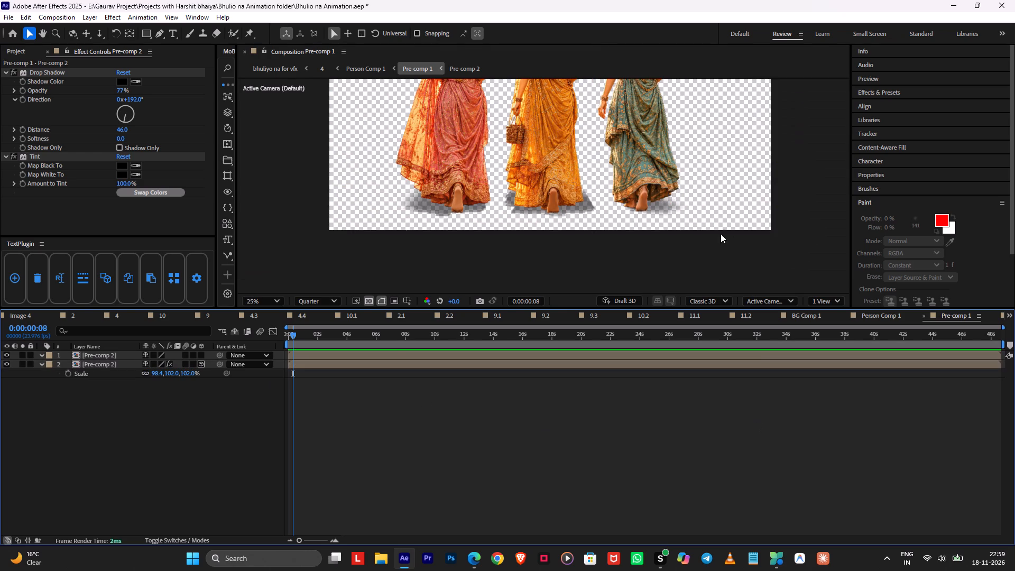
pyautogui.press('Tab')
pyautogui.click(597, 222)
pyautogui.hotkey('ctrl', 's')
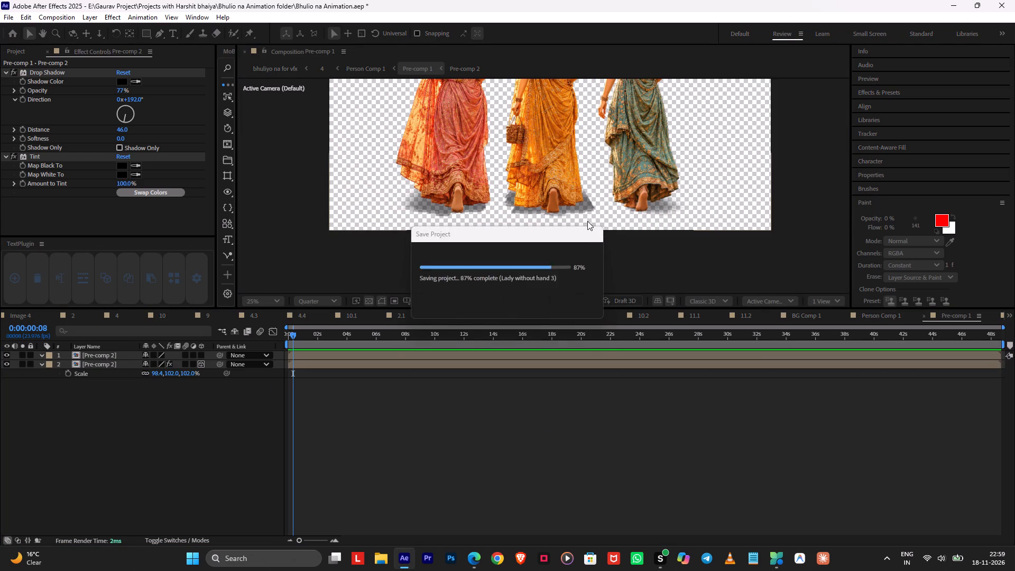
# Check the women in Person Comp 1, then nudge the shadow layer in Pre-comp 1 down and very slightly left.
pyautogui.press('Tab')
pyautogui.click(498, 194)
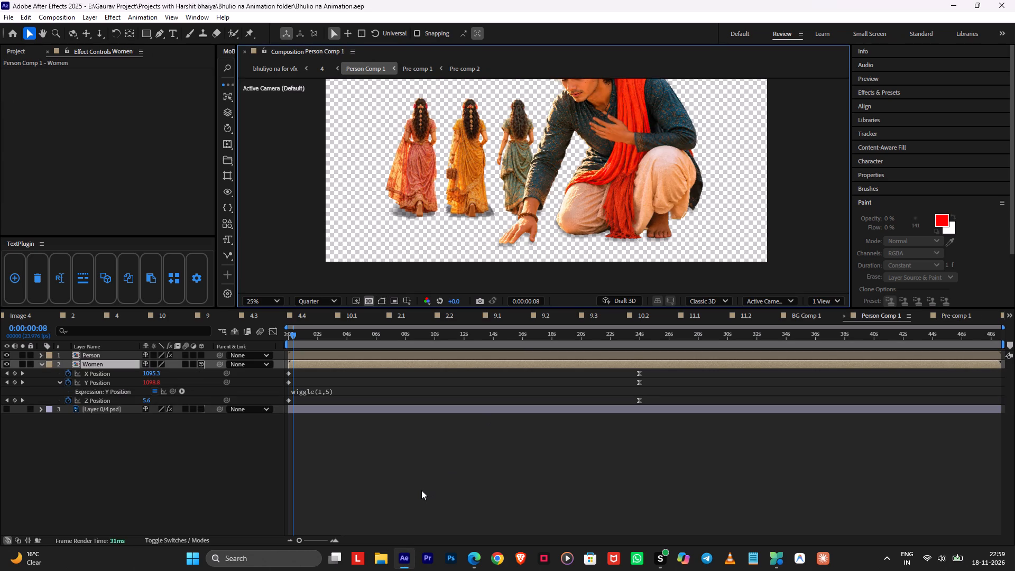
pyautogui.doubleClick(405, 368)
pyautogui.click(405, 369)
pyautogui.click(405, 367)
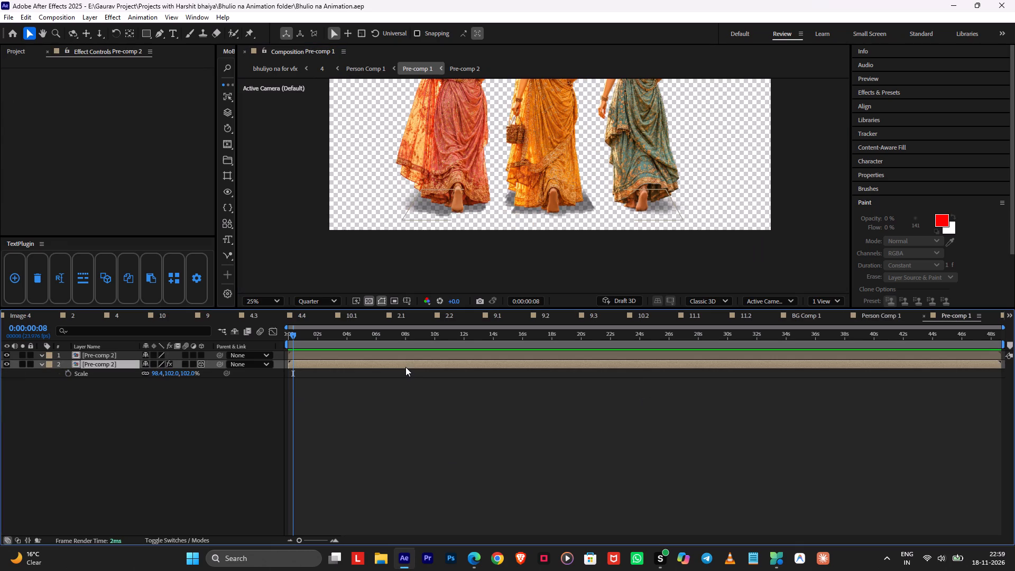
pyautogui.hotkey('shift', 'Down')
pyautogui.press('Left')
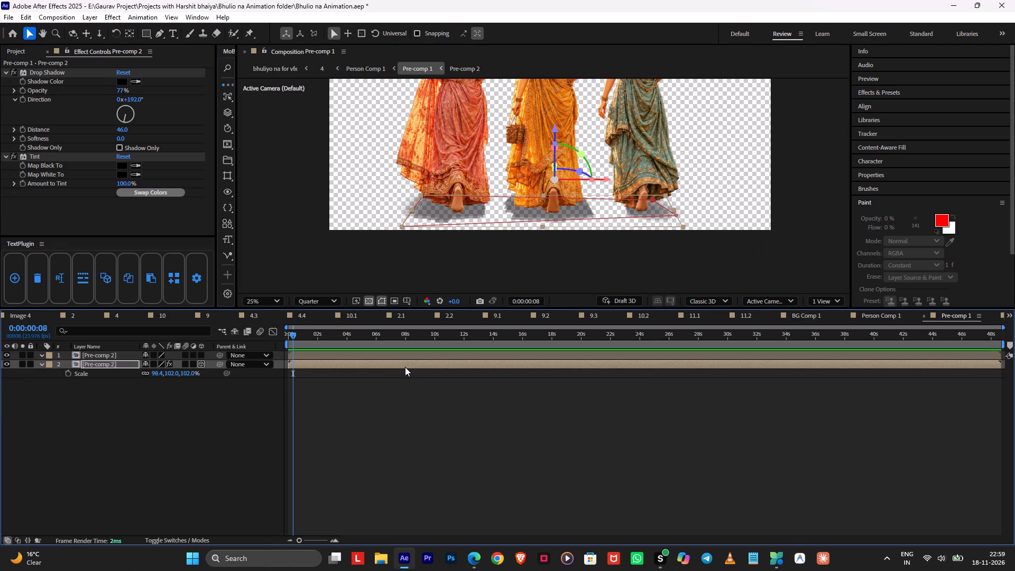
# Raise the shadow mask's upper corner behind the woman in green.
pyautogui.moveTo(652, 198); pyautogui.dragTo(660, 192)
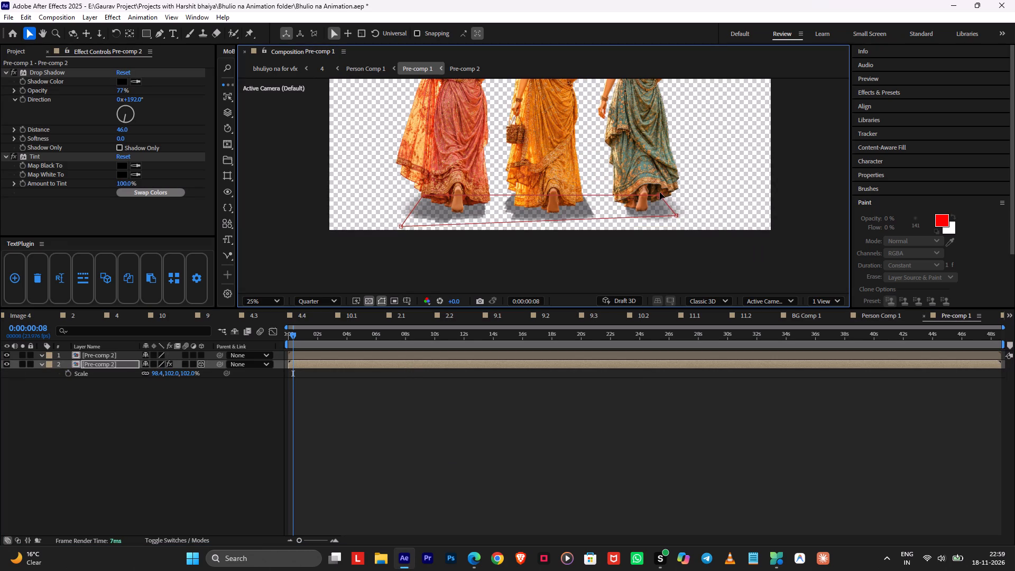
pyautogui.moveTo(660, 192); pyautogui.dragTo(664, 186)
pyautogui.click(450, 404)
# Set the shadow layer's mask feather to 225.0, 225.0 pixels.
pyautogui.click(380, 366)
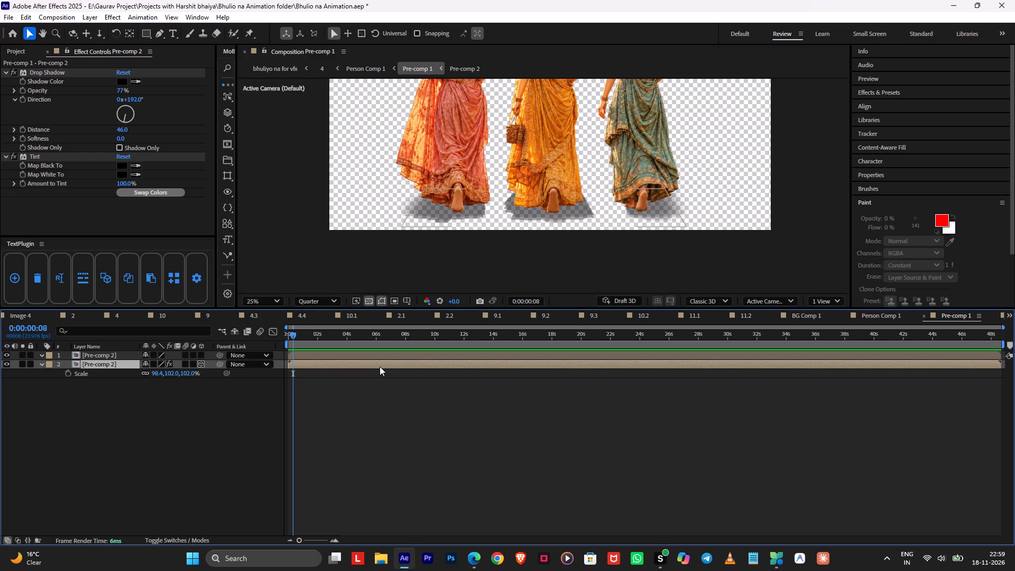
pyautogui.press('f')
pyautogui.moveTo(159, 383); pyautogui.dragTo(177, 382)
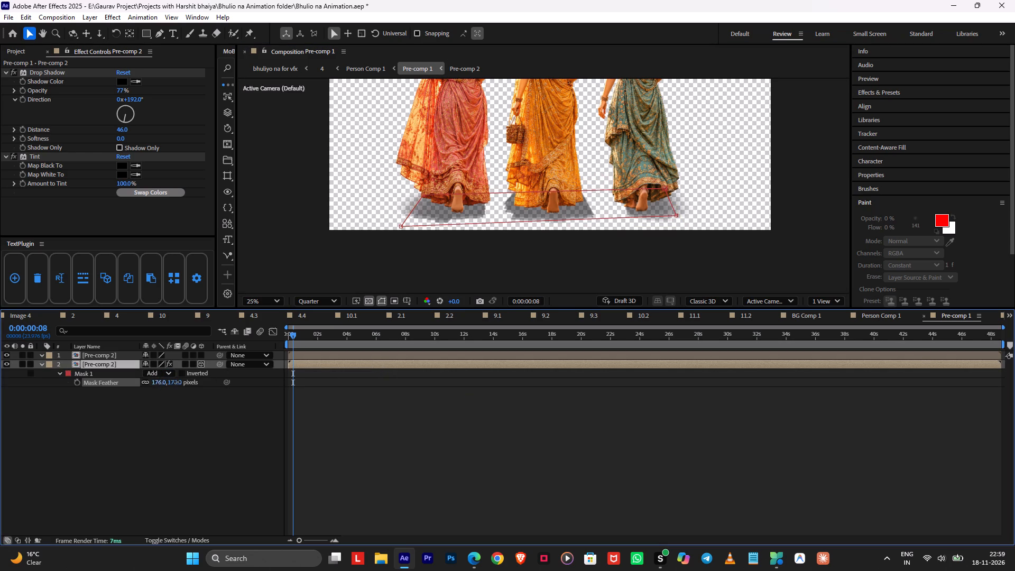
pyautogui.moveTo(177, 382); pyautogui.dragTo(199, 377)
pyautogui.click(571, 397)
# Switch to Person Comp 1 and save the project.
pyautogui.press('Tab')
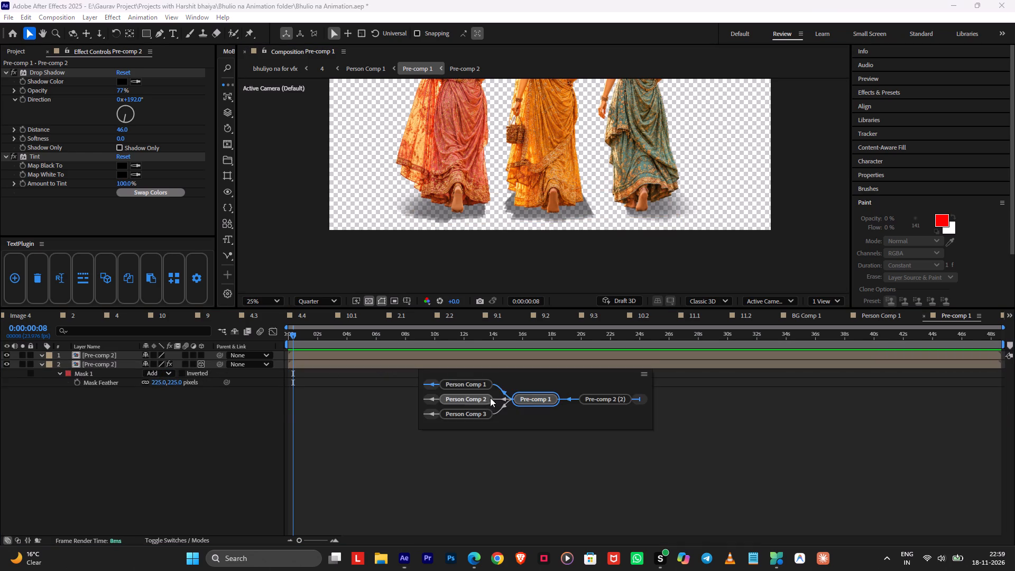
pyautogui.click(463, 386)
pyautogui.hotkey('ctrl', 's')
# Open composition 4, scrub through it and play it from the start to check the women's shadow on the ground.
pyautogui.click(422, 446)
pyautogui.press('Tab')
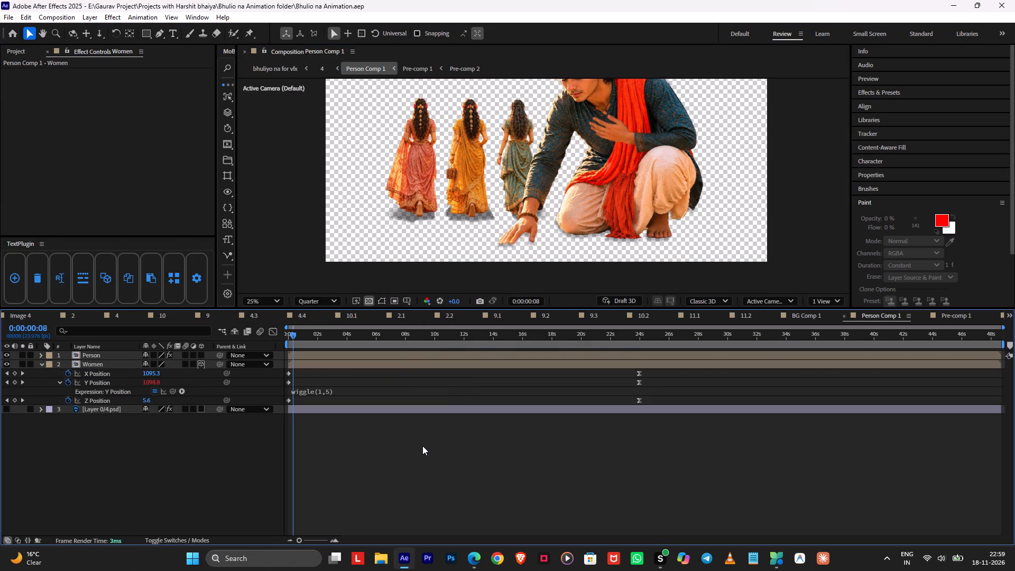
pyautogui.click(368, 443)
pyautogui.click(422, 448)
pyautogui.moveTo(378, 328); pyautogui.dragTo(386, 331)
pyautogui.moveTo(387, 331); pyautogui.dragTo(539, 348)
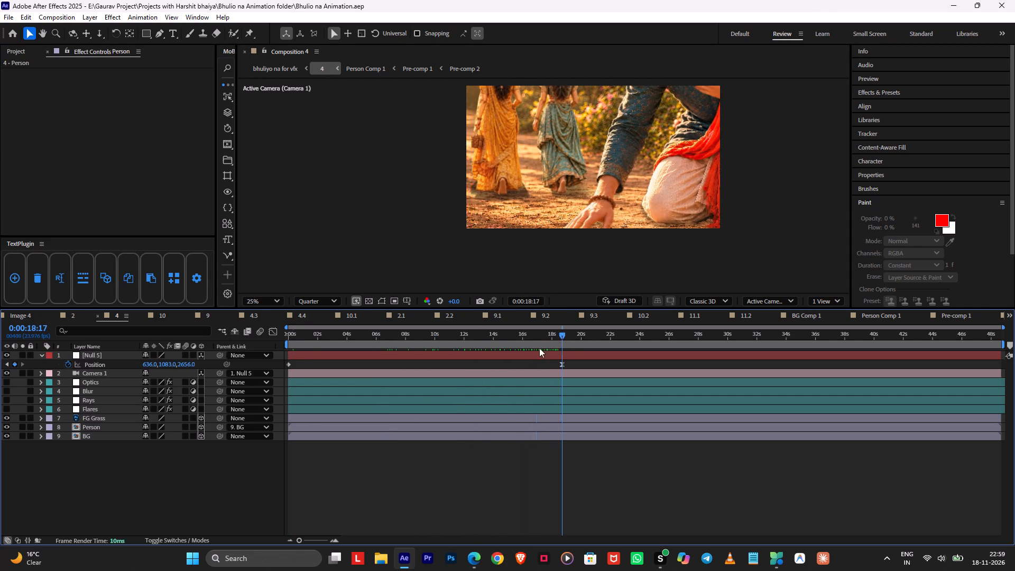
pyautogui.moveTo(539, 348); pyautogui.dragTo(202, 370)
pyautogui.press('space')
pyautogui.scroll(1, 508, 204)
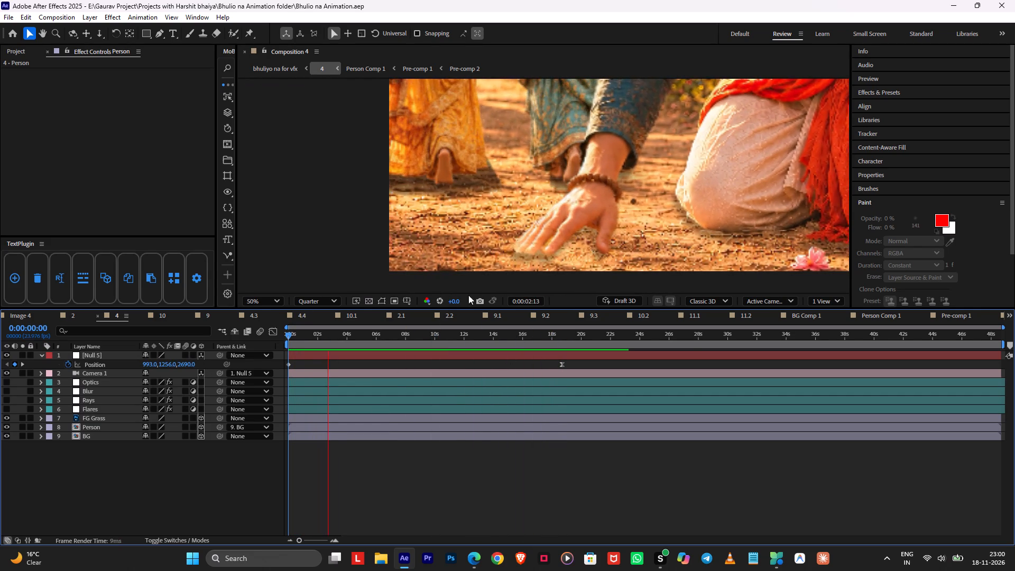
pyautogui.press('space')
# Reopen Pre-comp 1 and shift the shadow mask's side edge beside the woman in red slightly outward and up.
pyautogui.click(334, 432)
pyautogui.doubleClick(335, 424)
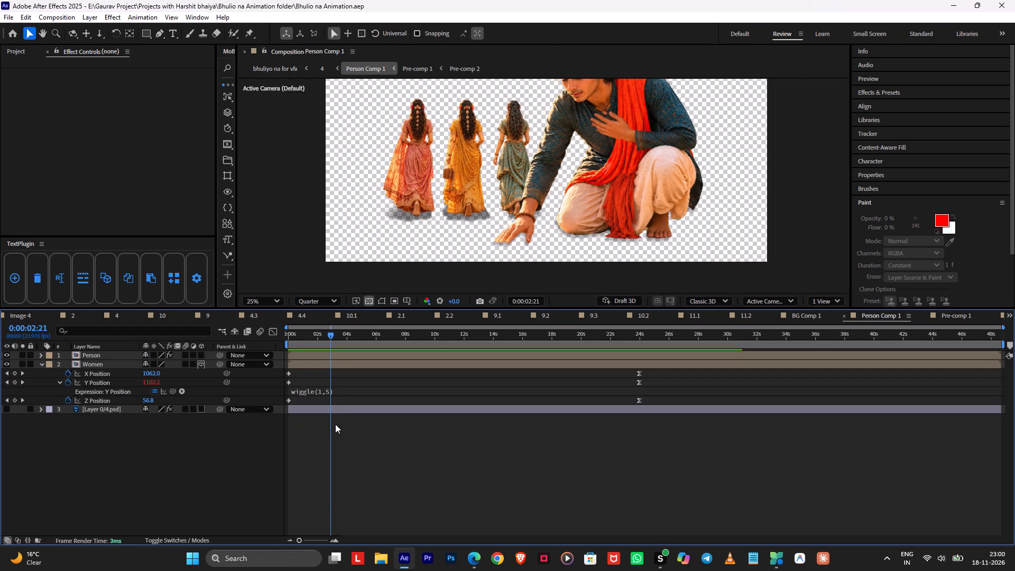
pyautogui.doubleClick(347, 365)
pyautogui.click(347, 365)
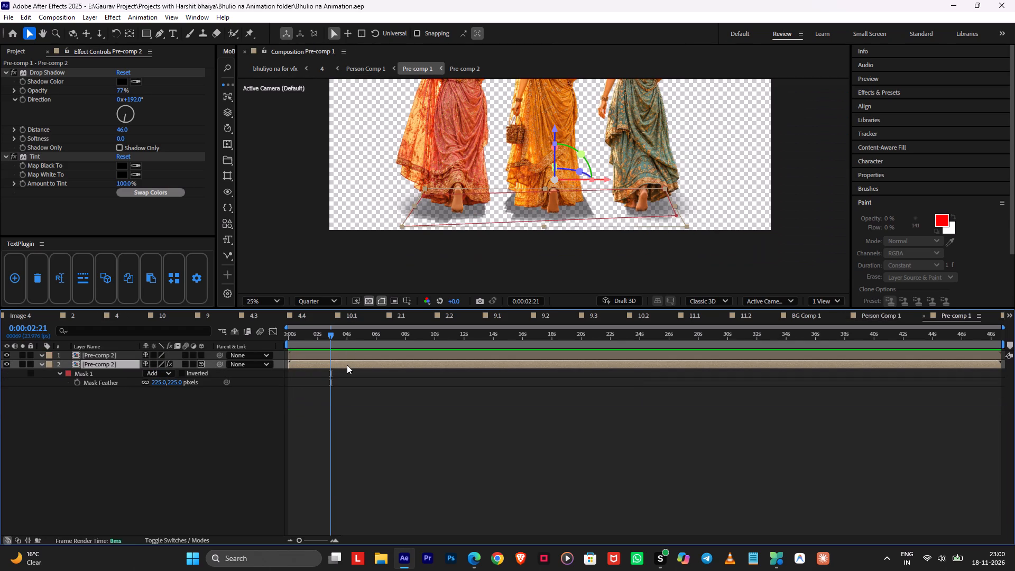
pyautogui.click(408, 216)
pyautogui.moveTo(399, 224); pyautogui.dragTo(387, 214)
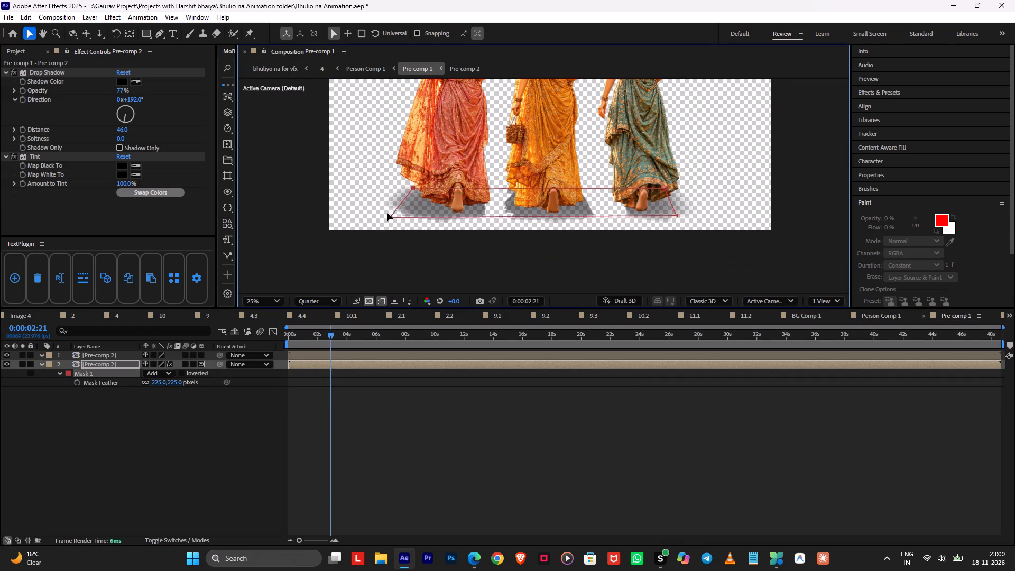
pyautogui.moveTo(387, 214); pyautogui.dragTo(393, 226)
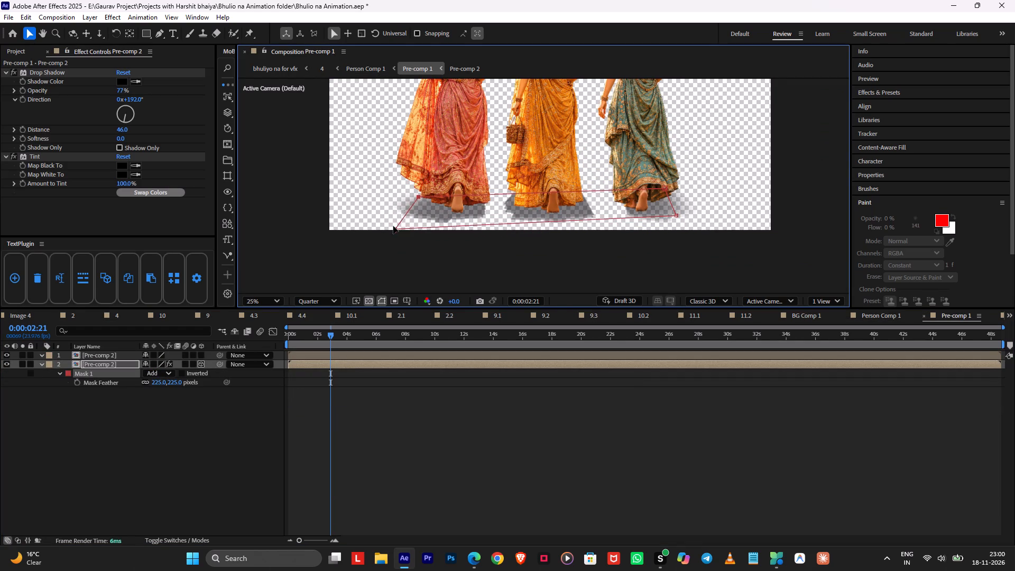
pyautogui.moveTo(393, 226); pyautogui.dragTo(393, 222)
pyautogui.click(530, 459)
# Save the project with the adjusted shadow mask.
pyautogui.hotkey('ctrl', 's')
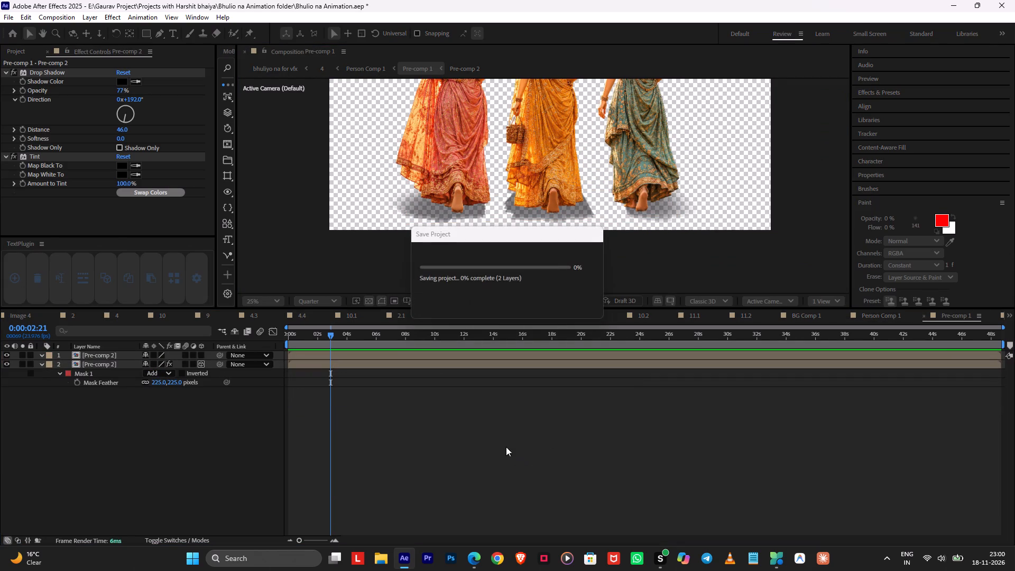
# Return to composition 4 by way of Person Comp 1.
pyautogui.press('Tab')
pyautogui.click(413, 414)
pyautogui.press('Tab')
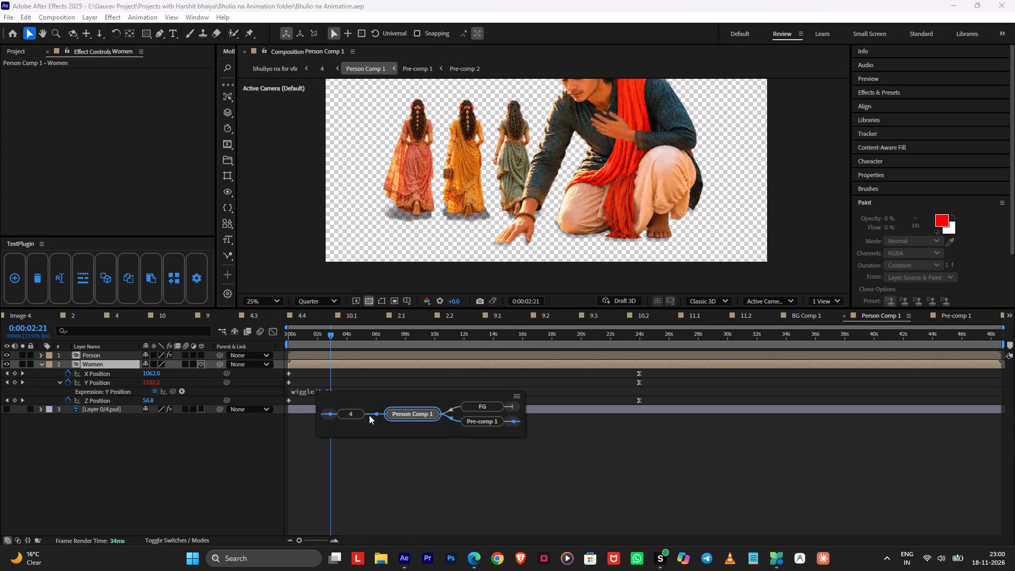
pyautogui.click(363, 415)
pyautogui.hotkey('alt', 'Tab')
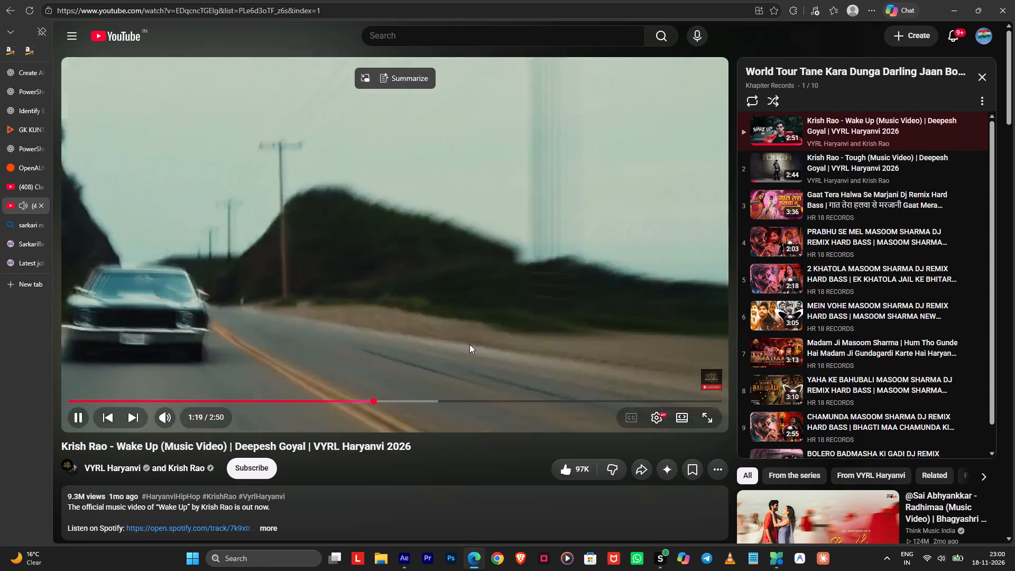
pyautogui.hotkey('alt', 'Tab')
# Clear the disk cache for all versions.
pyautogui.click(448, 452)
pyautogui.write('1')
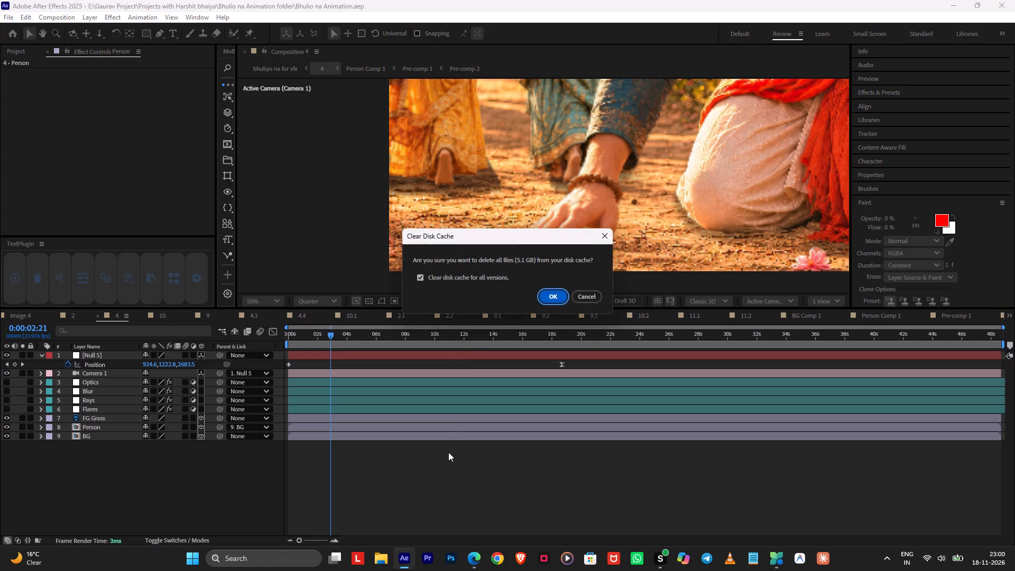
pyautogui.press('space')
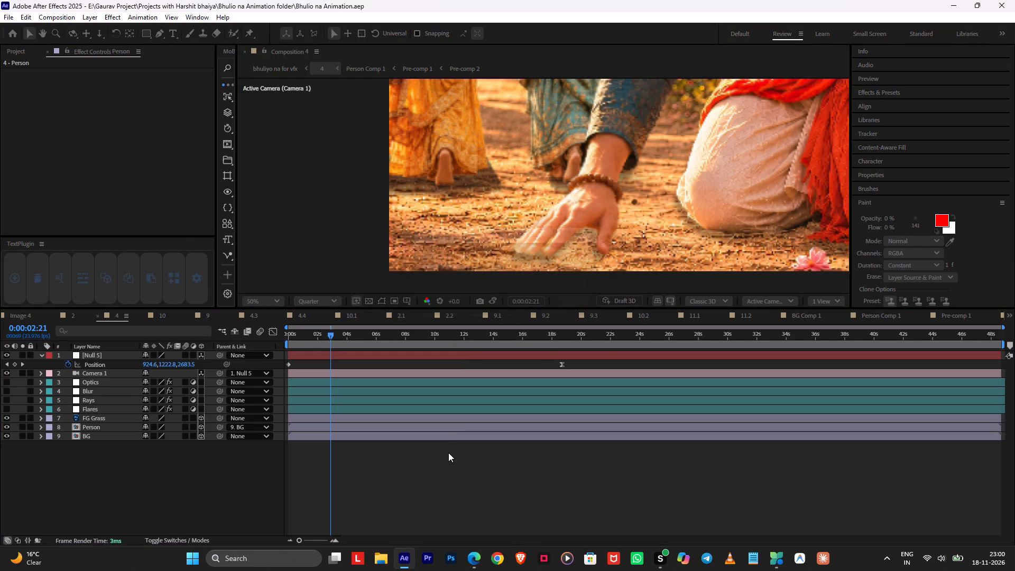
# Move up from composition 4 to the main composition bhuliyo na for vfx and save the project.
pyautogui.moveTo(473, 336); pyautogui.dragTo(298, 353)
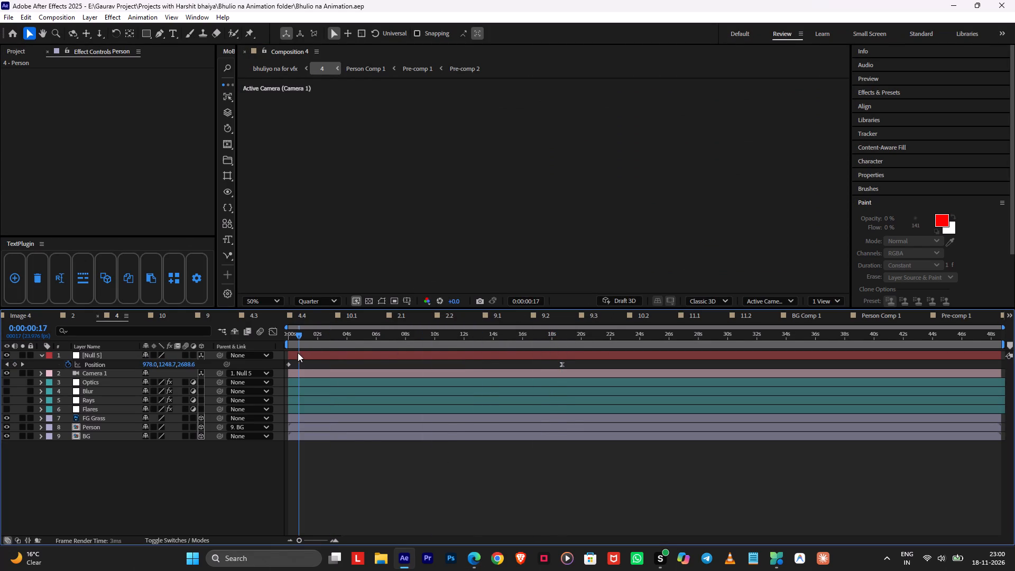
pyautogui.press('Tab')
pyautogui.click(404, 443)
pyautogui.hotkey('ctrl', 's')
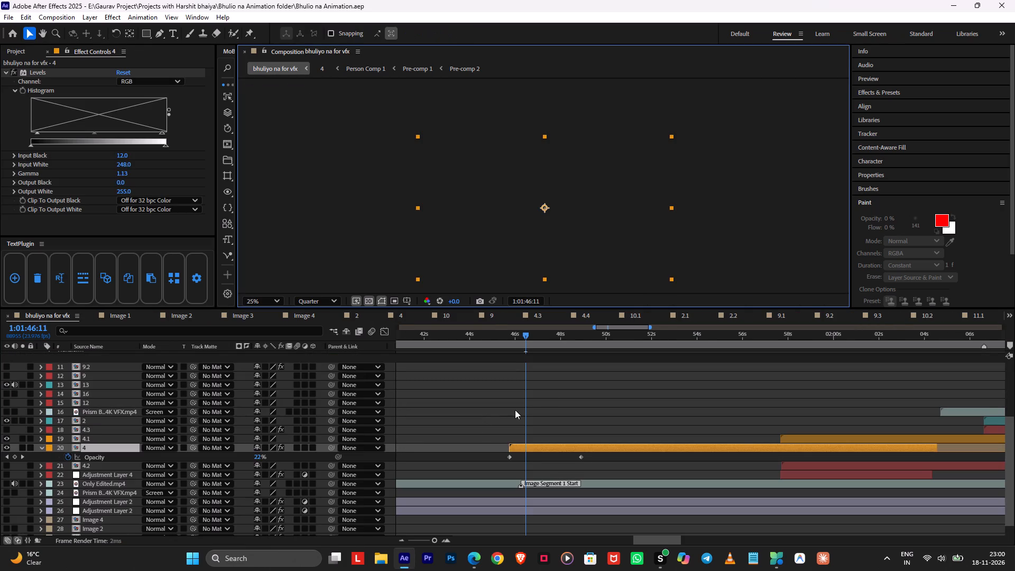
pyautogui.click(551, 390)
pyautogui.hotkey('ctrl', 's')
# Go to the start of layer 4 at 1:01:45:18, collapse its opacity keyframes and preview the main composition from there.
pyautogui.keyDown('alt'); pyautogui.scroll(-3, 551, 390); pyautogui.keyUp('alt')
pyautogui.click(545, 338)
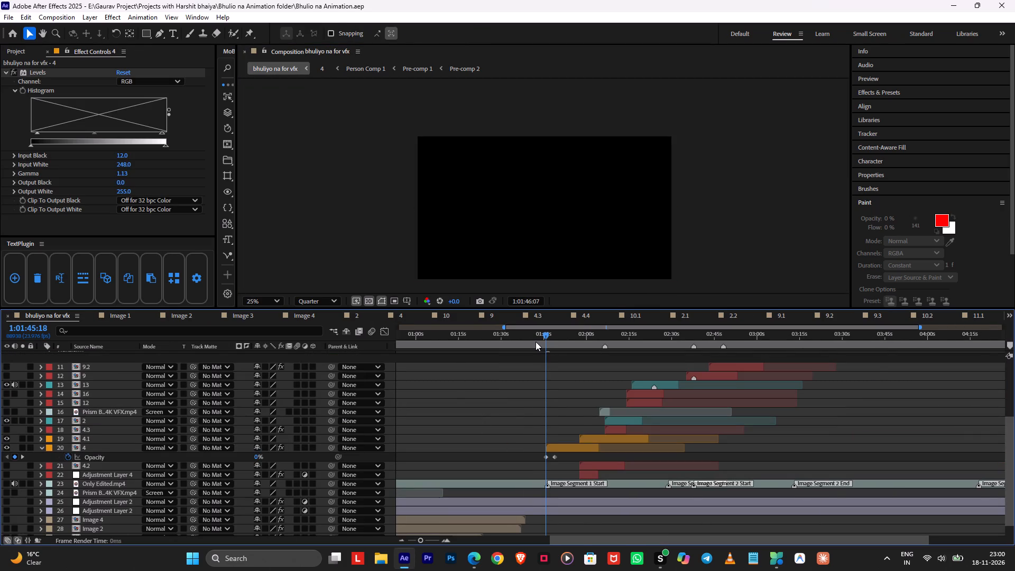
pyautogui.keyDown('shift'); pyautogui.click(532, 419); pyautogui.keyUp('shift')
pyautogui.keyDown('shift'); pyautogui.click(520, 481); pyautogui.keyUp('shift')
pyautogui.press('u')
pyautogui.keyDown('shift'); pyautogui.scroll(-2, 585, 426); pyautogui.keyUp('shift')
pyautogui.press('space')
pyautogui.keyDown('alt'); pyautogui.scroll(2, 566, 386); pyautogui.keyUp('alt')
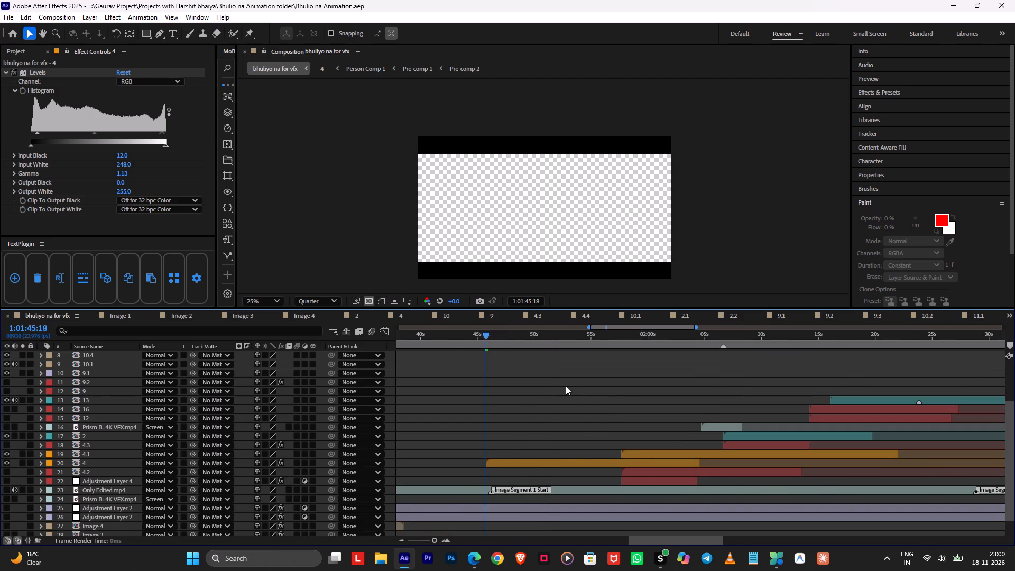
pyautogui.moveTo(481, 336); pyautogui.dragTo(478, 341)
pyautogui.press('space')
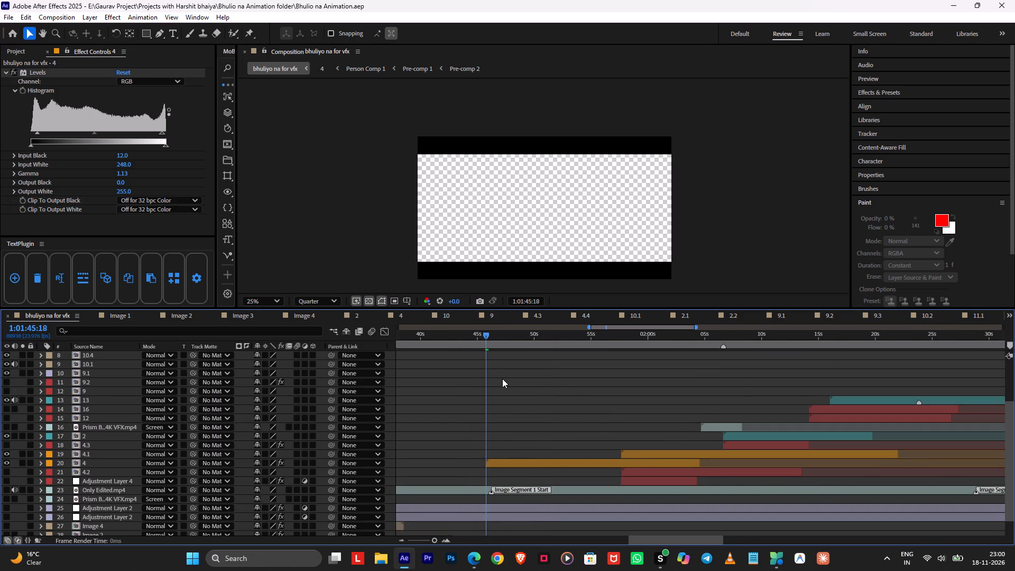
# Scrub through layer 4 and preview from 1:01:57:17 to examine the transition into layer 4.1.
pyautogui.moveTo(528, 337); pyautogui.dragTo(611, 349)
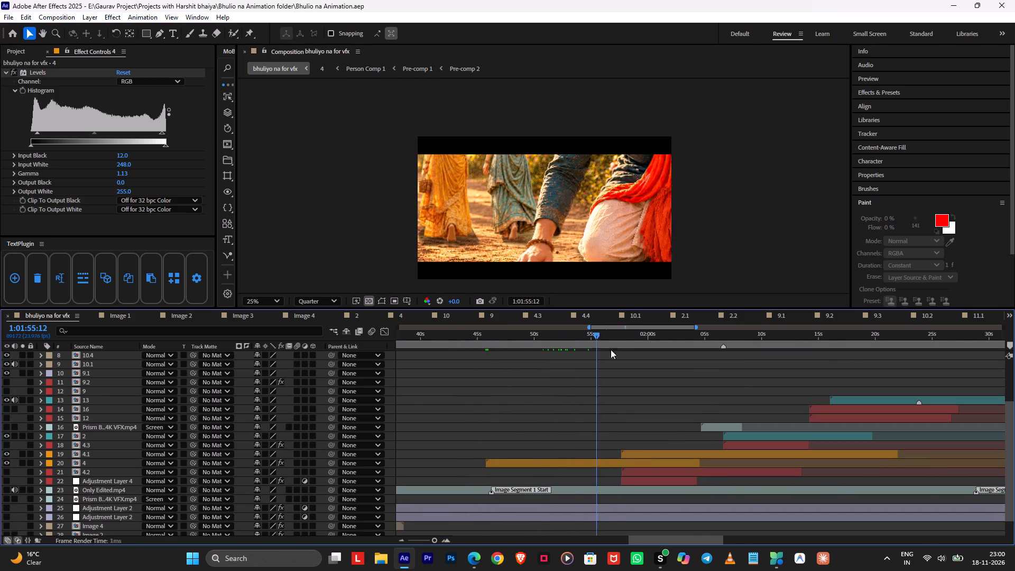
pyautogui.moveTo(611, 349); pyautogui.dragTo(624, 355)
pyautogui.press('space')
pyautogui.keyDown('alt'); pyautogui.scroll(2, 637, 374); pyautogui.keyUp('alt')
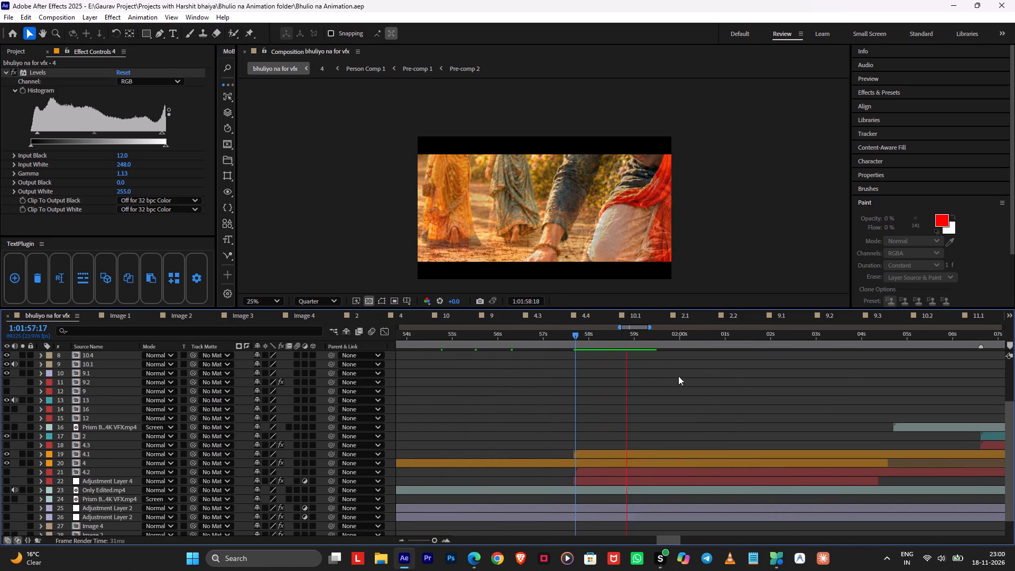
pyautogui.moveTo(702, 385); pyautogui.dragTo(542, 403, button='middle')
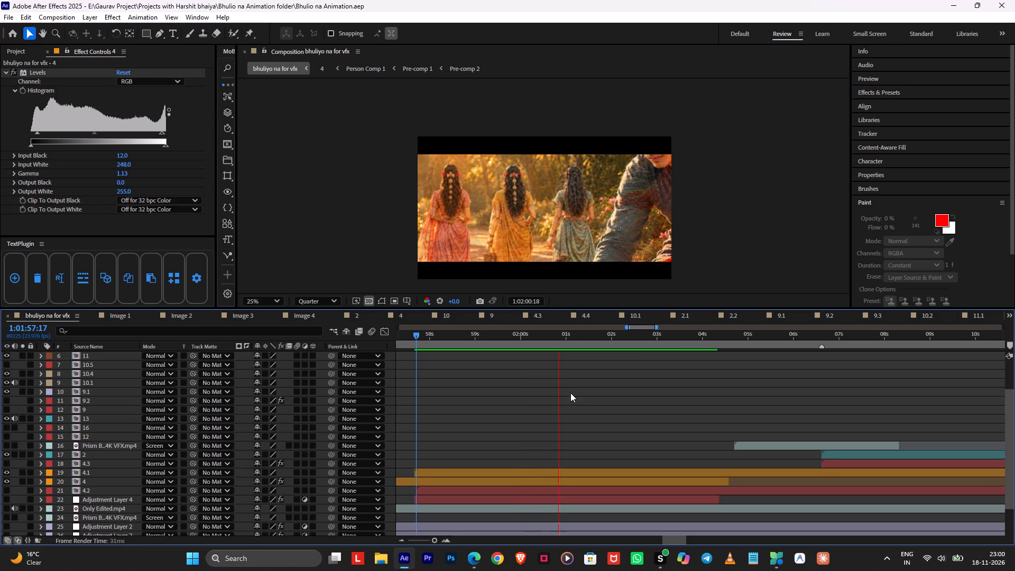
pyautogui.moveTo(716, 390); pyautogui.dragTo(606, 410, button='middle')
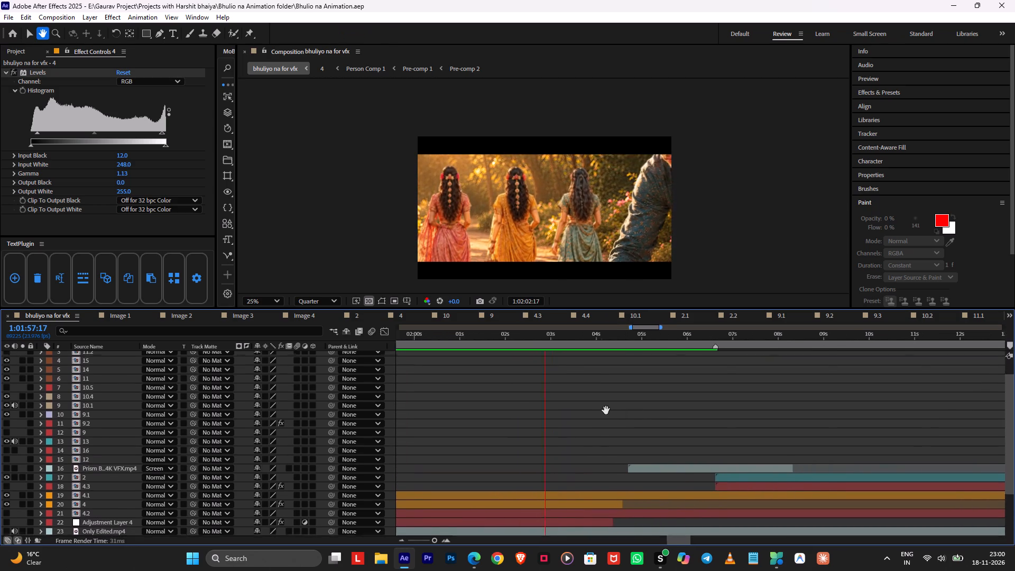
pyautogui.moveTo(606, 410); pyautogui.dragTo(595, 401, button='middle')
pyautogui.keyDown('alt'); pyautogui.scroll(-2, 678, 352); pyautogui.keyUp('alt')
pyautogui.keyDown('alt'); pyautogui.scroll(1, 679, 353); pyautogui.keyUp('alt')
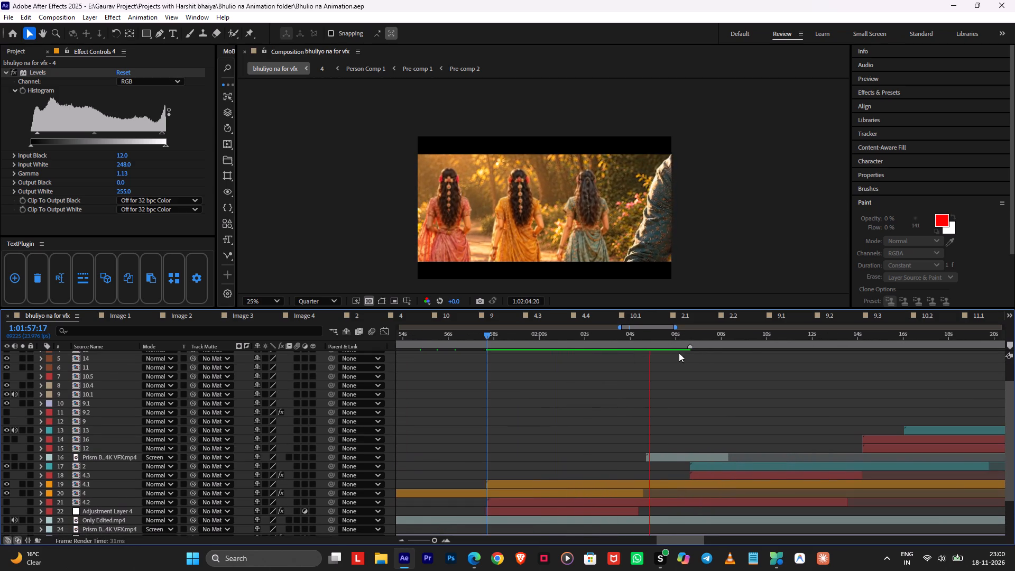
# In composition 4.1, move Null 5's second Position keyframe to 0:00:34:00.
pyautogui.click(859, 336)
pyautogui.keyDown('alt'); pyautogui.scroll(-2, 861, 356); pyautogui.keyUp('alt')
pyautogui.doubleClick(874, 486)
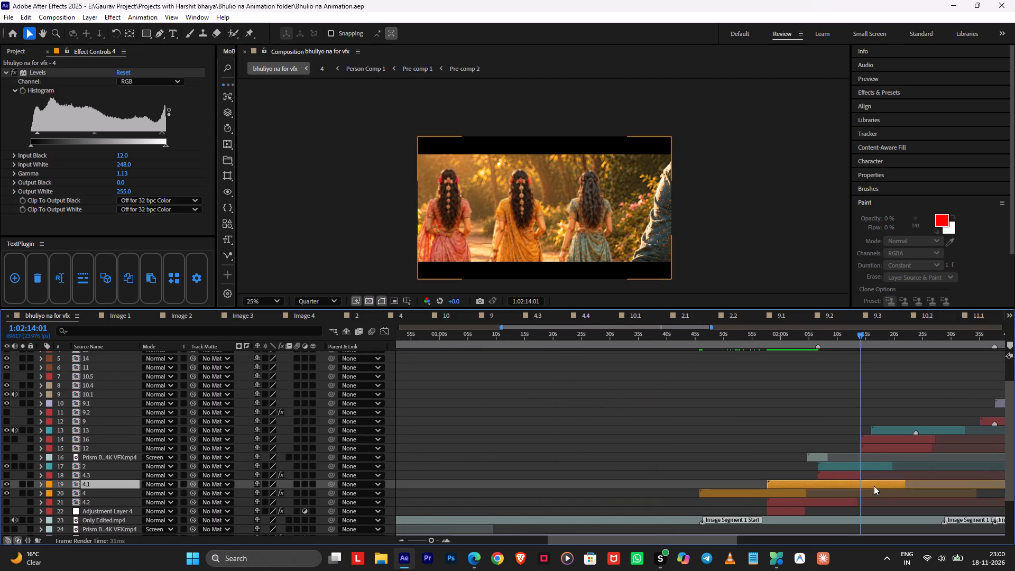
pyautogui.moveTo(814, 336); pyautogui.dragTo(803, 337)
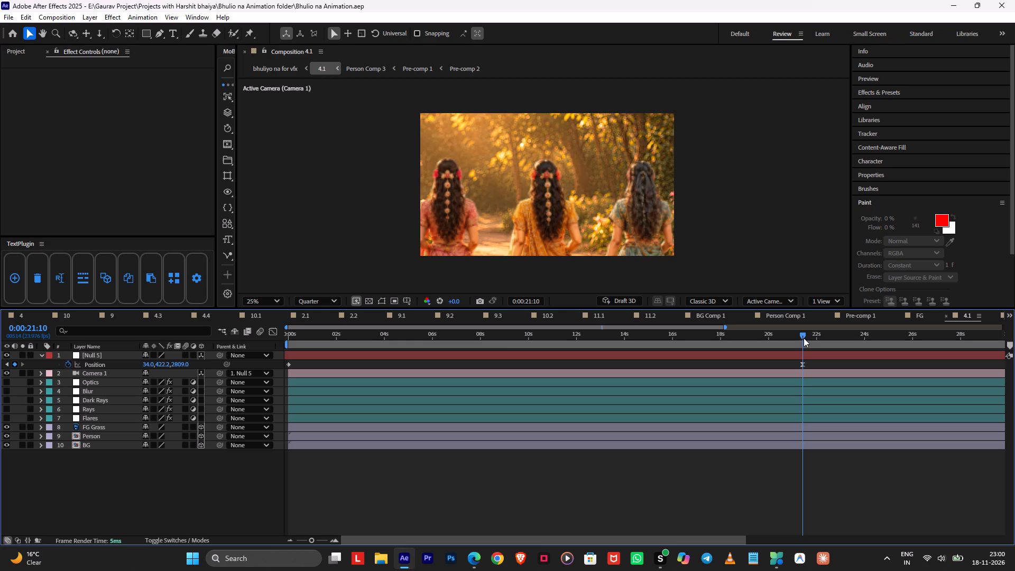
pyautogui.moveTo(804, 337); pyautogui.dragTo(1010, 338)
pyautogui.keyDown('alt'); pyautogui.scroll(-2, 660, 360); pyautogui.keyUp('alt')
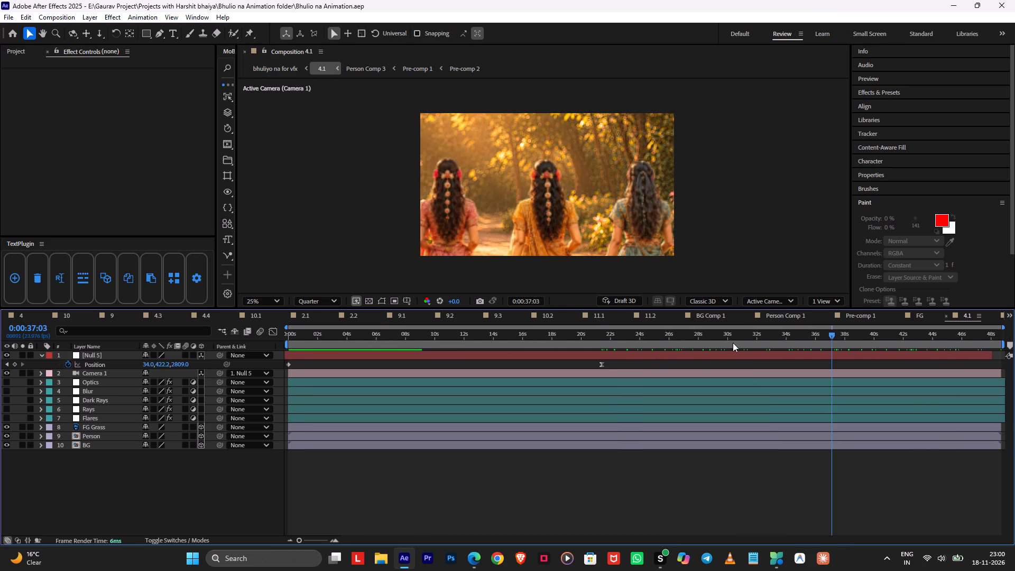
pyautogui.moveTo(811, 334); pyautogui.dragTo(787, 340)
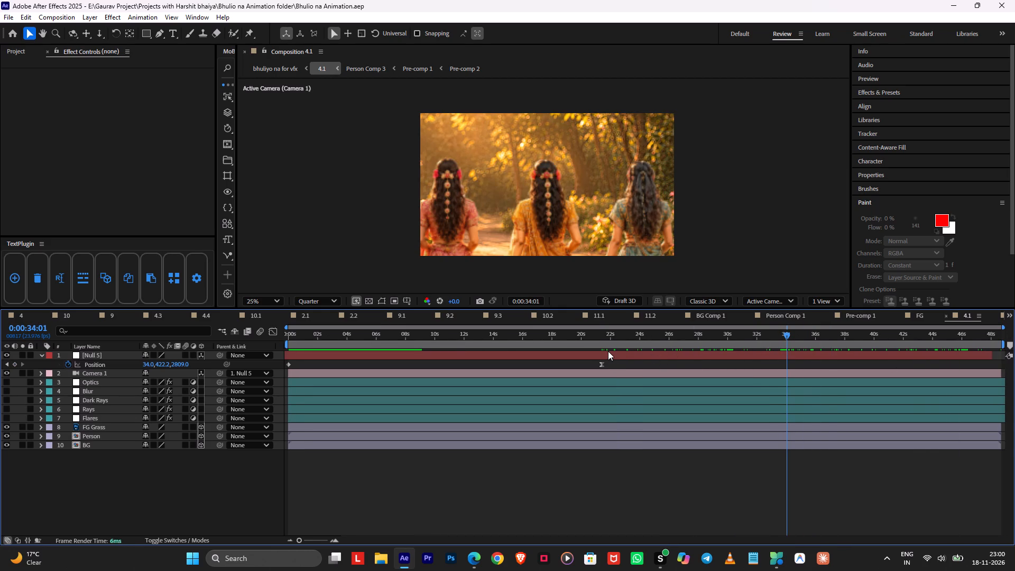
pyautogui.hotkey('ctrl', 'Left')
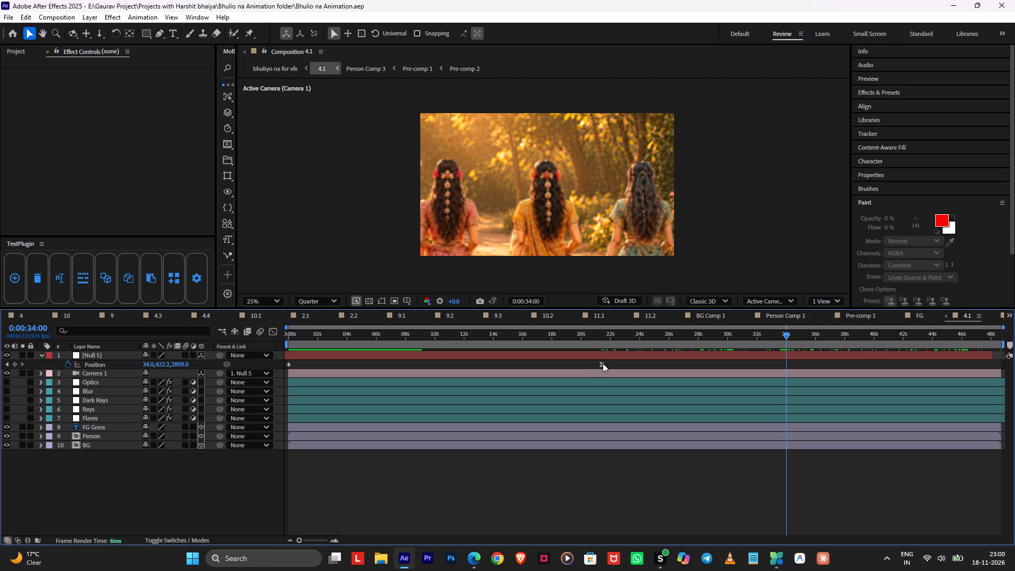
pyautogui.moveTo(603, 363); pyautogui.dragTo(781, 382)
# Preview composition 4.1 from its start and save the project.
pyautogui.moveTo(774, 337); pyautogui.dragTo(534, 380)
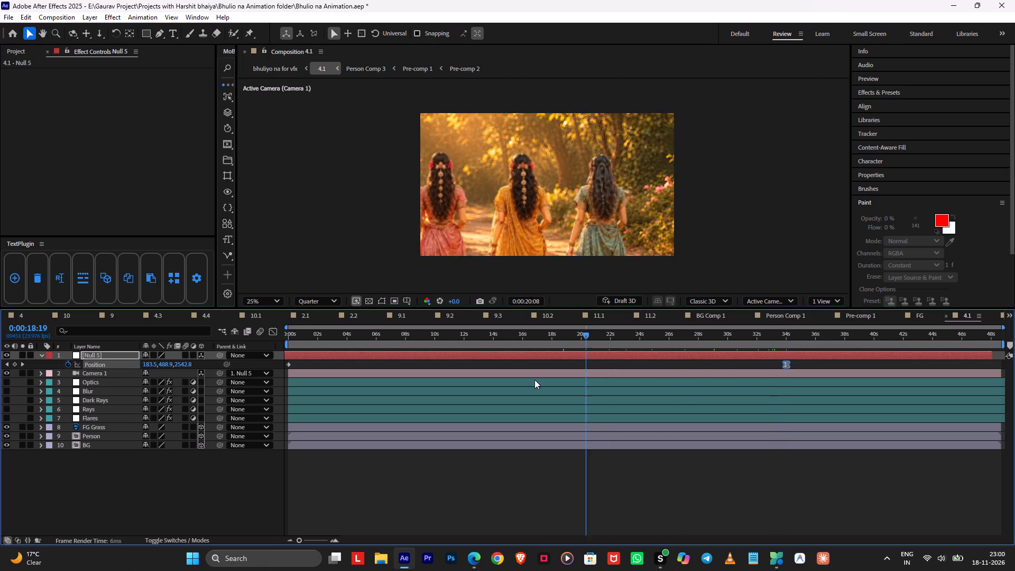
pyautogui.moveTo(534, 380); pyautogui.dragTo(200, 422)
pyautogui.press('space')
pyautogui.hotkey('ctrl', 's')
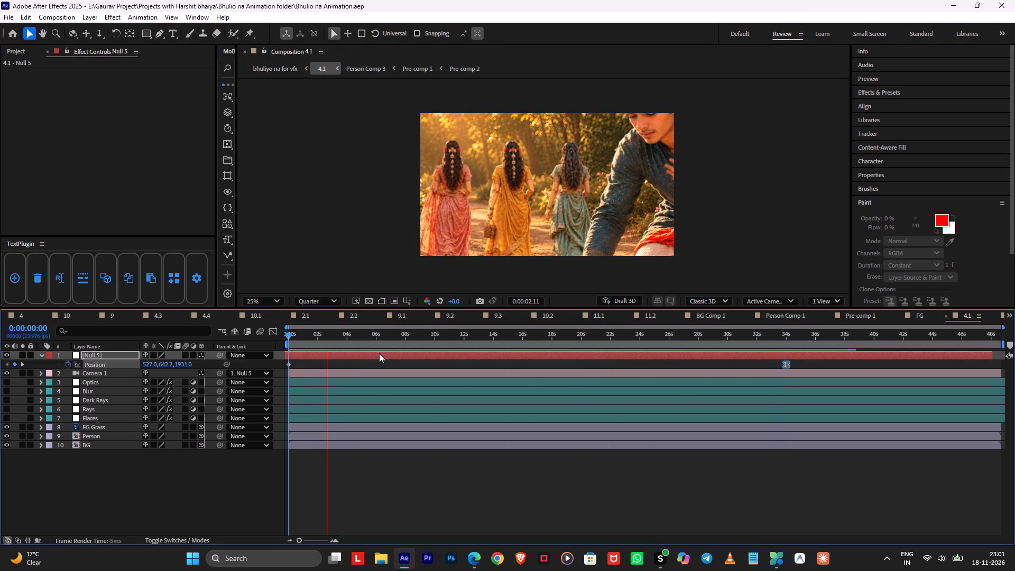
# Scrub back and forth through composition 4.1 to examine the retimed camera move.
pyautogui.moveTo(393, 339); pyautogui.dragTo(748, 357)
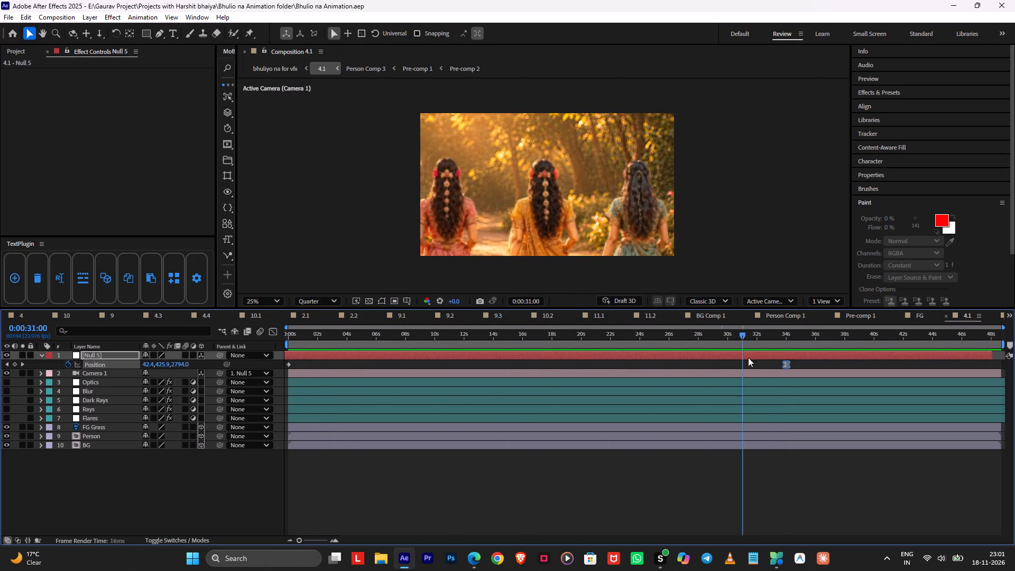
pyautogui.moveTo(748, 357); pyautogui.dragTo(329, 391)
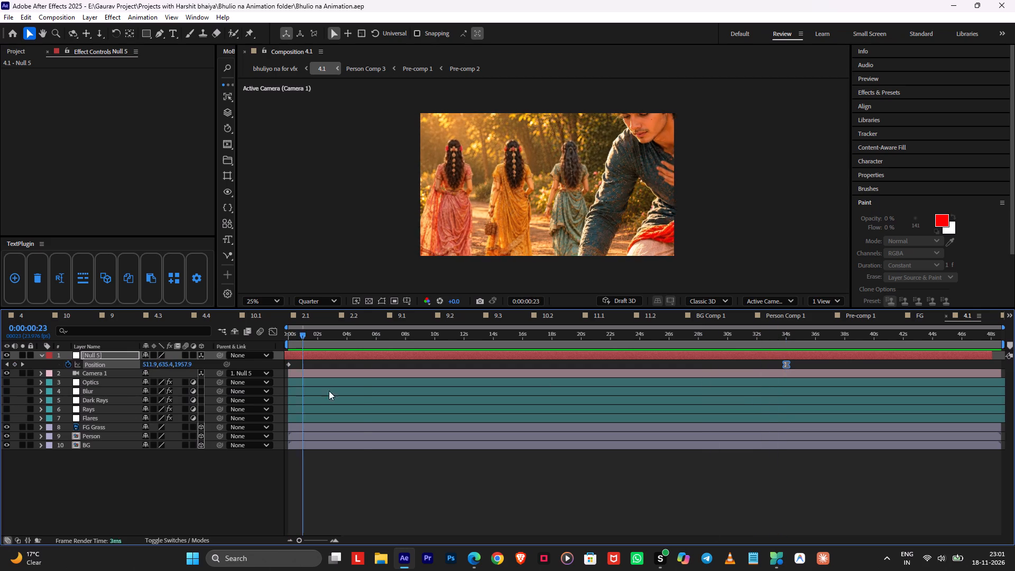
pyautogui.moveTo(329, 391); pyautogui.dragTo(786, 382)
pyautogui.hotkey('shift', 'r')
pyautogui.moveTo(750, 347); pyautogui.dragTo(0, 393)
# Return to bhuliyo na for vfx, save the project and preview layer 4.1 from 1:01:57:16.
pyautogui.press('Tab')
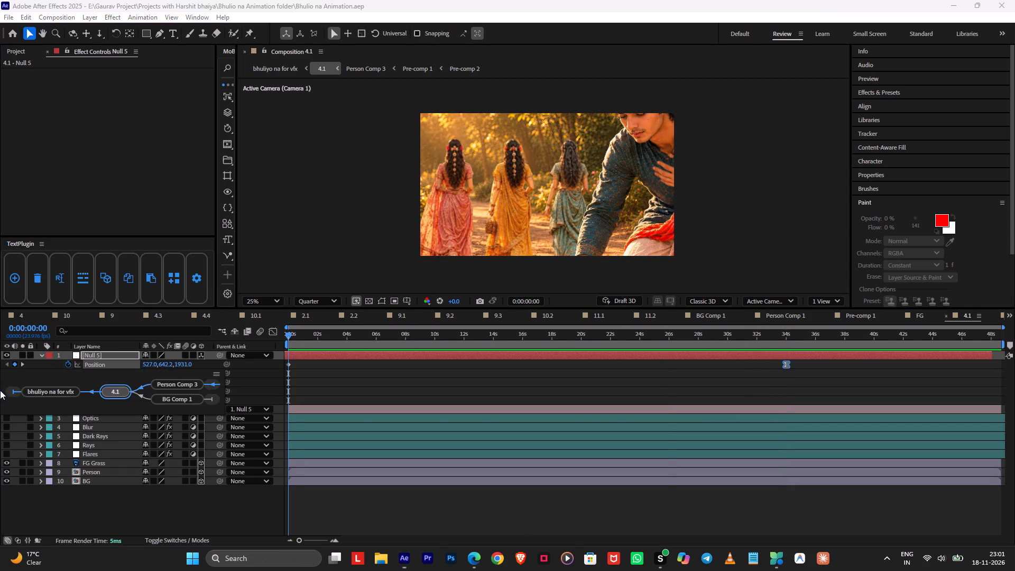
pyautogui.click(37, 389)
pyautogui.press('space')
pyautogui.hotkey('ctrl', 's')
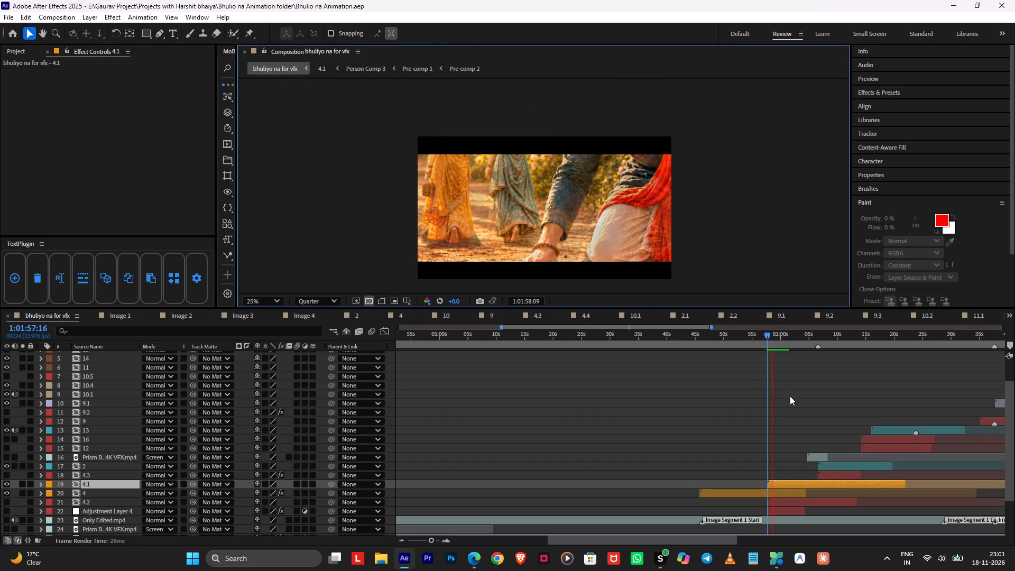
pyautogui.press('space')
# Open Person Comp 1 through composition 4 and reveal the Women layer's opacity.
pyautogui.moveTo(771, 337); pyautogui.dragTo(761, 338)
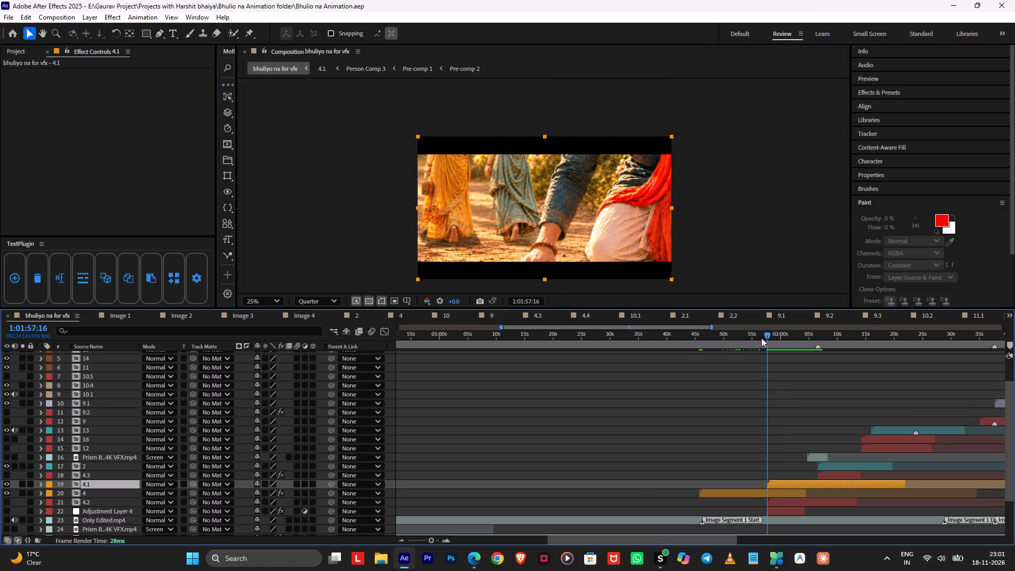
pyautogui.moveTo(761, 338); pyautogui.dragTo(751, 342)
pyautogui.doubleClick(750, 494)
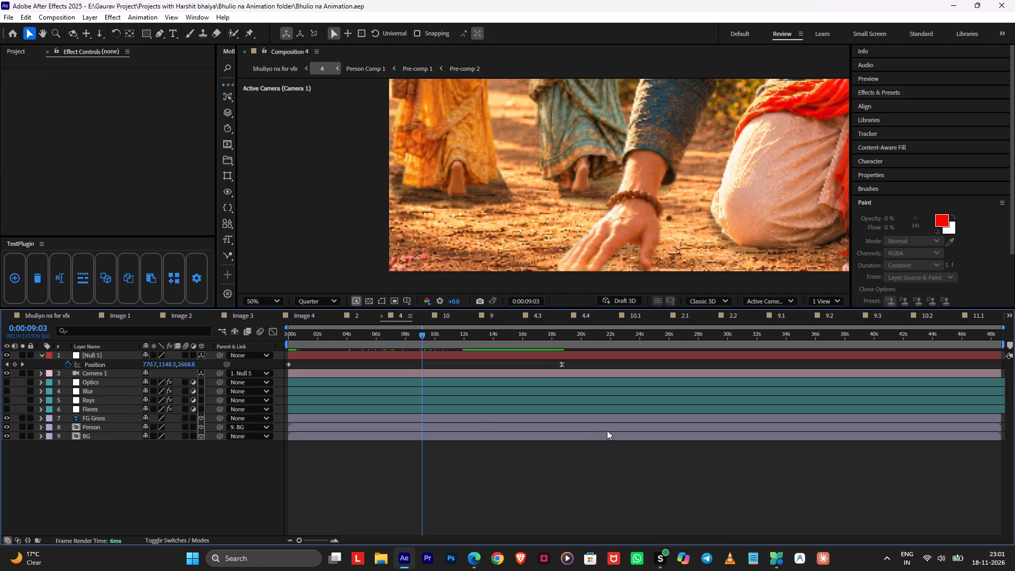
pyautogui.click(474, 421)
pyautogui.doubleClick(464, 426)
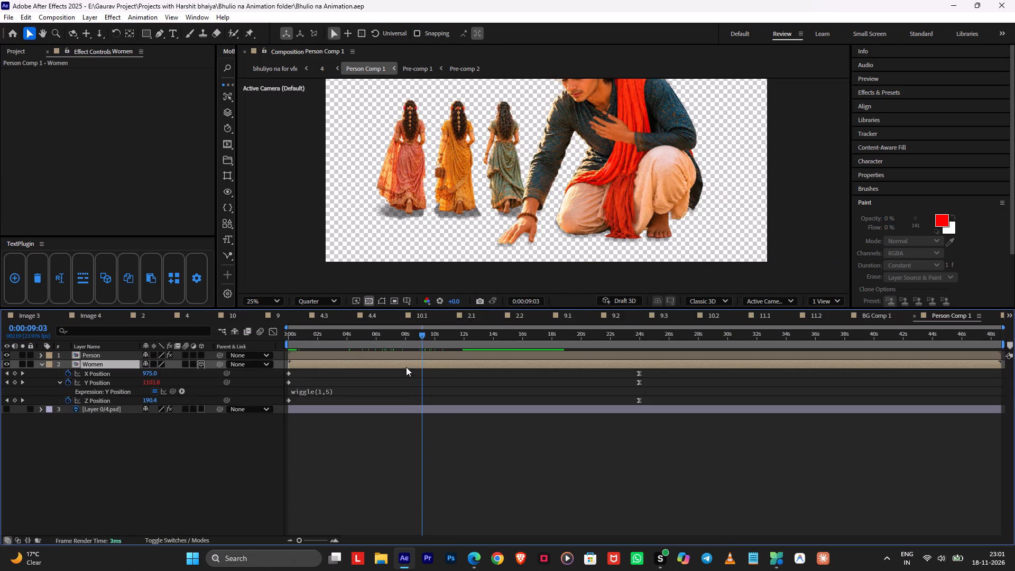
pyautogui.press('t')
pyautogui.moveTo(147, 373); pyautogui.dragTo(201, 380)
pyautogui.click(103, 349)
pyautogui.click(95, 357)
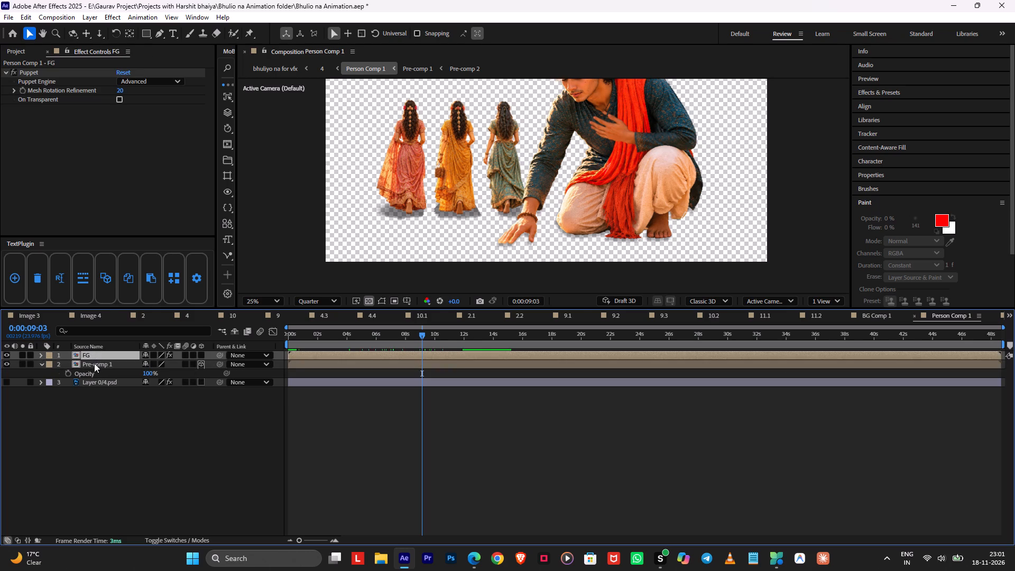
# In Pre-comp 1, set the opacity of the women's shadow layer, the tinted Pre-comp 2 copy, to 41%.
pyautogui.doubleClick(94, 364)
pyautogui.click(97, 358)
pyautogui.press('t')
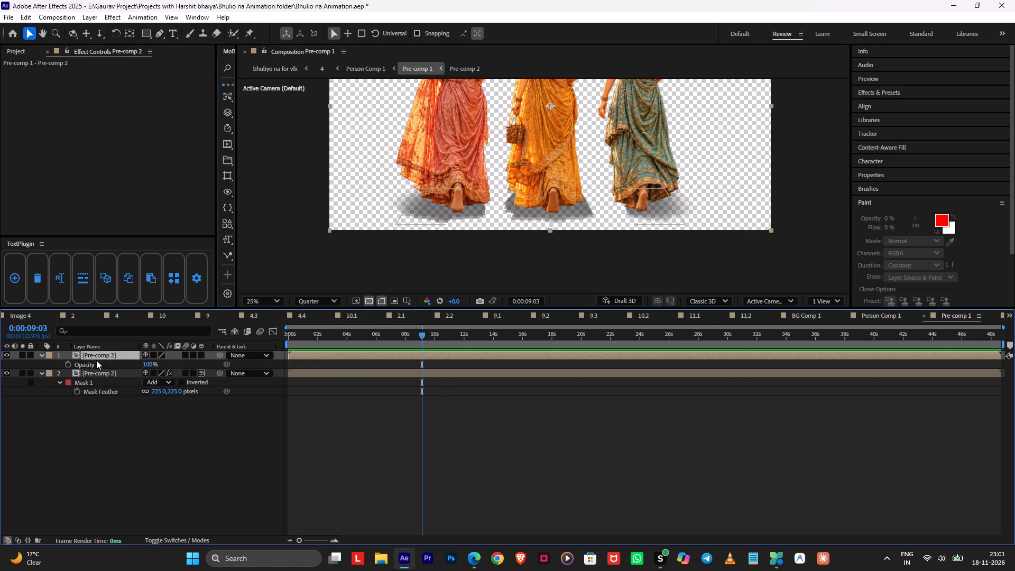
pyautogui.doubleClick(7, 354)
pyautogui.click(96, 375)
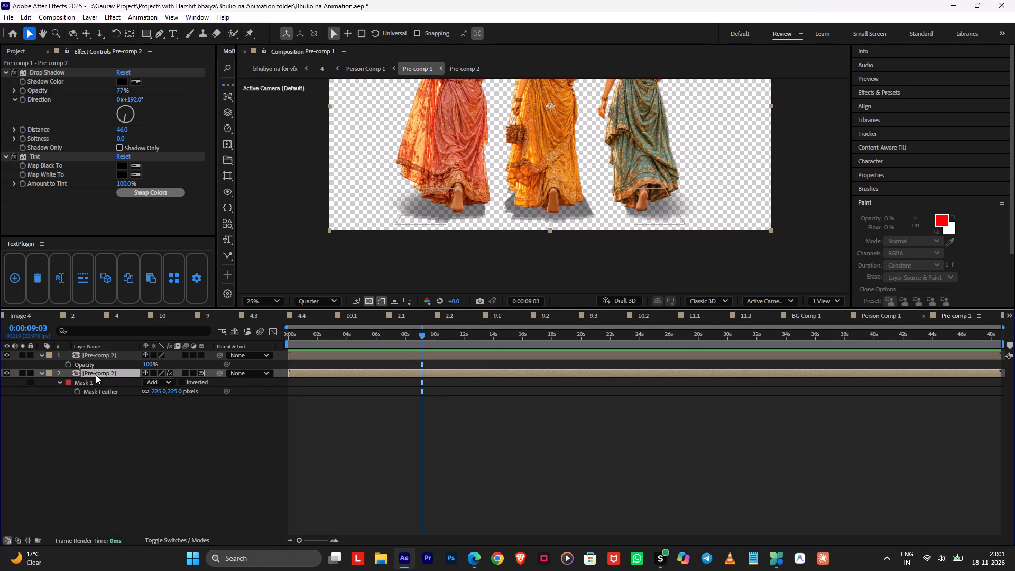
pyautogui.press('t')
pyautogui.click(146, 382)
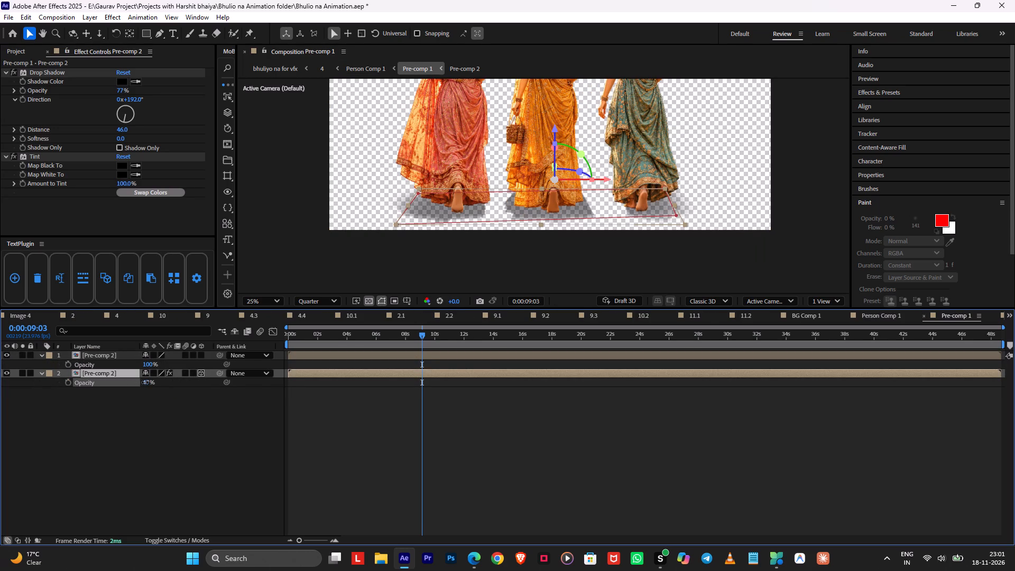
pyautogui.click(438, 404)
pyautogui.click(144, 381)
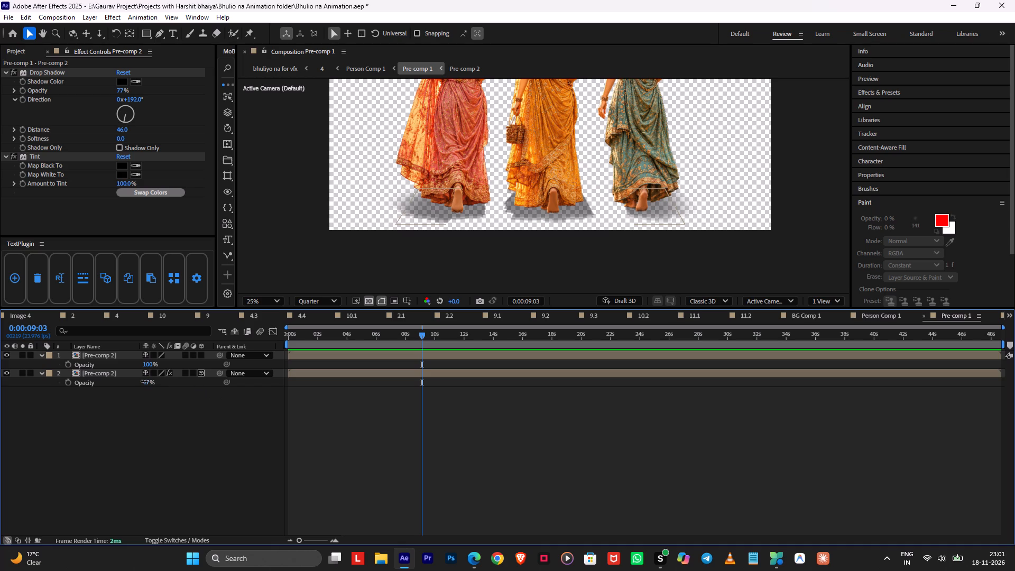
pyautogui.click(427, 419)
# Move up through Person Comp 1 to composition 4 and save the project.
pyautogui.press('Tab')
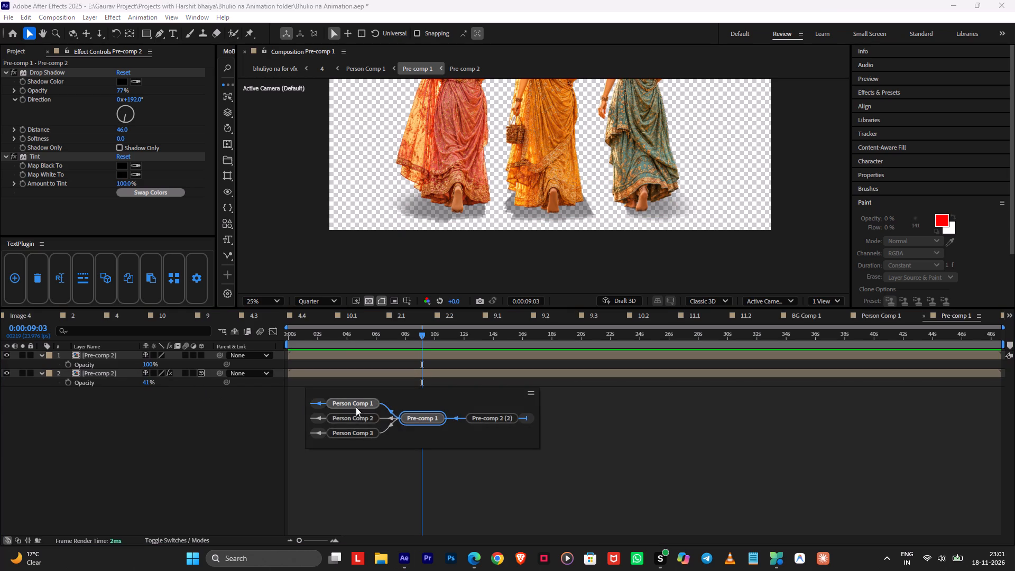
pyautogui.click(355, 404)
pyautogui.press('Tab')
pyautogui.click(386, 400)
pyautogui.hotkey('ctrl', 's')
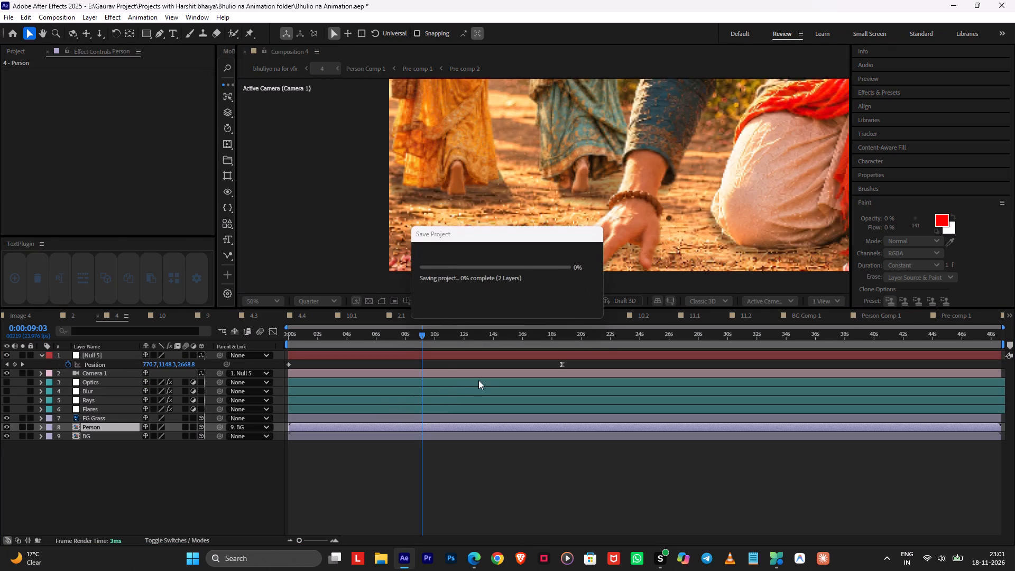
# Go to the start of composition 4, return to bhuliyo na for vfx and examine the transition from layer 4.1 into layer 2.
pyautogui.moveTo(410, 336); pyautogui.dragTo(200, 354)
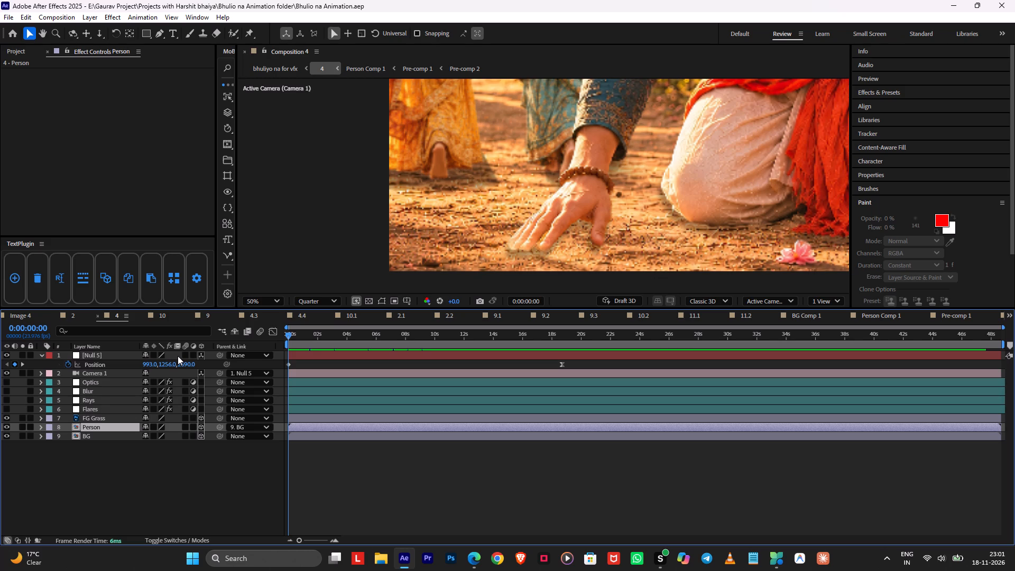
pyautogui.press('Tab')
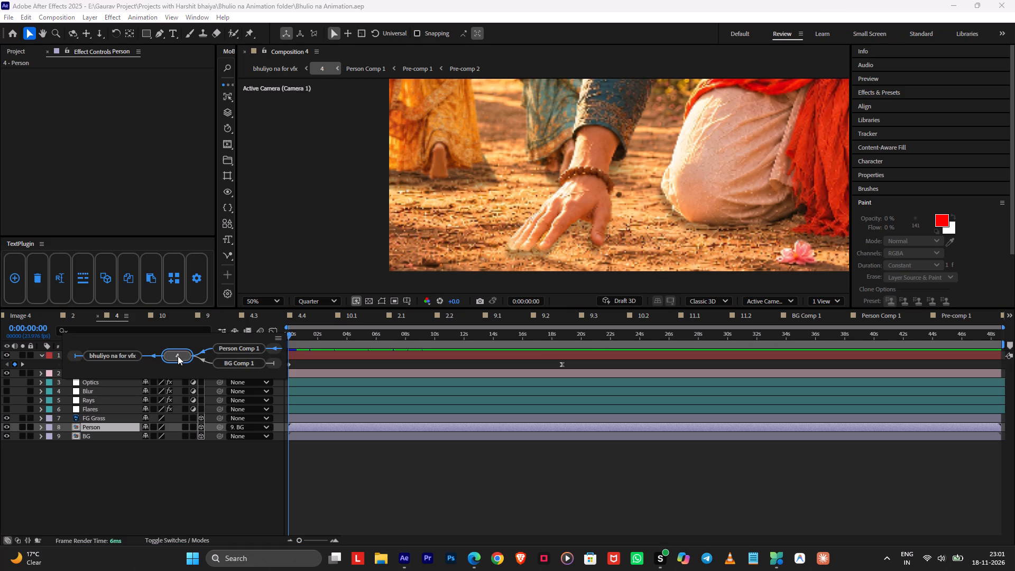
pyautogui.press('Left')
pyautogui.press('Return')
pyautogui.moveTo(700, 409); pyautogui.dragTo(633, 426, button='middle')
pyautogui.click(630, 427)
pyautogui.click(685, 330)
pyautogui.moveTo(688, 331); pyautogui.dragTo(731, 345)
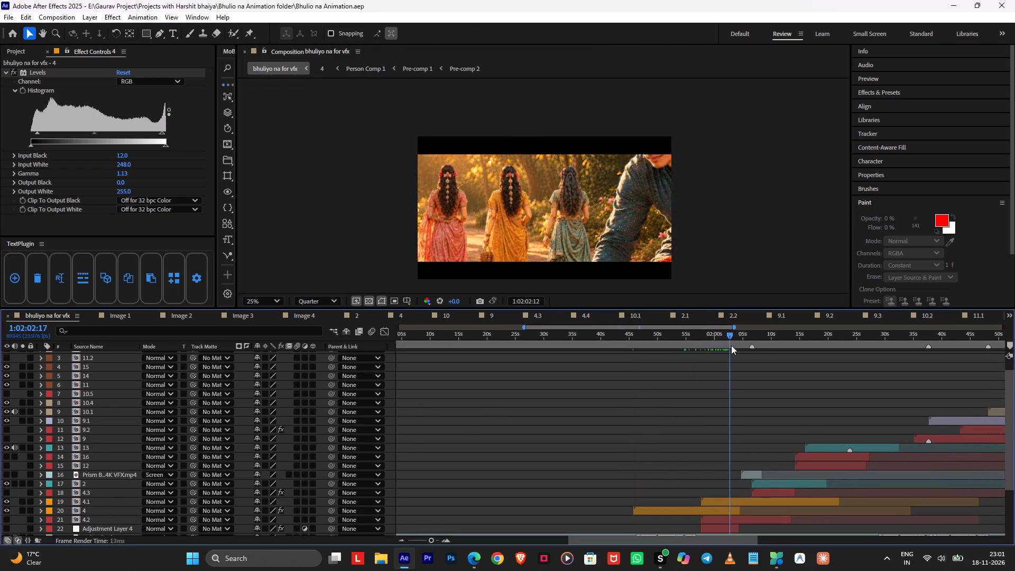
pyautogui.moveTo(731, 345); pyautogui.dragTo(785, 378)
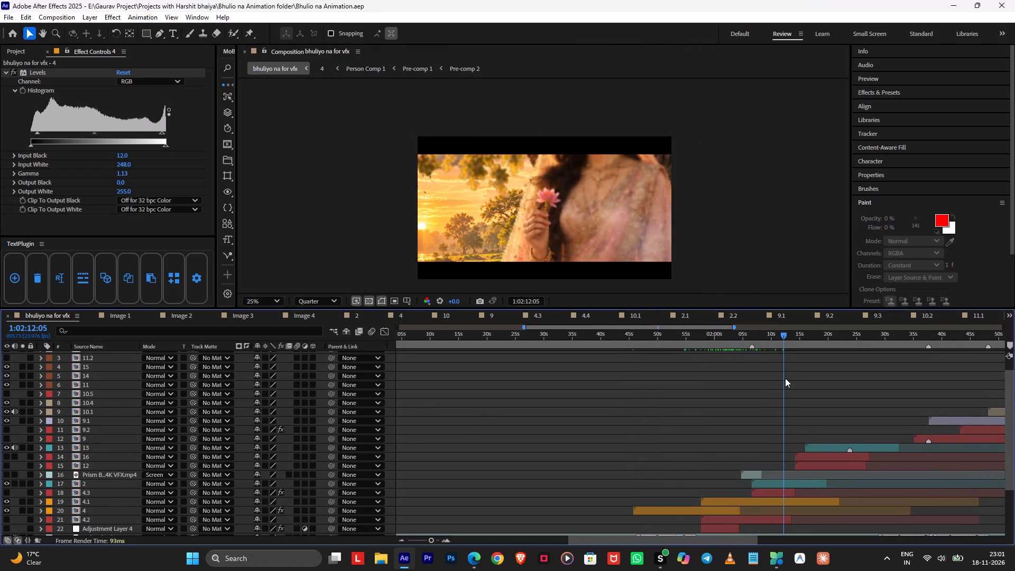
pyautogui.moveTo(785, 378); pyautogui.dragTo(748, 390)
pyautogui.press('space')
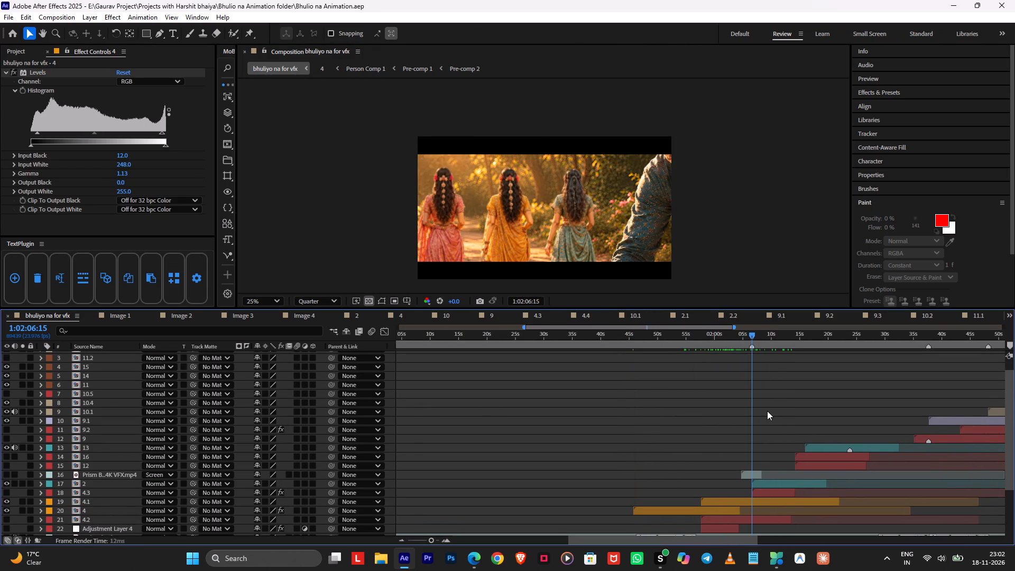
# Preview layer 2 in the main composition from 1:02:13:13 and again from 1:02:14:16.
pyautogui.moveTo(764, 411); pyautogui.dragTo(617, 435, button='middle')
pyautogui.click(630, 338)
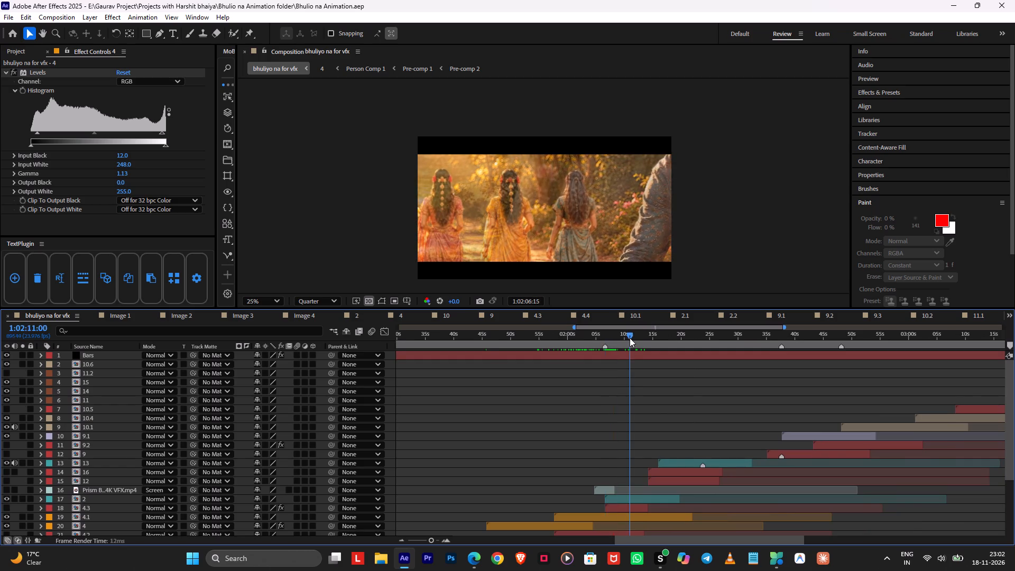
pyautogui.moveTo(630, 338); pyautogui.dragTo(644, 342)
pyautogui.press('space')
pyautogui.keyDown('alt'); pyautogui.scroll(1, 673, 389); pyautogui.keyUp('alt')
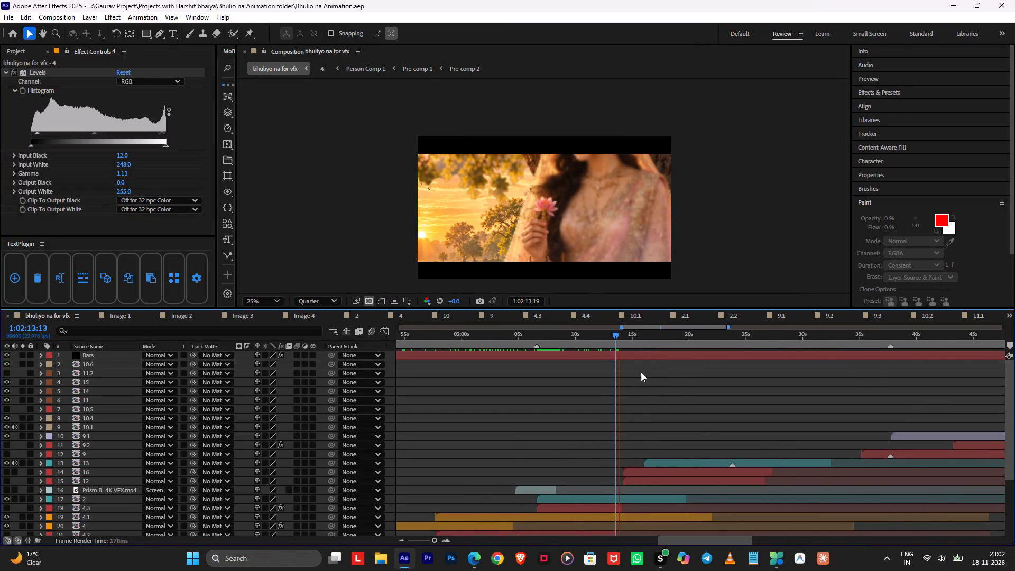
pyautogui.moveTo(654, 382); pyautogui.dragTo(536, 396, button='middle')
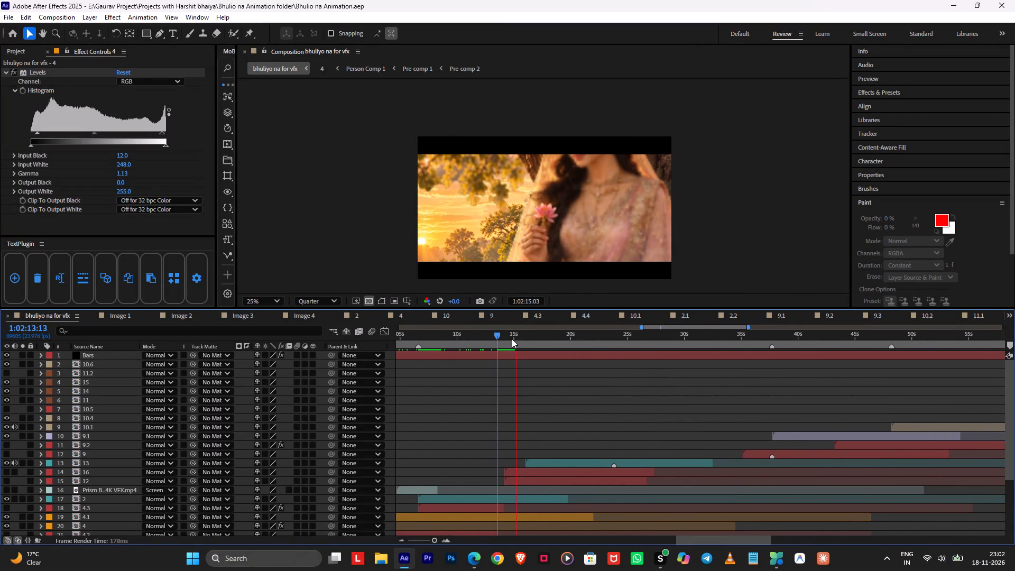
pyautogui.click(512, 337)
pyautogui.press('space')
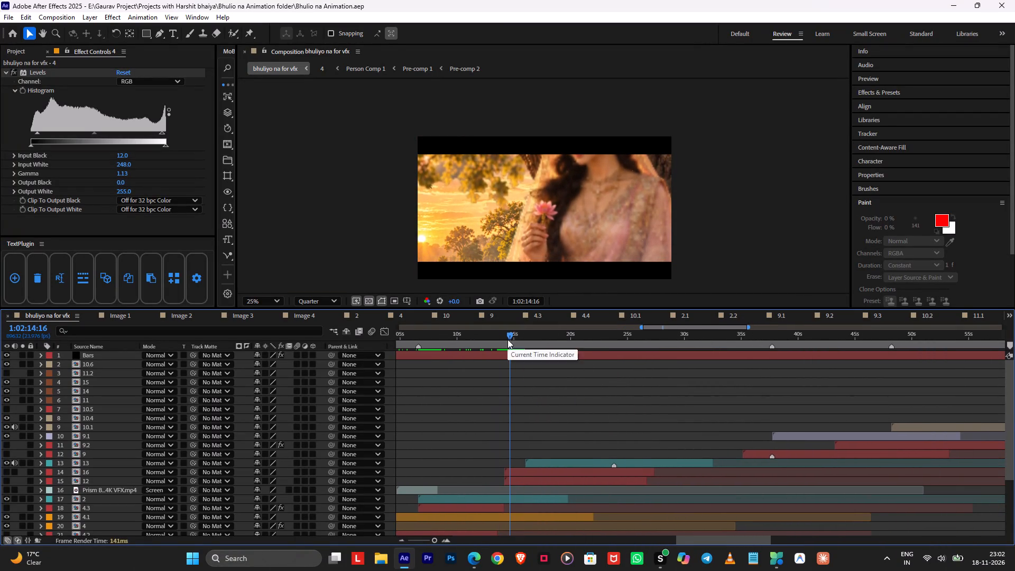
# Examine the transition from layer 2 into layer 13 between 1:02:15:08 and 1:02:23:20 in the main composition.
pyautogui.moveTo(546, 385); pyautogui.dragTo(491, 401, button='middle')
pyautogui.keyDown('alt'); pyautogui.scroll(1, 476, 392); pyautogui.keyUp('alt')
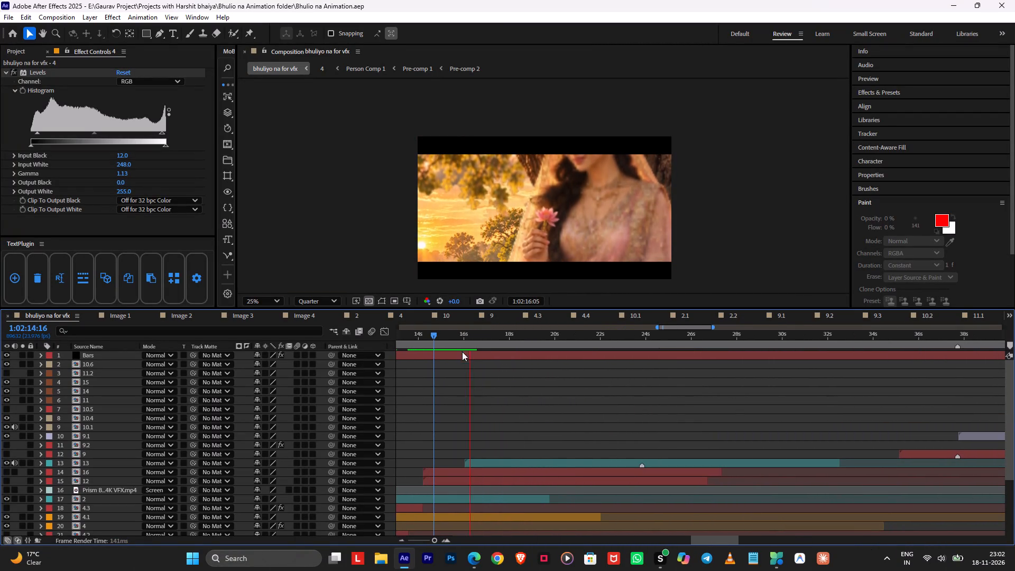
pyautogui.moveTo(460, 338); pyautogui.dragTo(448, 342)
pyautogui.press('space')
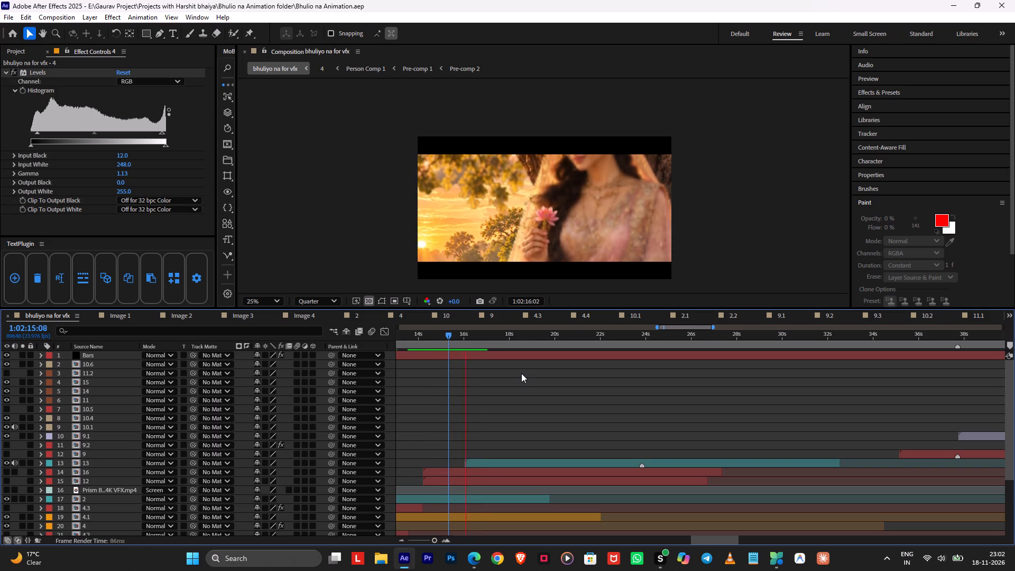
pyautogui.press('space')
pyautogui.moveTo(493, 340); pyautogui.dragTo(509, 345)
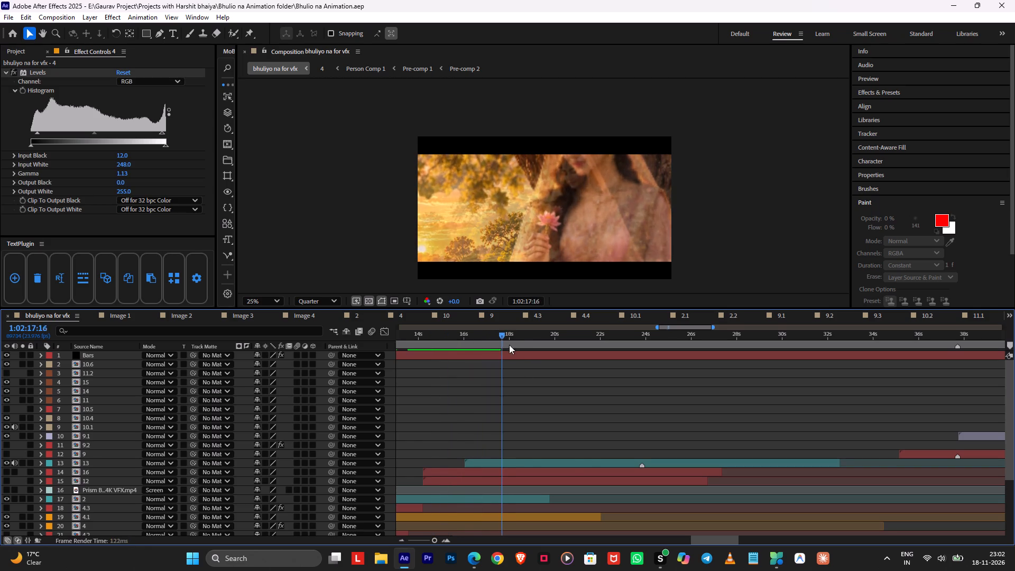
pyautogui.moveTo(509, 345); pyautogui.dragTo(465, 396)
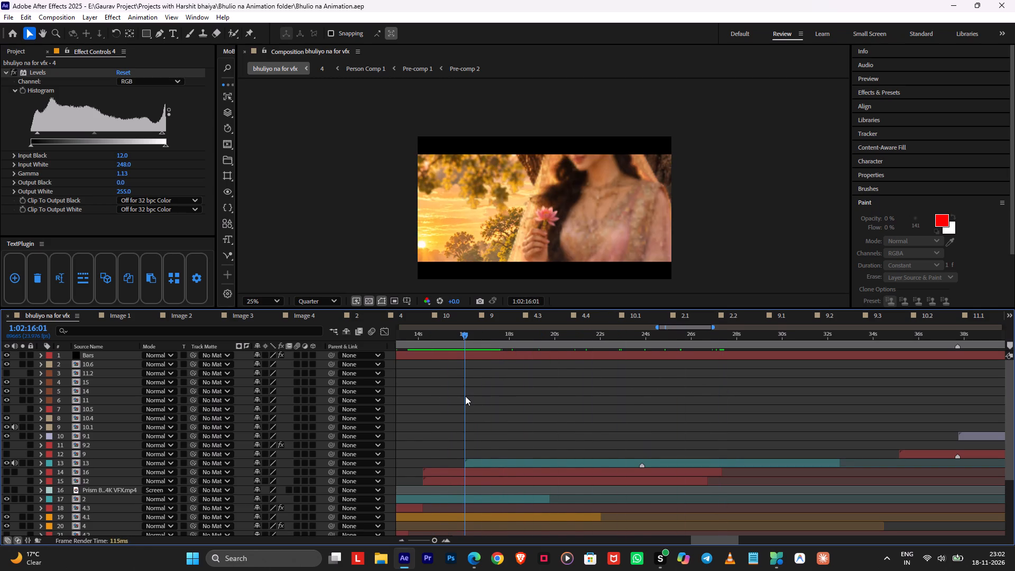
pyautogui.moveTo(465, 396); pyautogui.dragTo(641, 426)
# Inspect the closing part of layer 13 and go to the Image Segment 1 End marker at 1:02:28:21.
pyautogui.moveTo(723, 429); pyautogui.dragTo(543, 453, button='middle')
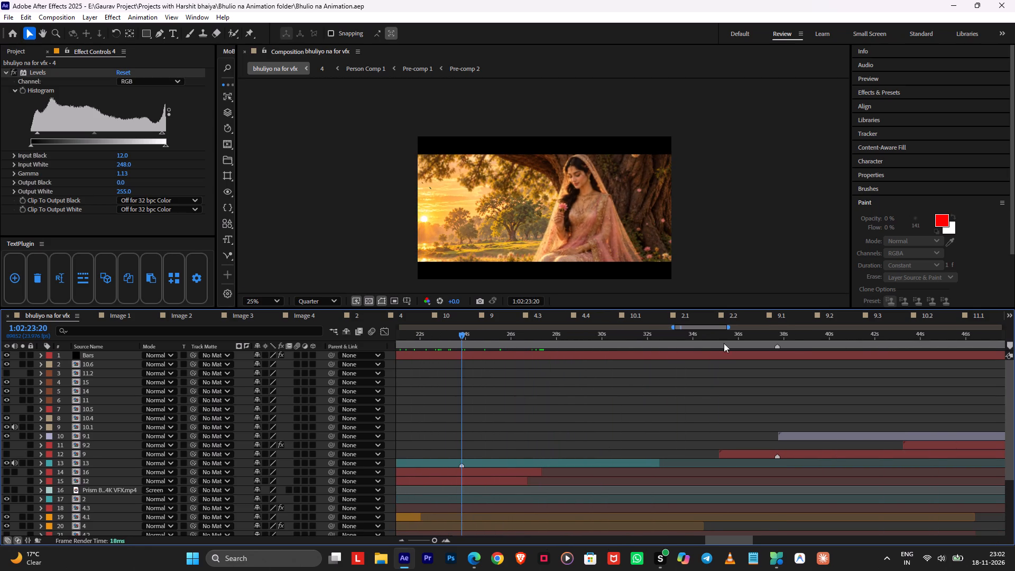
pyautogui.click(605, 336)
pyautogui.keyDown('alt'); pyautogui.scroll(-3, 613, 354); pyautogui.keyUp('alt')
pyautogui.scroll(-4, 616, 358)
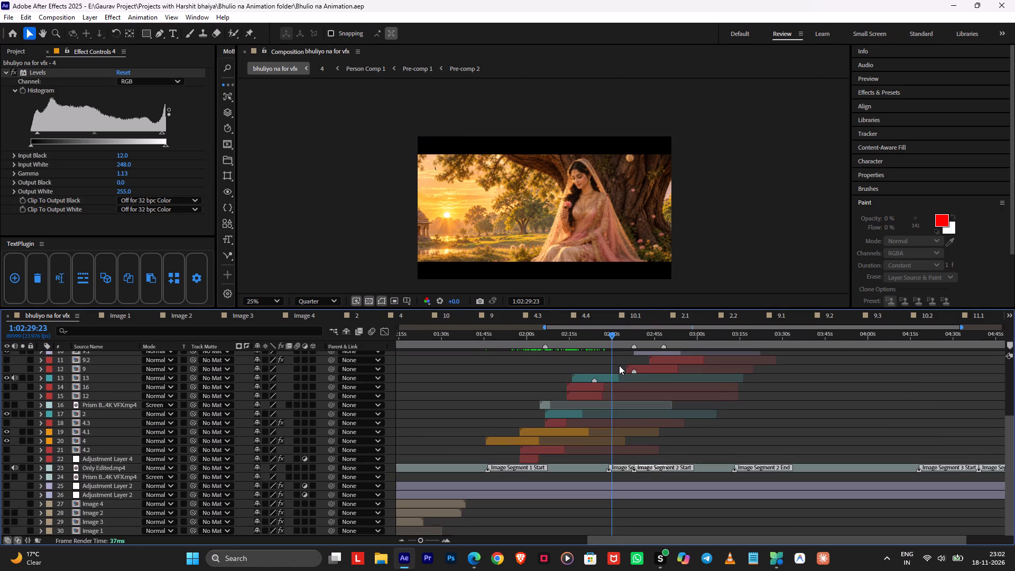
pyautogui.scroll(3, 619, 365)
pyautogui.keyDown('shift'); pyautogui.click(626, 336); pyautogui.keyUp('shift')
pyautogui.keyDown('alt'); pyautogui.scroll(2, 637, 357); pyautogui.keyUp('alt')
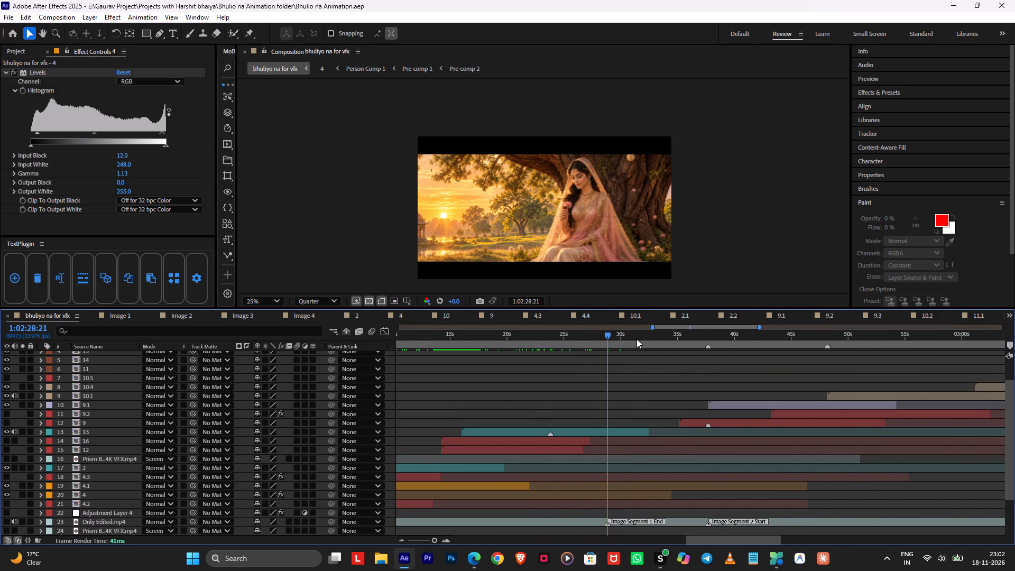
# Go to the start of layer 9.1 at 1:02:37:18 and preview its opening animation repeatedly.
pyautogui.moveTo(636, 339); pyautogui.dragTo(710, 346)
pyautogui.press('space')
pyautogui.press('space')
pyautogui.press('space')
pyautogui.press('space')
pyautogui.press('space')
pyautogui.press('space')
pyautogui.press('space')
pyautogui.press('space')
pyautogui.press('space')
pyautogui.press('space')
pyautogui.press('space')
# Examine layer 9.1's camera move frame by frame from its start at 1:02:37:17 to 1:02:46:18.
pyautogui.moveTo(626, 394); pyautogui.dragTo(537, 406, button='middle')
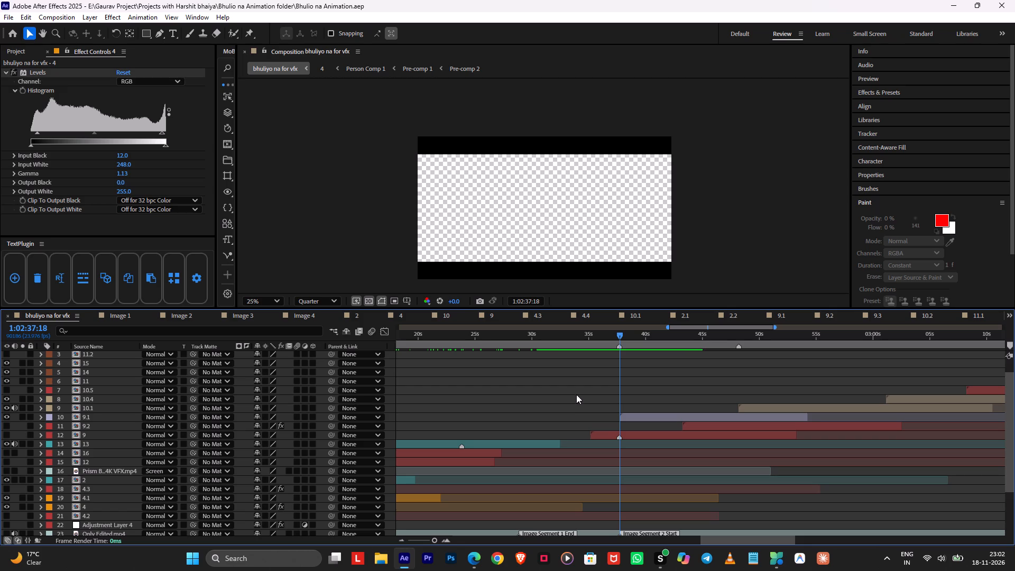
pyautogui.moveTo(575, 393); pyautogui.dragTo(428, 400, button='middle')
pyautogui.click(515, 343)
pyautogui.moveTo(516, 342); pyautogui.dragTo(524, 344)
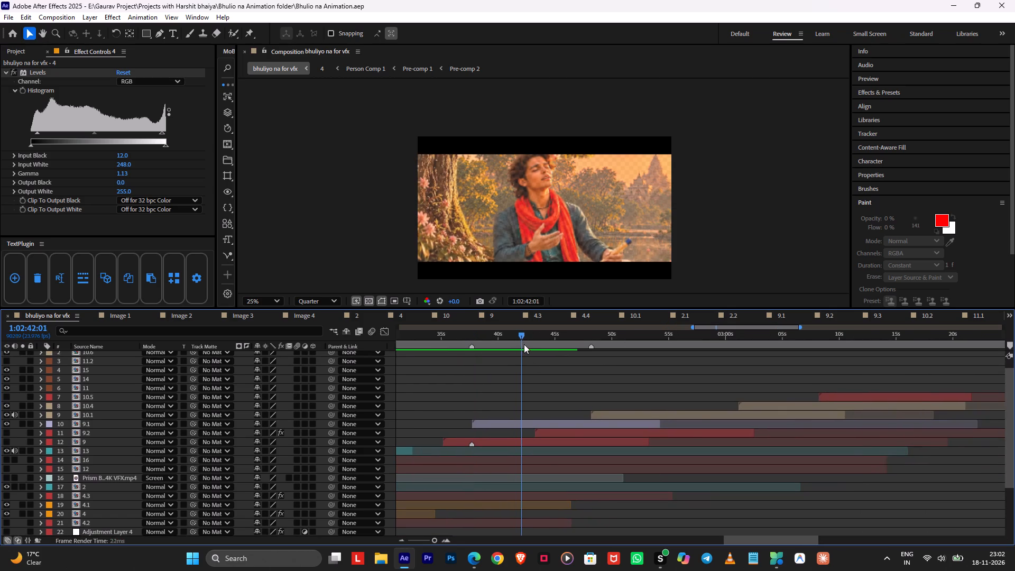
pyautogui.moveTo(524, 344); pyautogui.dragTo(467, 370)
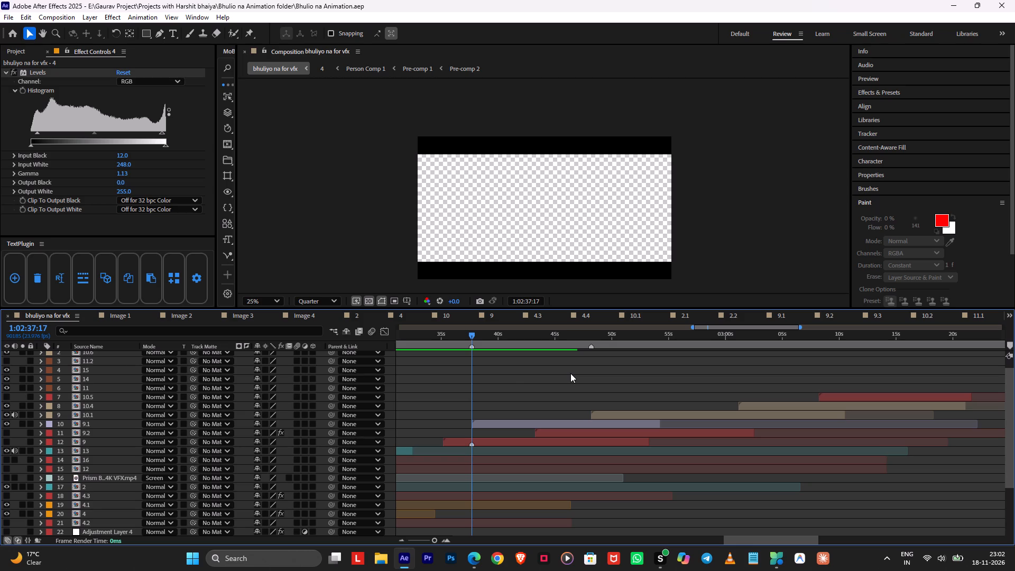
pyautogui.moveTo(553, 342); pyautogui.dragTo(578, 360)
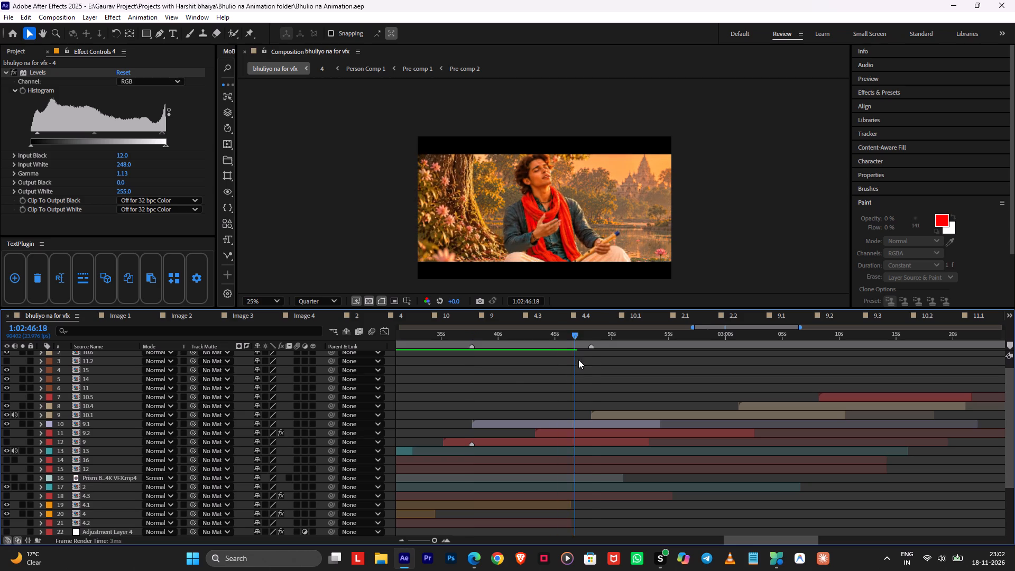
# Check the handover from layer 9.1 to layer 10.1, ending at layer 10.1's start at 1:02:48:05.
pyautogui.moveTo(578, 360); pyautogui.dragTo(684, 379)
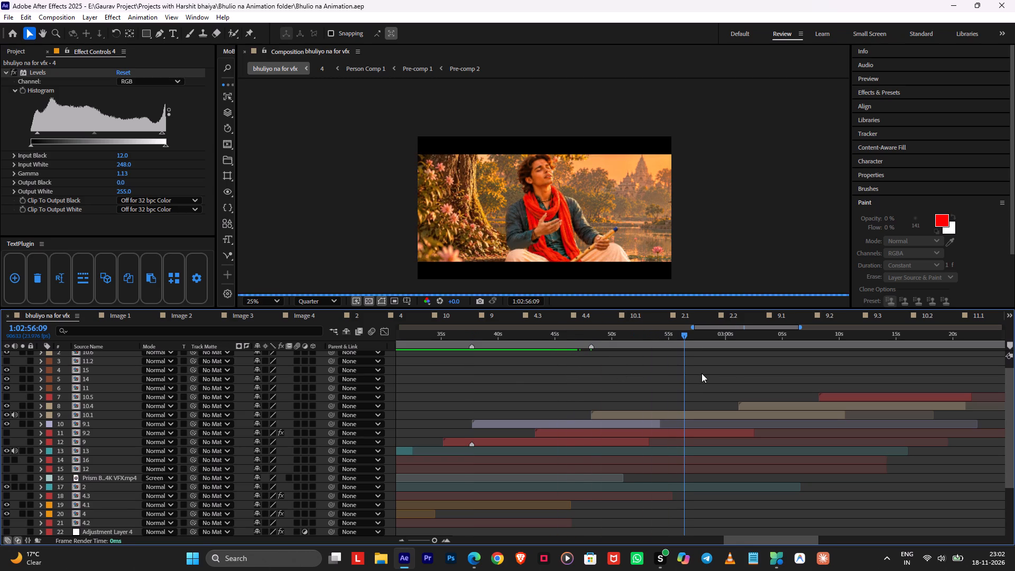
pyautogui.moveTo(702, 373); pyautogui.dragTo(627, 397, button='middle')
pyautogui.click(622, 391)
pyautogui.keyDown('alt'); pyautogui.scroll(-1, 624, 389); pyautogui.keyUp('alt')
pyautogui.moveTo(589, 333); pyautogui.dragTo(572, 337)
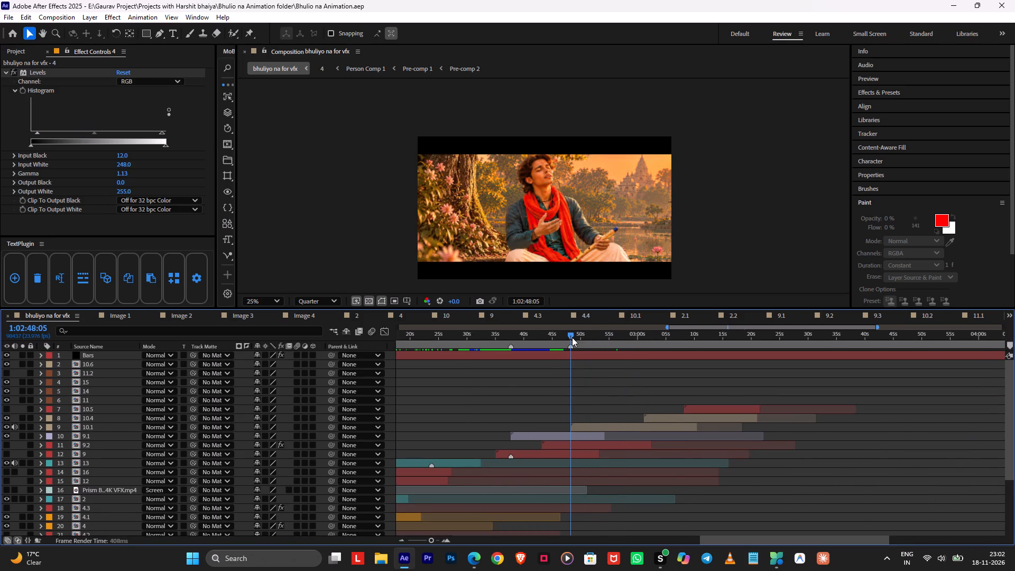
pyautogui.moveTo(572, 337); pyautogui.dragTo(570, 337)
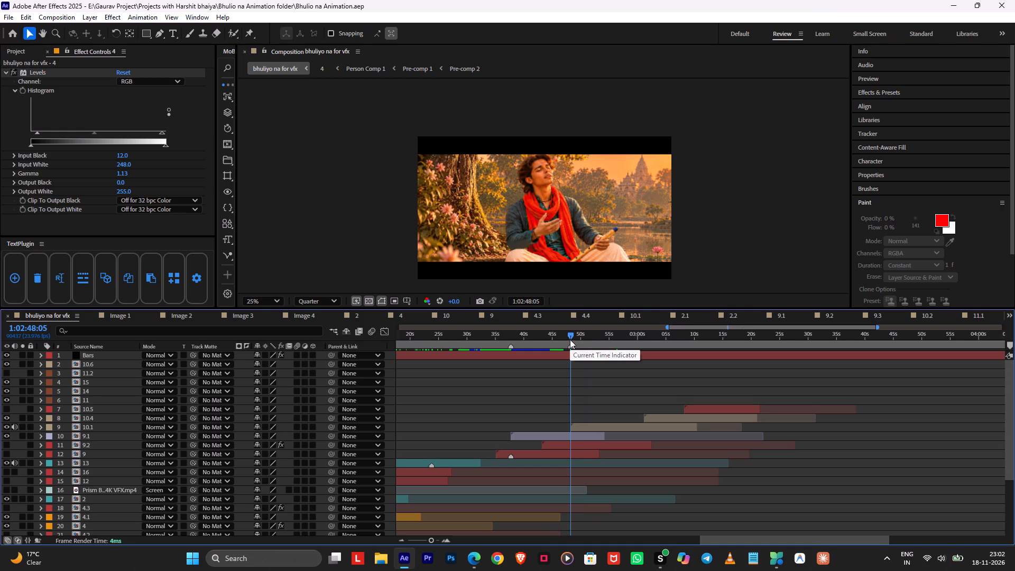
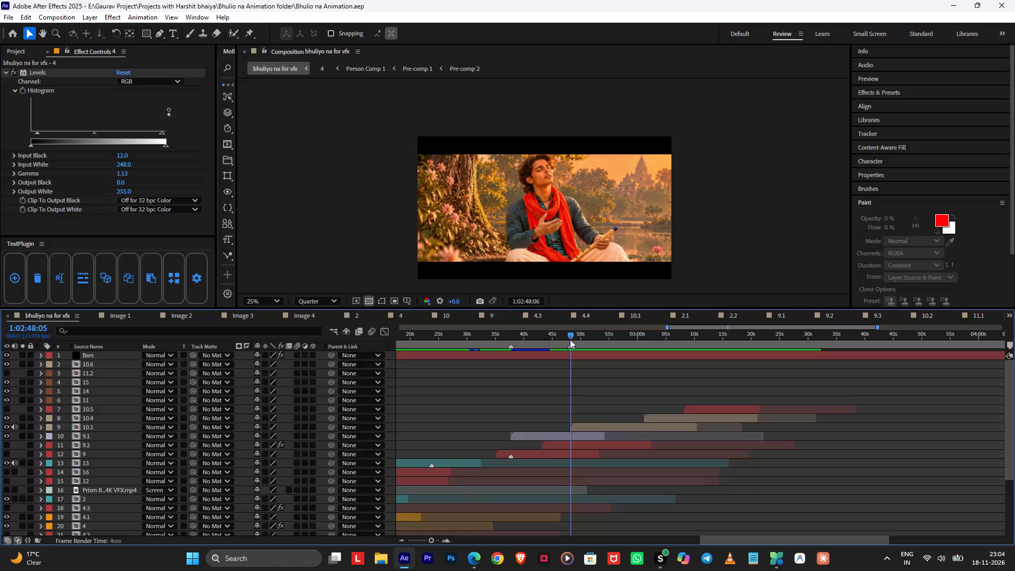
# Preview the main composition around the end of layer 13, near 1:02:32:08.
pyautogui.moveTo(570, 339); pyautogui.dragTo(474, 357)
pyautogui.press('space')
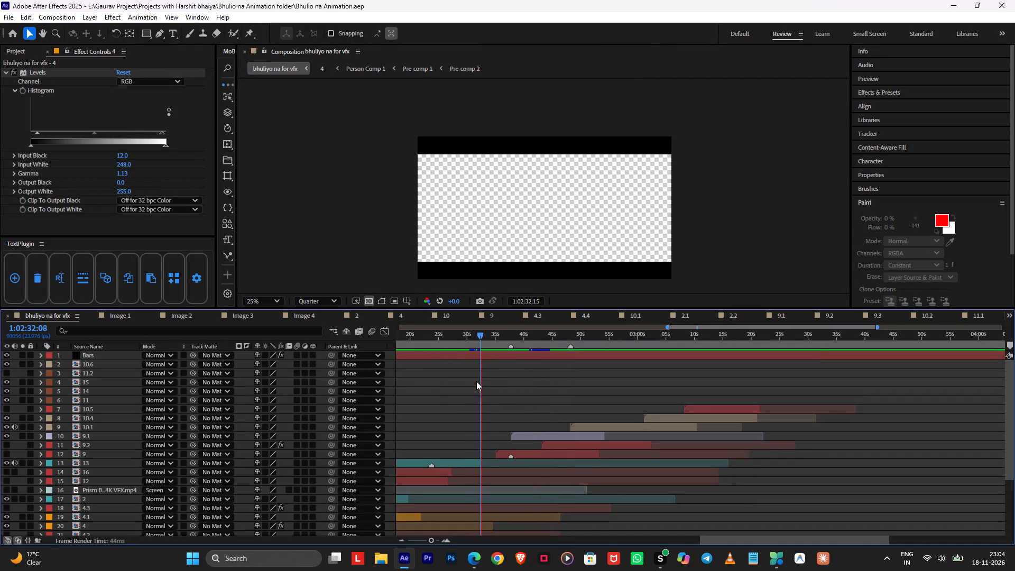
pyautogui.press('space')
# Switch to the YouTube playlist in Microsoft Edge and play Krish Rao - Wake Up (Music Video).
pyautogui.hotkey('alt', 'Tab')
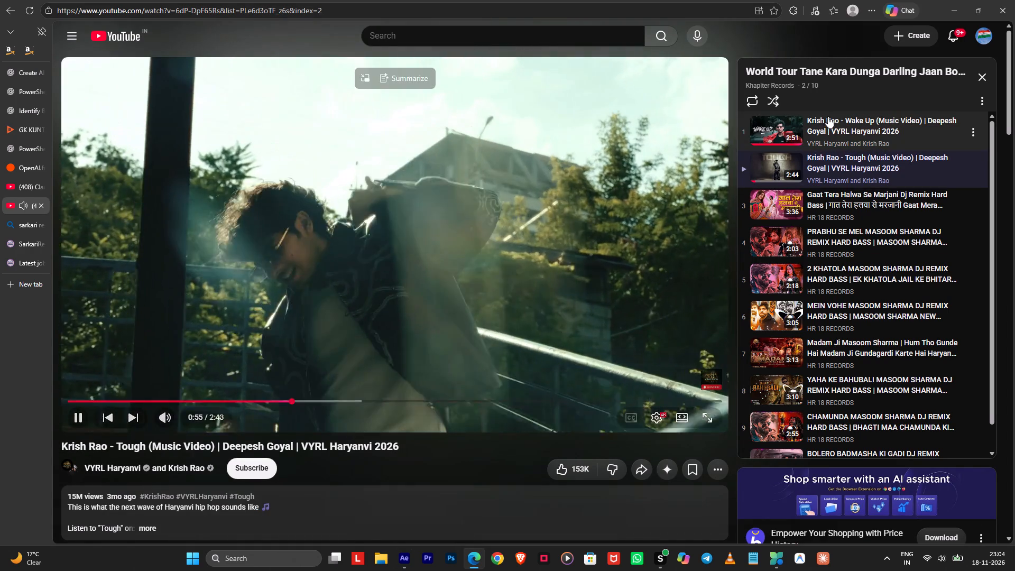
pyautogui.click(799, 128)
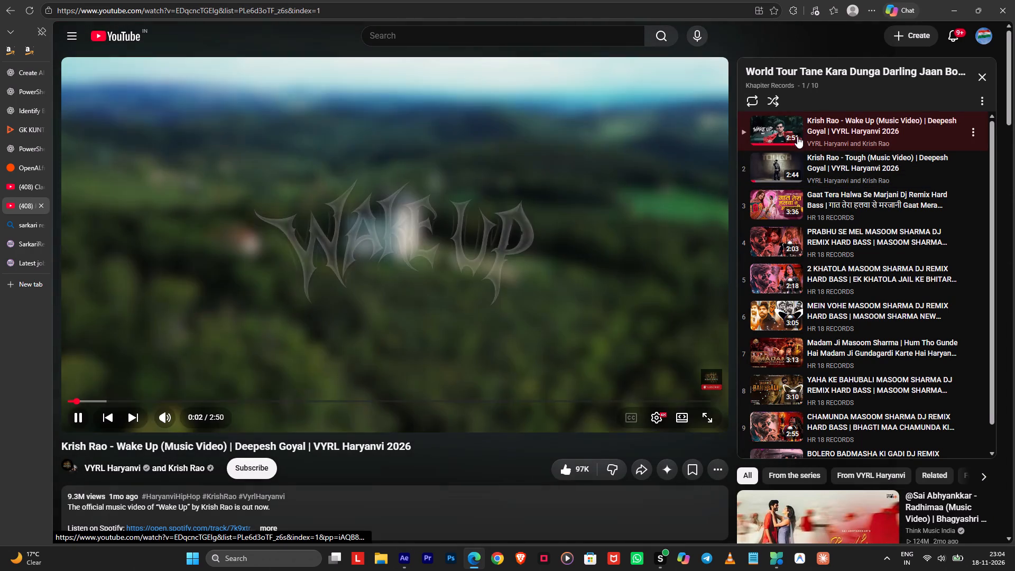
pyautogui.rightClick(486, 439)
pyautogui.click(472, 441)
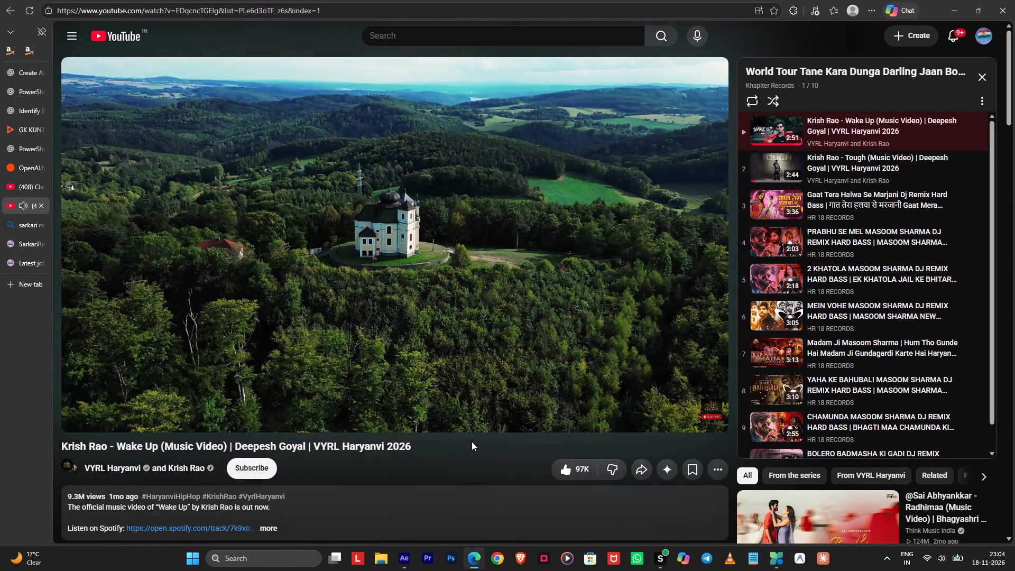
pyautogui.click(9, 285)
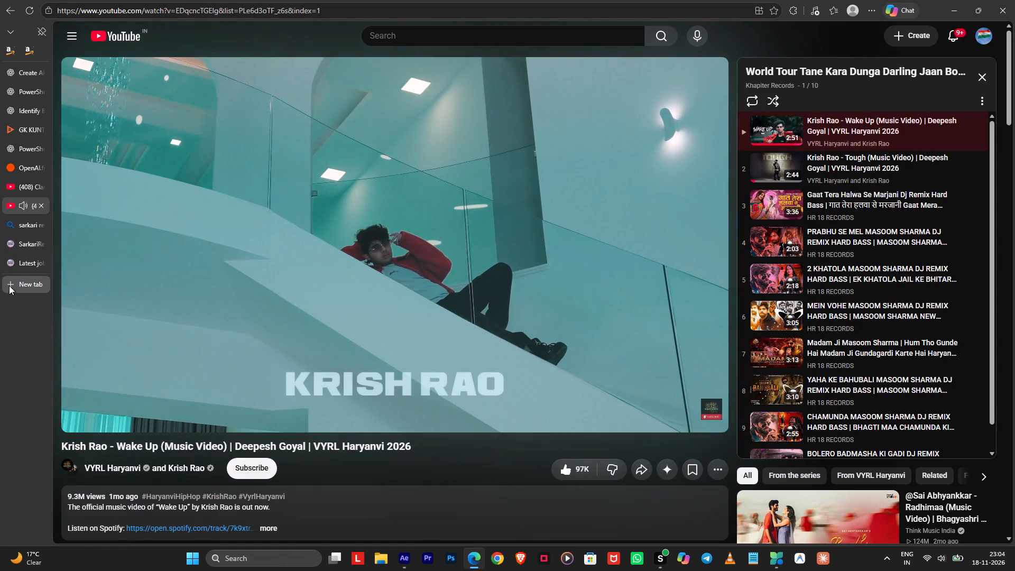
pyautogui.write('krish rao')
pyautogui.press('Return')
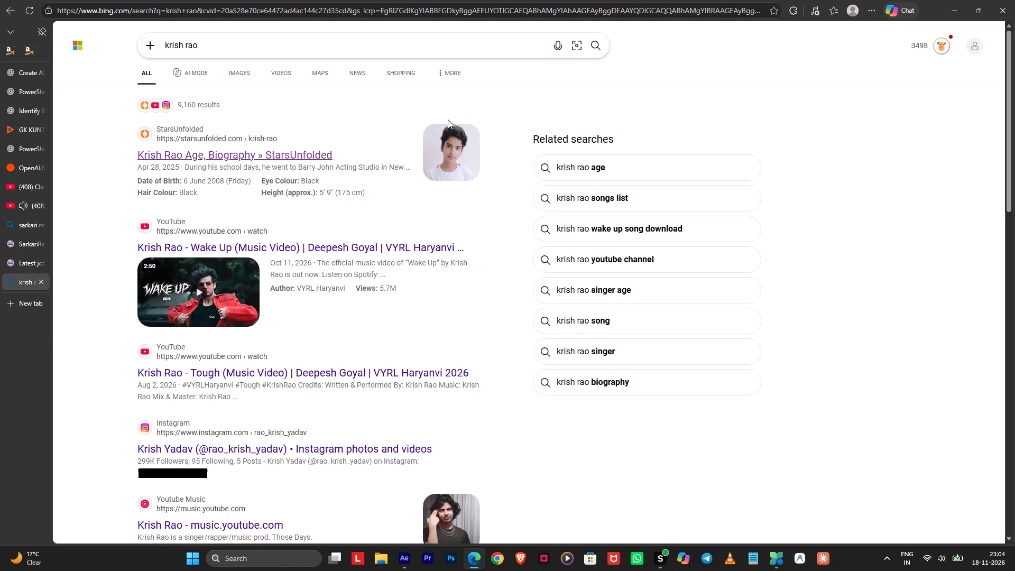
pyautogui.click(237, 75)
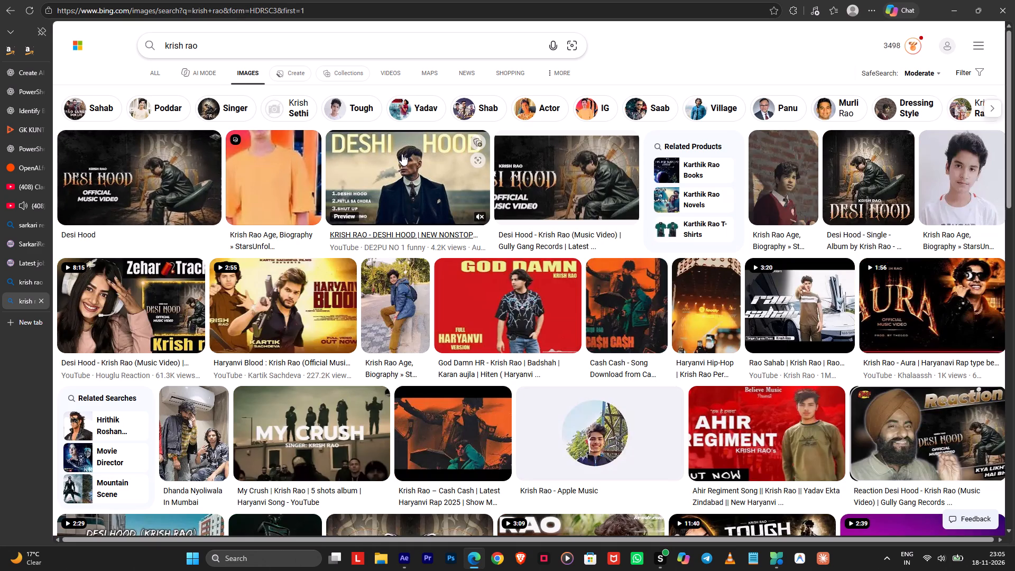
pyautogui.click(285, 206)
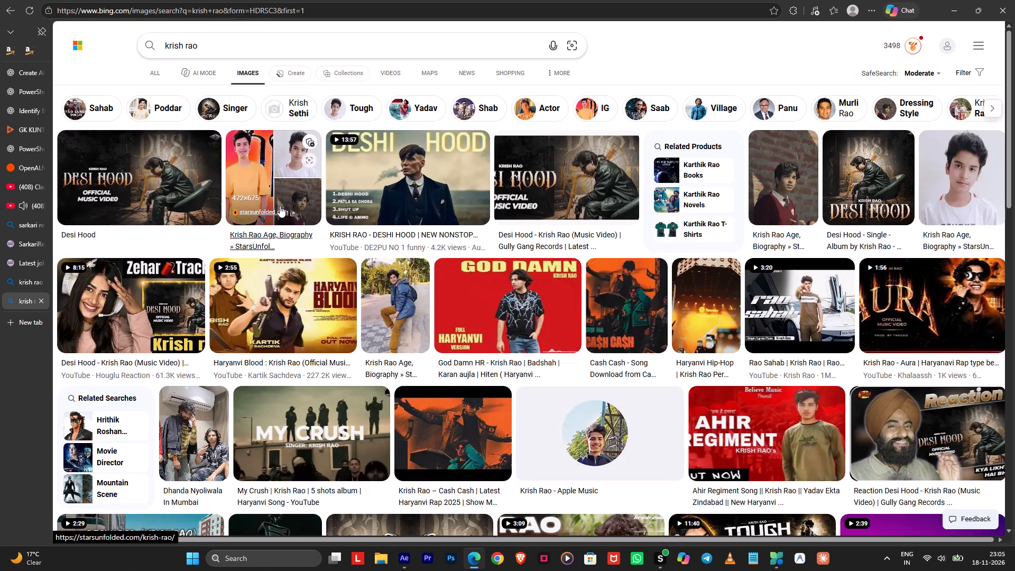
pyautogui.click(162, 78)
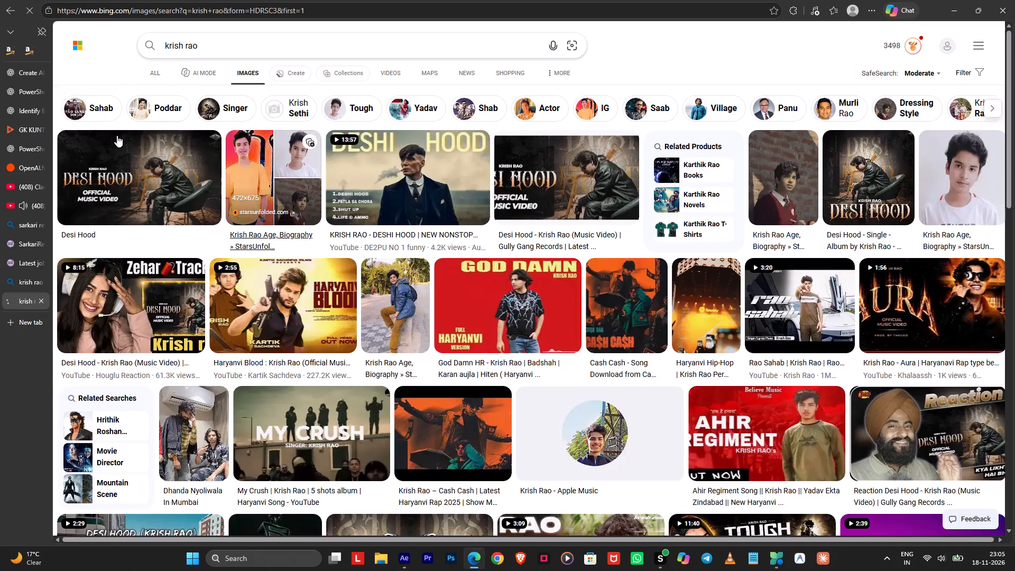
pyautogui.click(39, 301)
pyautogui.click(42, 282)
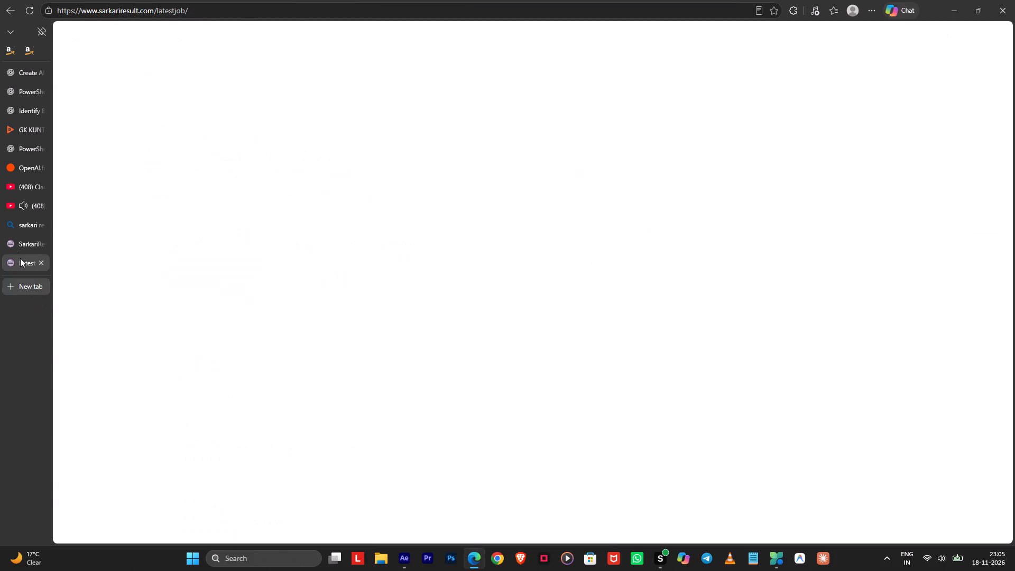
# Return to the Wake Up video and examine its expanded description and credits.
pyautogui.click(30, 202)
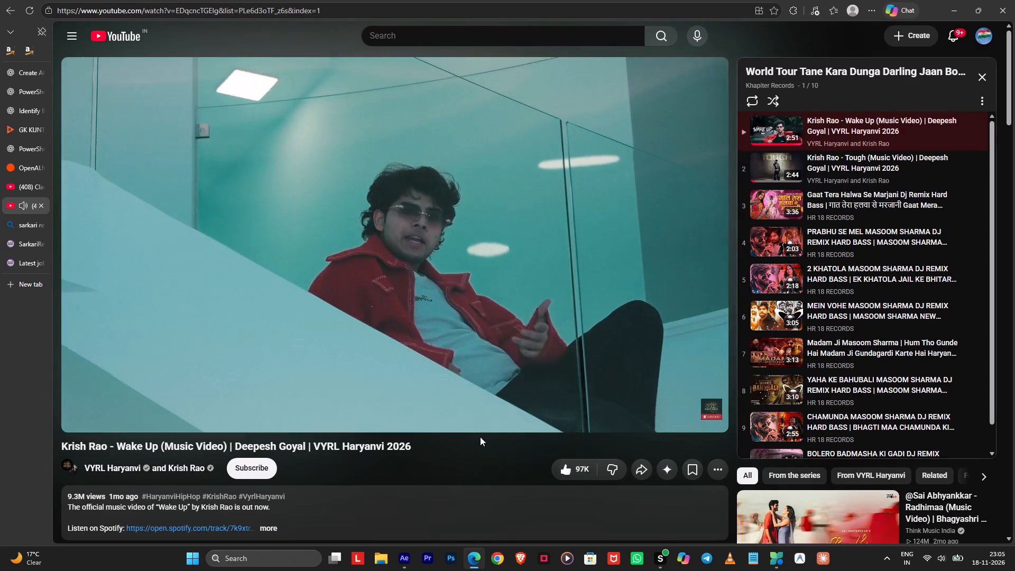
pyautogui.rightClick(485, 428)
pyautogui.click(450, 425)
pyautogui.rightClick(528, 417)
pyautogui.click(465, 418)
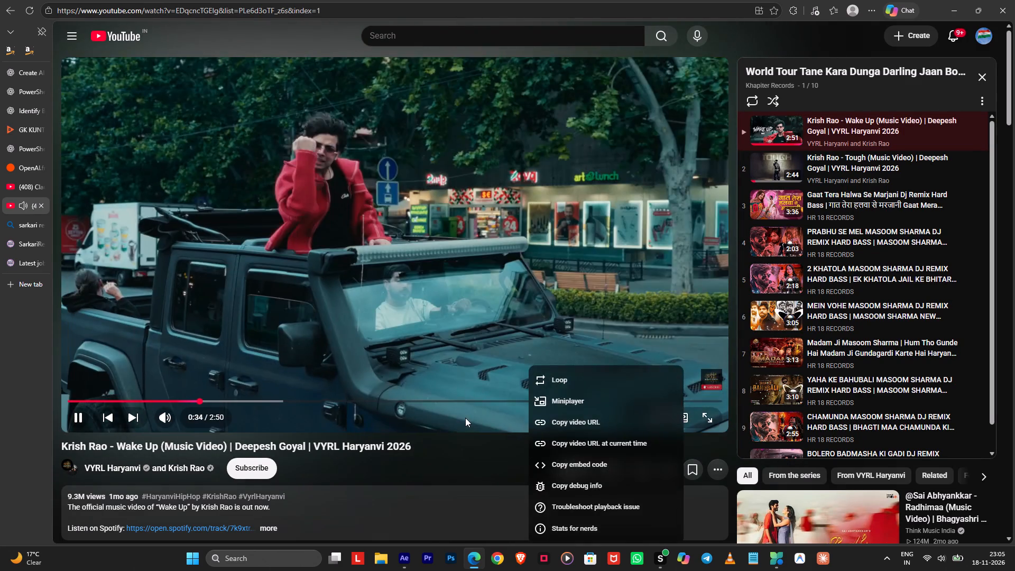
pyautogui.scroll(-3, 464, 441)
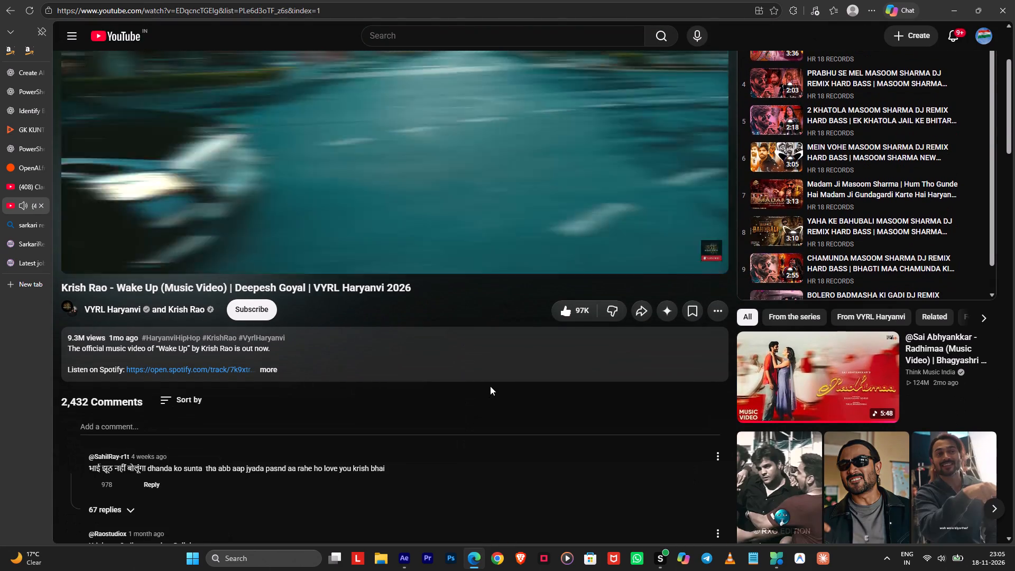
pyautogui.click(490, 386)
pyautogui.click(297, 373)
pyautogui.scroll(-3, 310, 383)
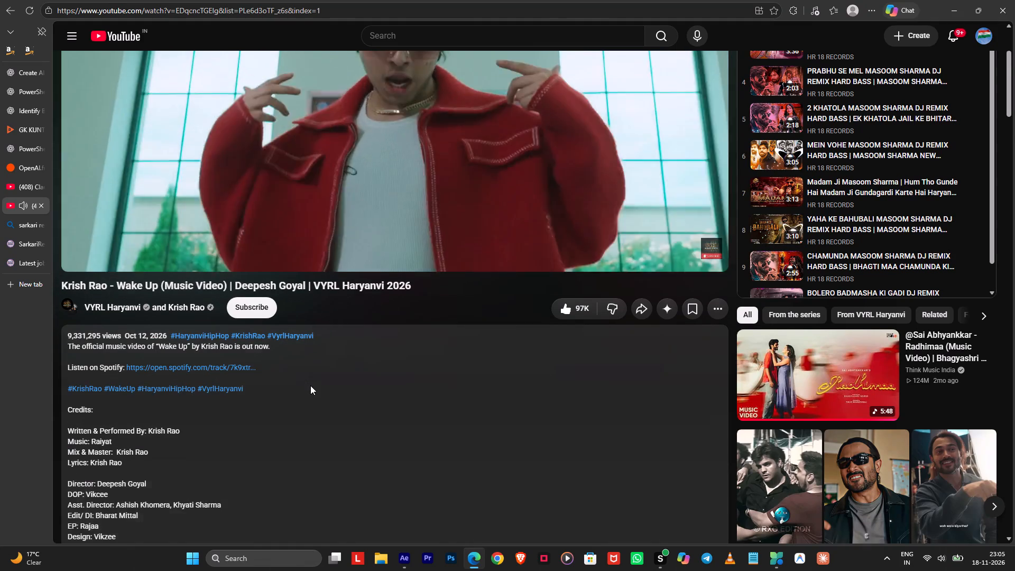
pyautogui.scroll(4, 310, 385)
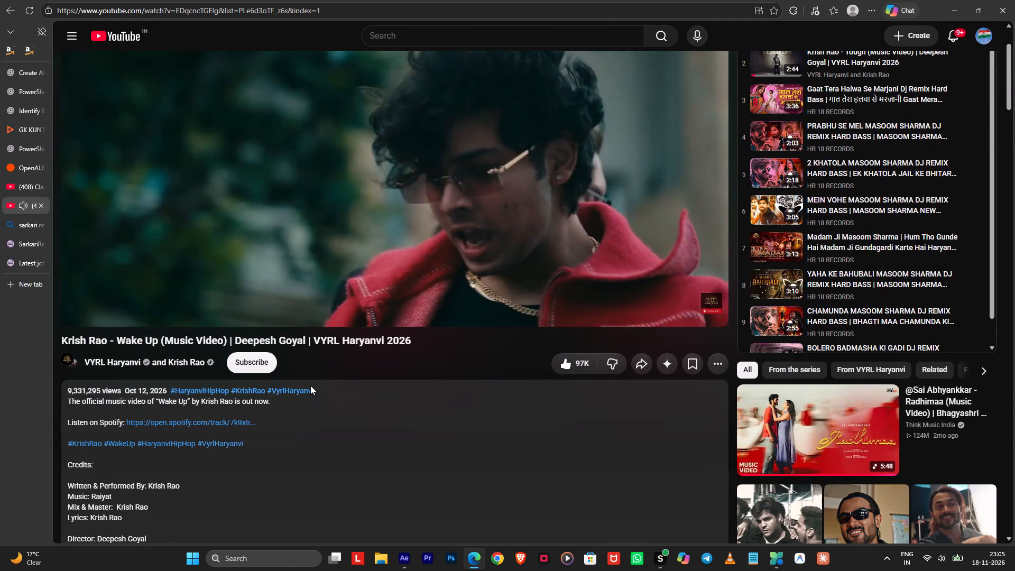
pyautogui.rightClick(424, 314)
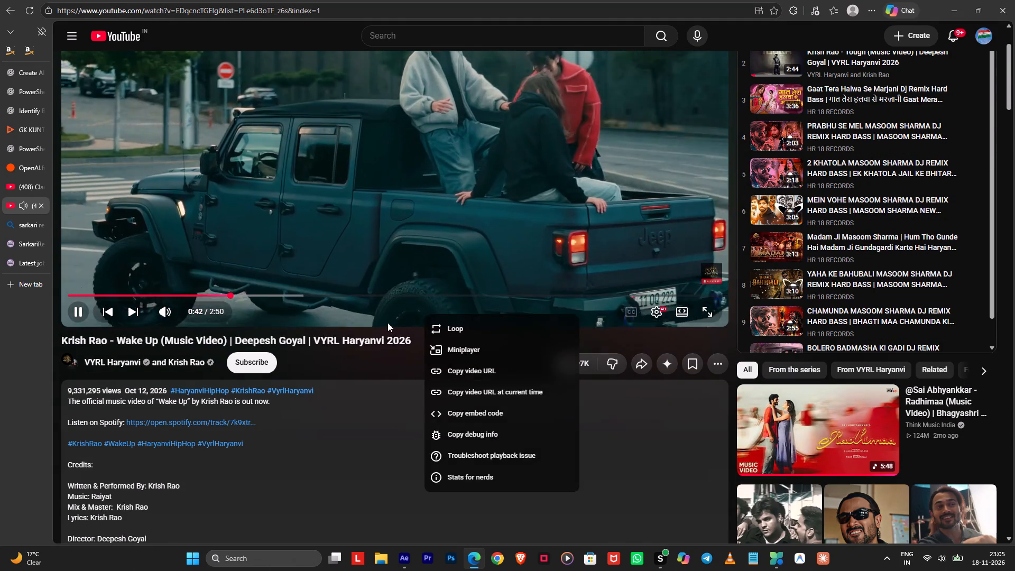
pyautogui.click(384, 323)
pyautogui.scroll(5, 385, 369)
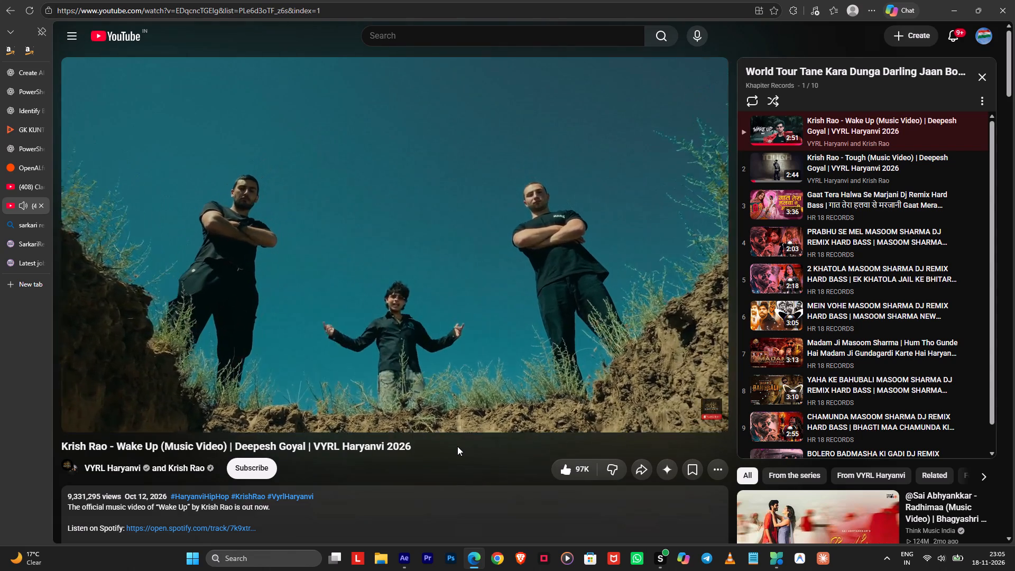
# Browse the latest videos on the VYRL Haryanvi channel and return to the Wake Up video's page.
pyautogui.click(118, 467)
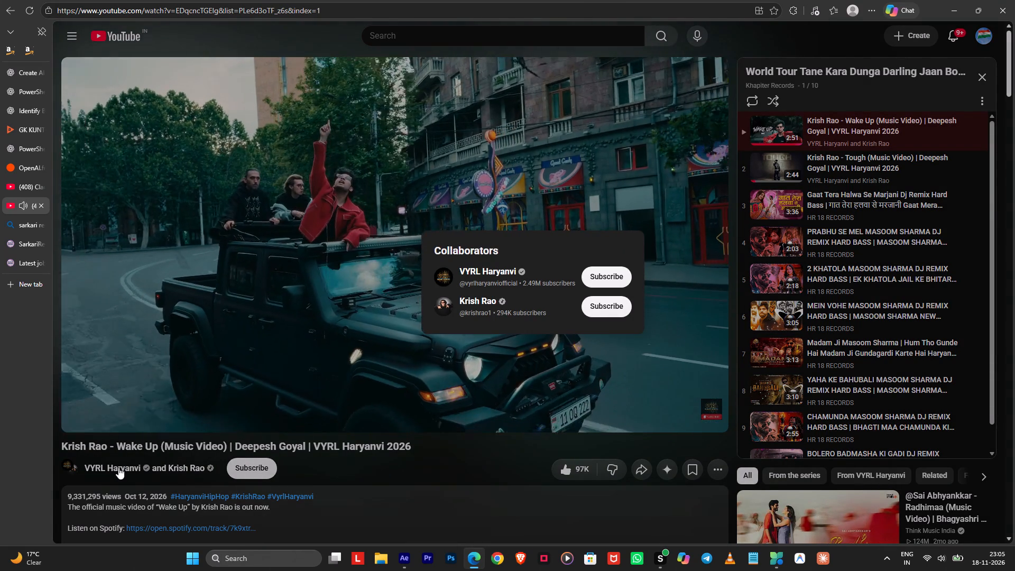
pyautogui.click(487, 269)
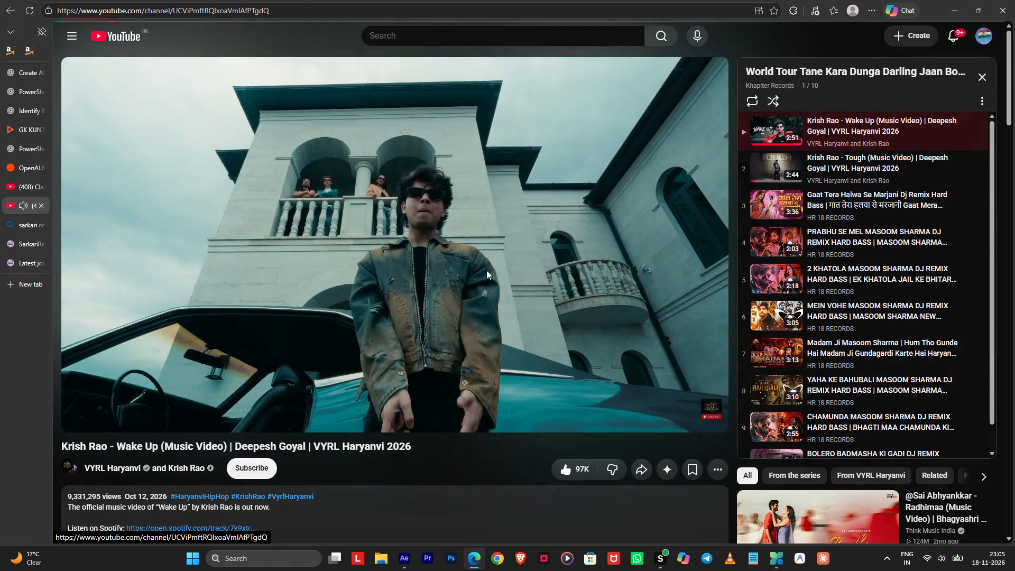
pyautogui.click(296, 294)
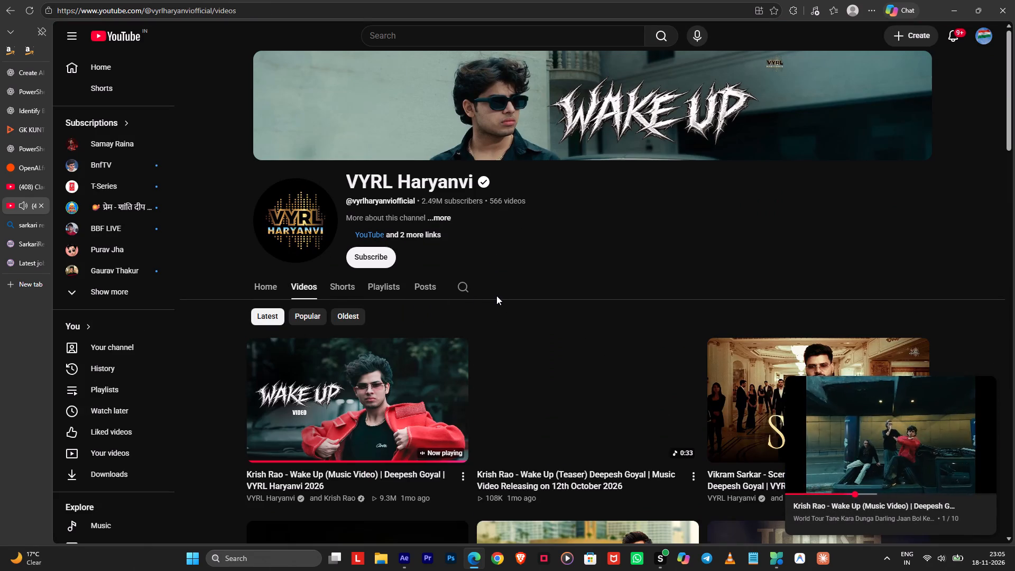
pyautogui.scroll(-6, 496, 296)
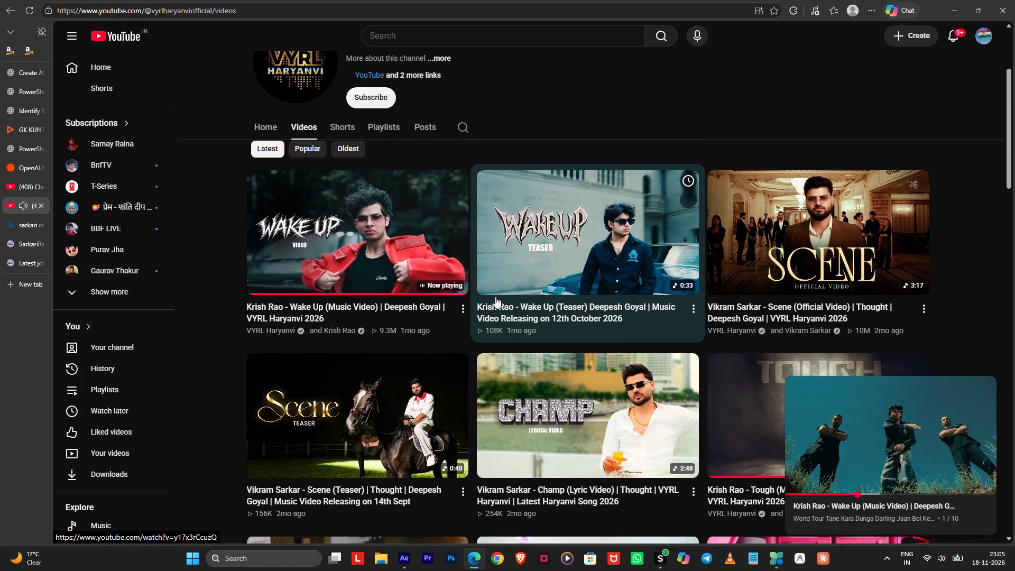
pyautogui.scroll(-1, 495, 297)
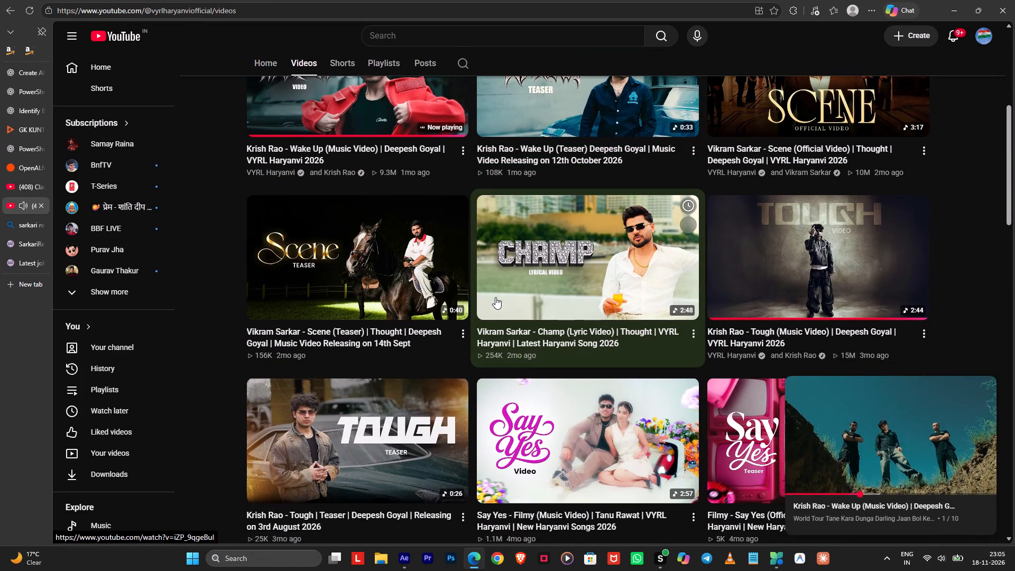
pyautogui.scroll(-1, 495, 297)
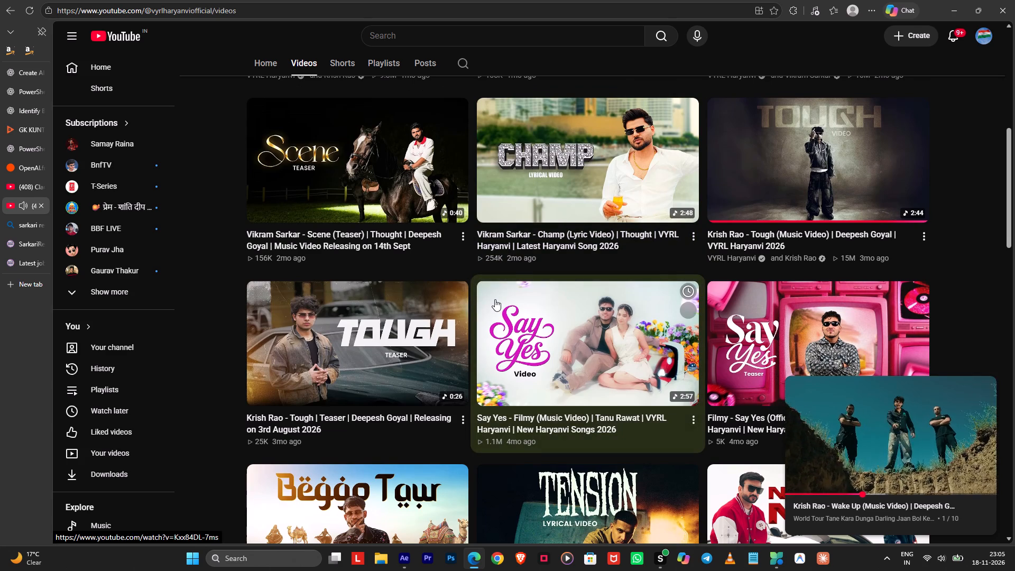
pyautogui.scroll(-3, 495, 299)
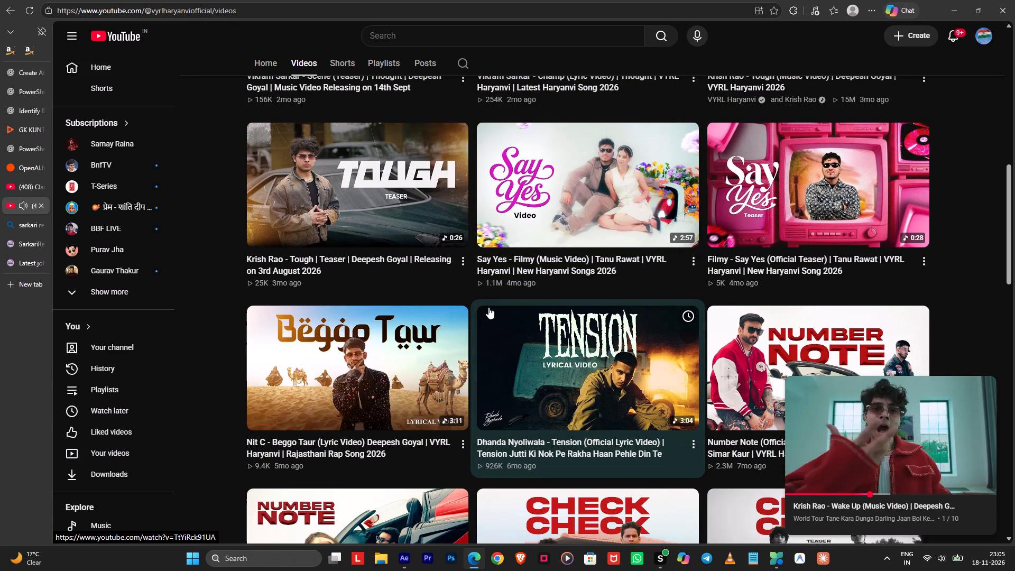
pyautogui.scroll(-4, 488, 307)
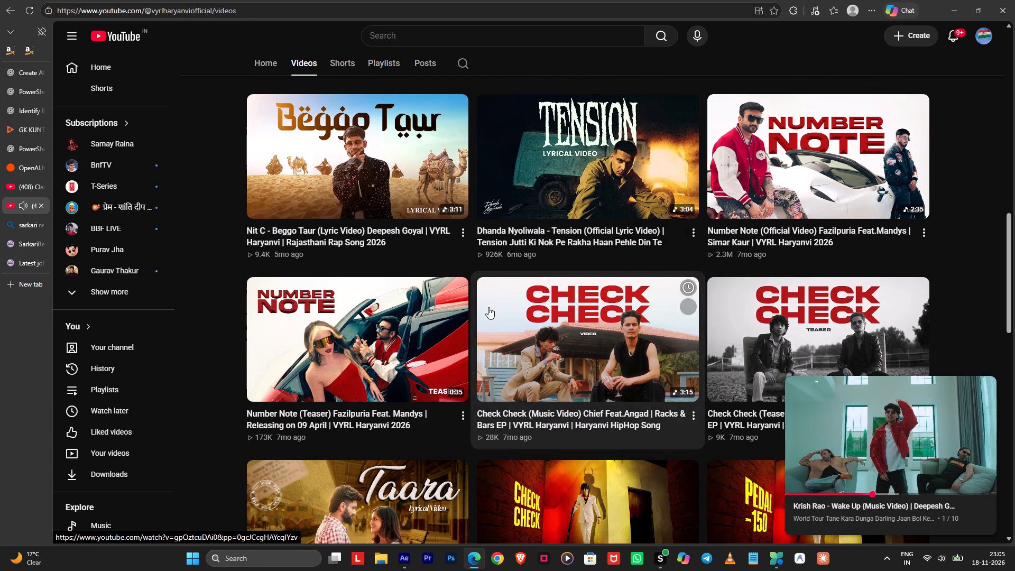
pyautogui.scroll(10, 488, 307)
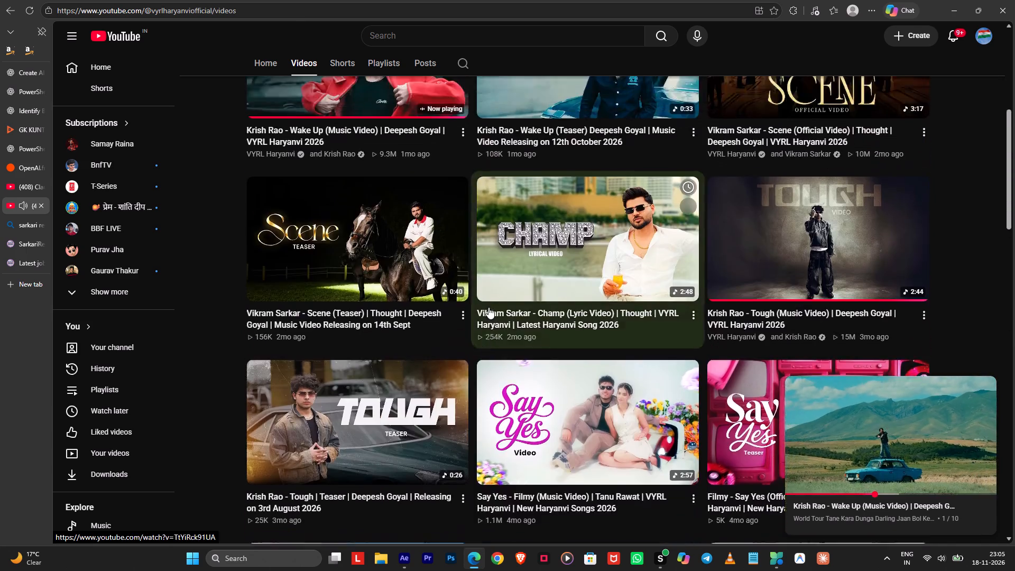
pyautogui.scroll(7, 488, 307)
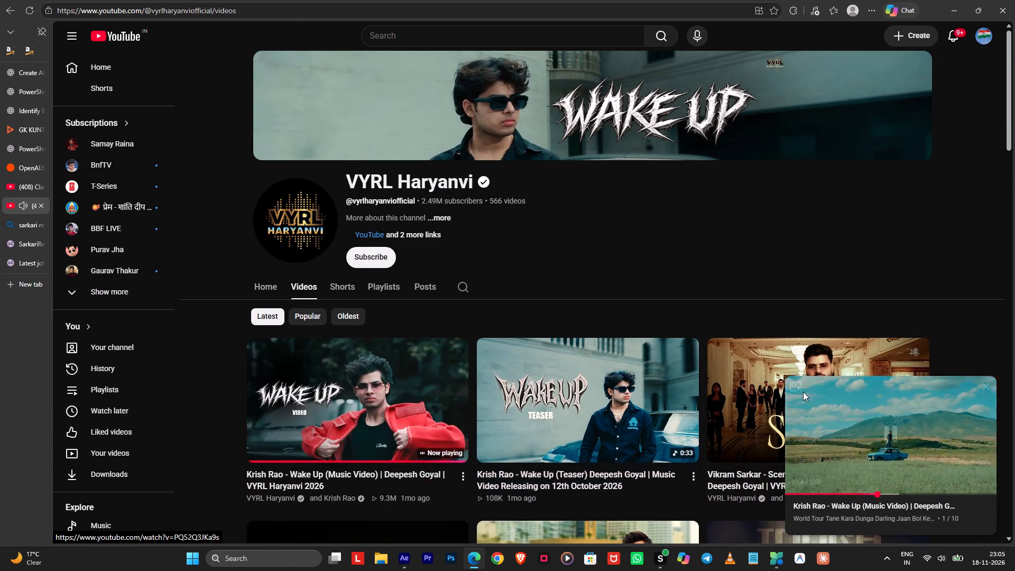
pyautogui.click(798, 390)
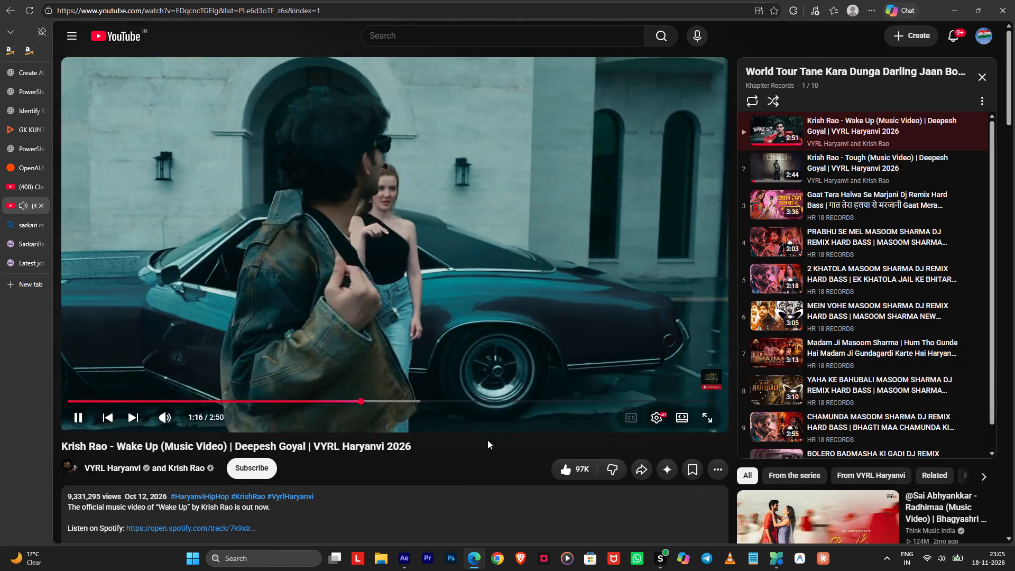
pyautogui.rightClick(539, 451)
pyautogui.click(499, 455)
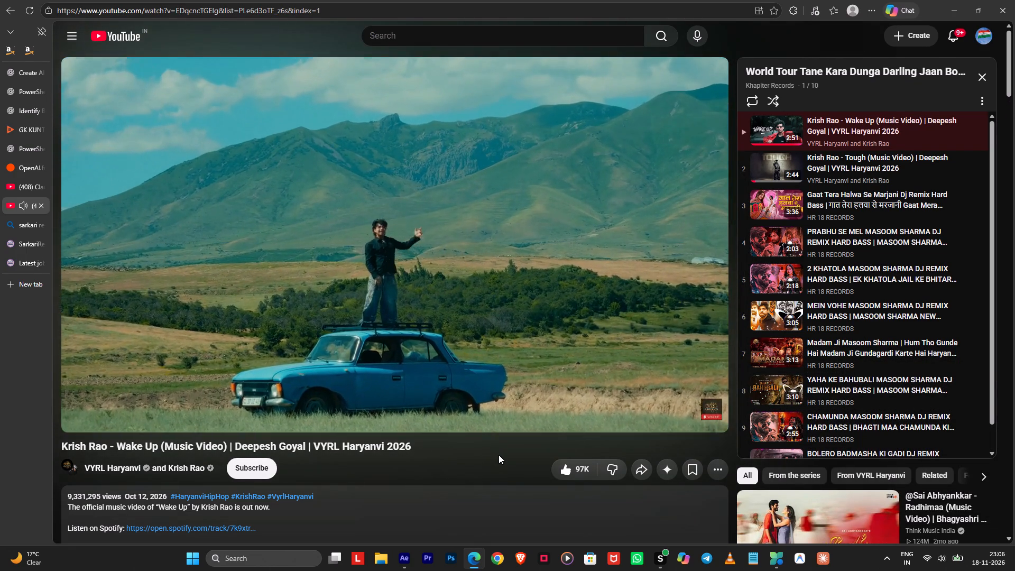
# Switch back to After Effects and preview from 1:02:32:12, and again from 1:02:34:12 through layer 9.1 into layer 10.1.
pyautogui.hotkey('alt', 'Tab')
pyautogui.moveTo(492, 340); pyautogui.dragTo(481, 339)
pyautogui.press('space')
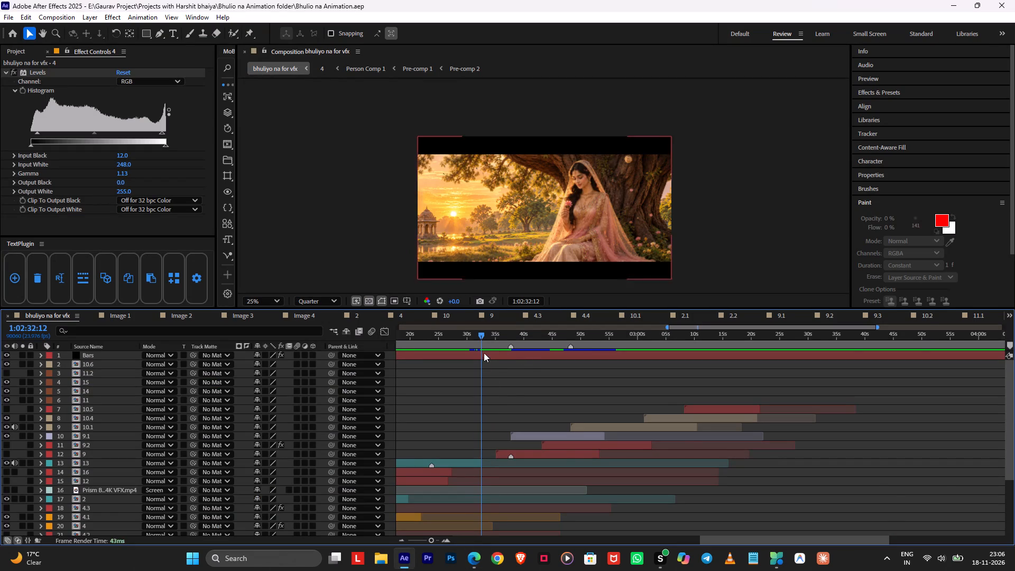
pyautogui.keyDown('alt'); pyautogui.scroll(2, 487, 366); pyautogui.keyUp('alt')
pyautogui.moveTo(499, 341); pyautogui.dragTo(507, 342)
pyautogui.press('space')
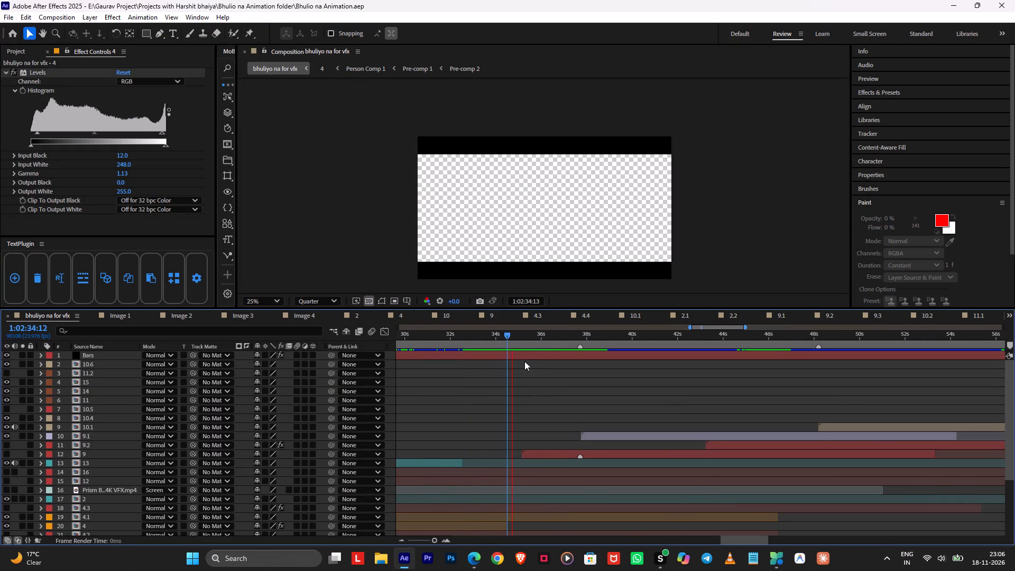
pyautogui.keyDown('alt'); pyautogui.scroll(1, 554, 383); pyautogui.keyUp('alt')
pyautogui.scroll(-10, 582, 390)
pyautogui.scroll(1, 598, 394)
pyautogui.keyDown('alt'); pyautogui.scroll(-2, 617, 392); pyautogui.keyUp('alt')
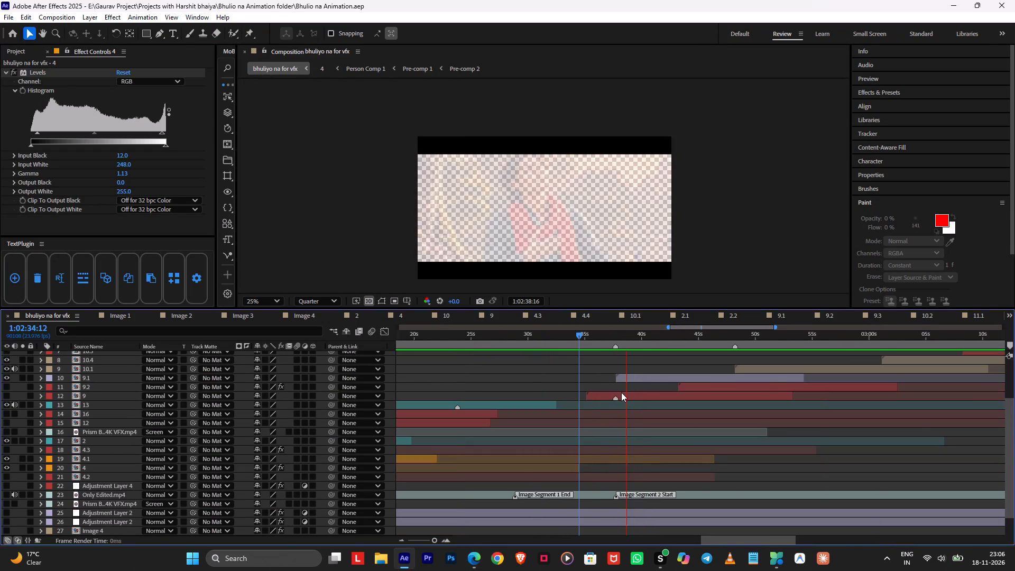
pyautogui.moveTo(648, 396); pyautogui.dragTo(546, 415, button='middle')
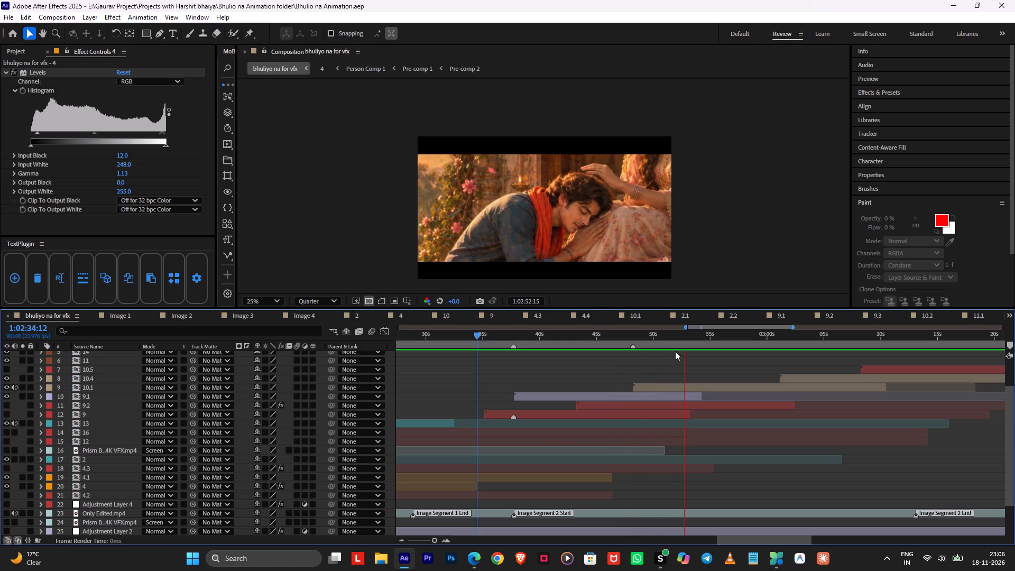
# Preview layer 10.1 from 1:02:56:13 through its handover to layer 10.4.
pyautogui.moveTo(715, 340); pyautogui.dragTo(727, 340)
pyautogui.press('space')
pyautogui.moveTo(741, 373); pyautogui.dragTo(646, 390, button='middle')
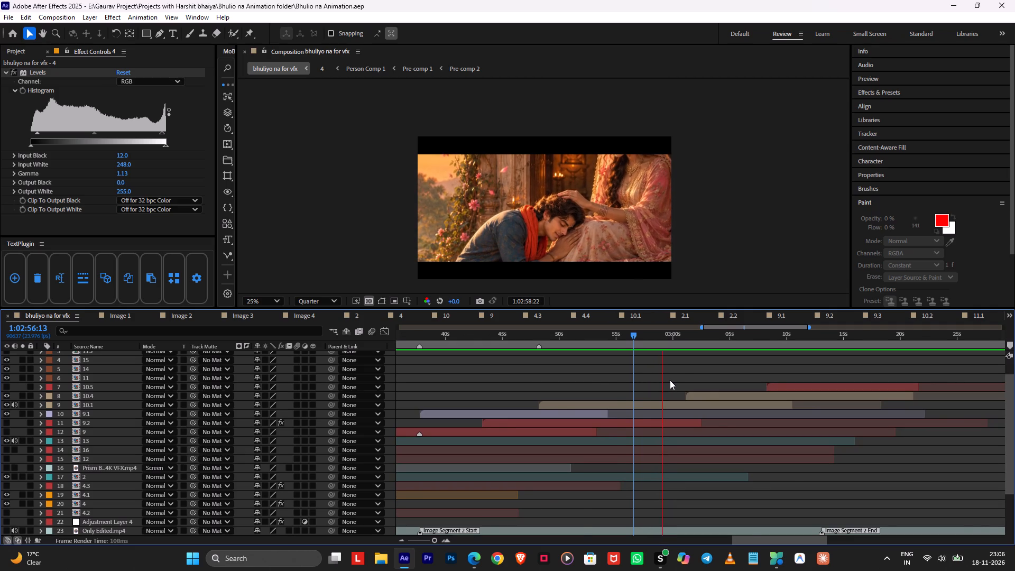
pyautogui.keyDown('alt'); pyautogui.scroll(1, 684, 379); pyautogui.keyUp('alt')
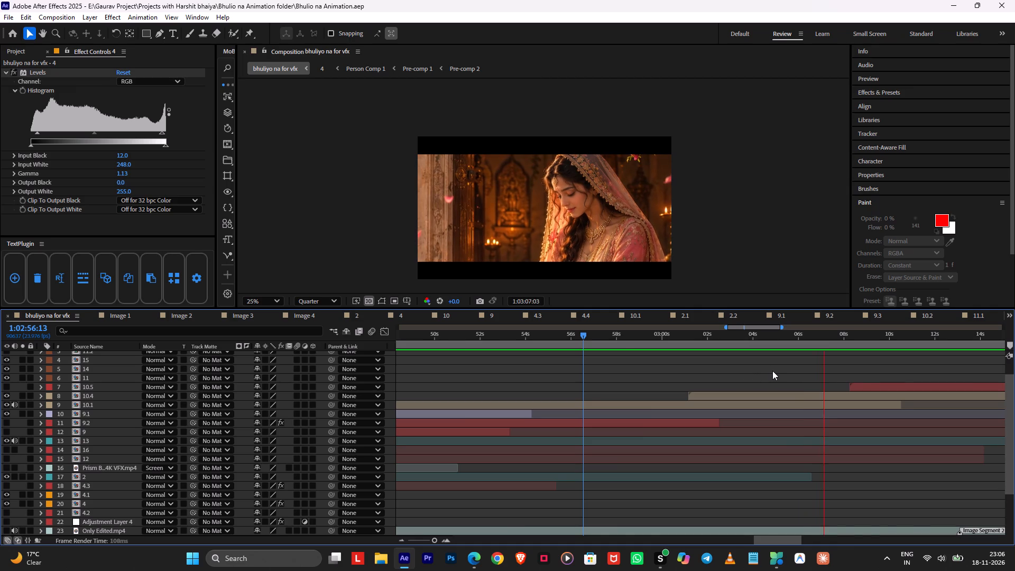
# Go to 1:04:13:17, open composition 11 and remove the Position keyframes from Null 15.
pyautogui.keyDown('alt'); pyautogui.scroll(-2, 776, 371); pyautogui.keyUp('alt')
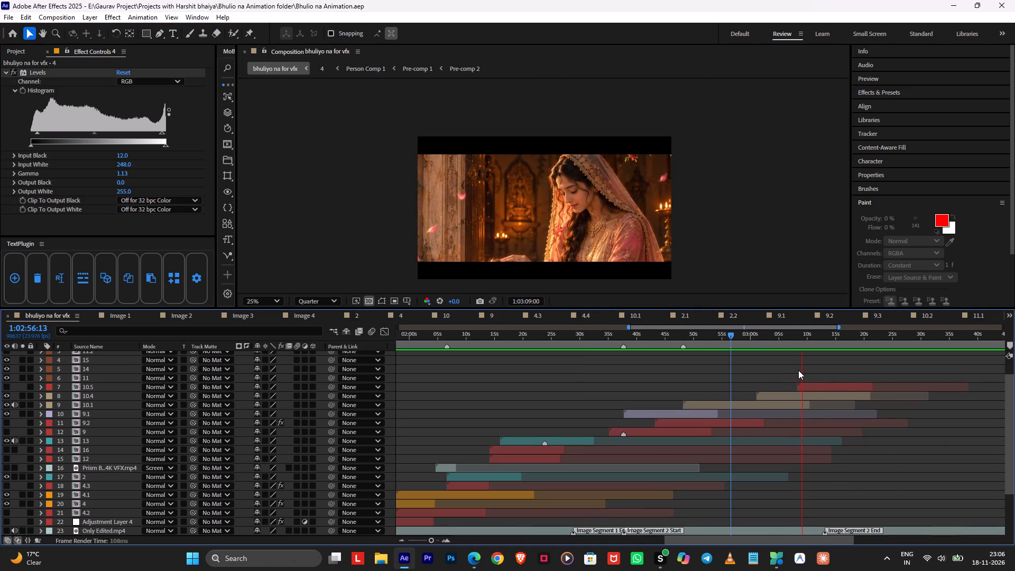
pyautogui.keyDown('alt'); pyautogui.scroll(-3, 798, 370); pyautogui.keyUp('alt')
pyautogui.moveTo(888, 343); pyautogui.dragTo(893, 346)
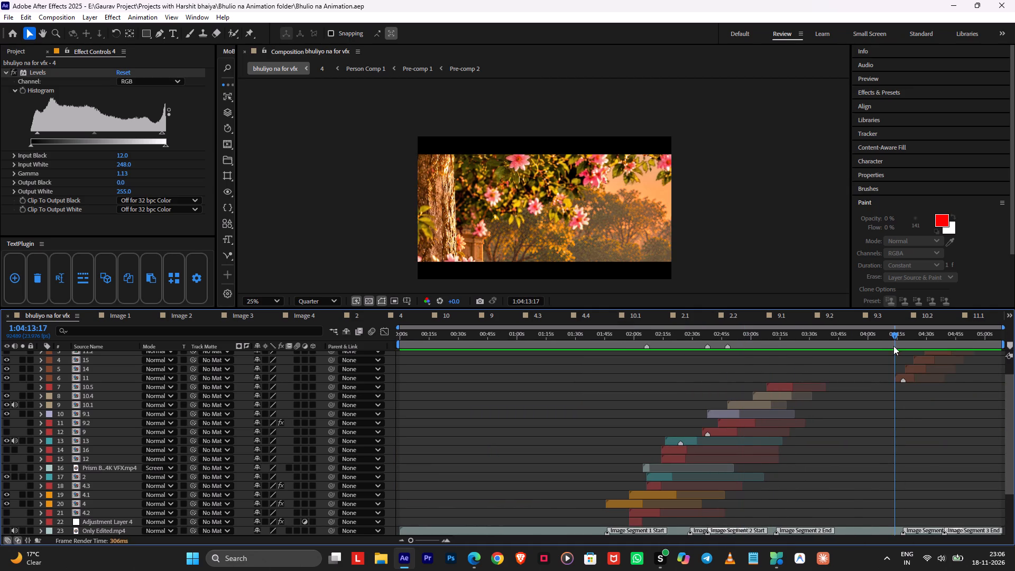
pyautogui.press('space')
pyautogui.keyDown('alt'); pyautogui.scroll(2, 897, 360); pyautogui.keyUp('alt')
pyautogui.click(896, 336)
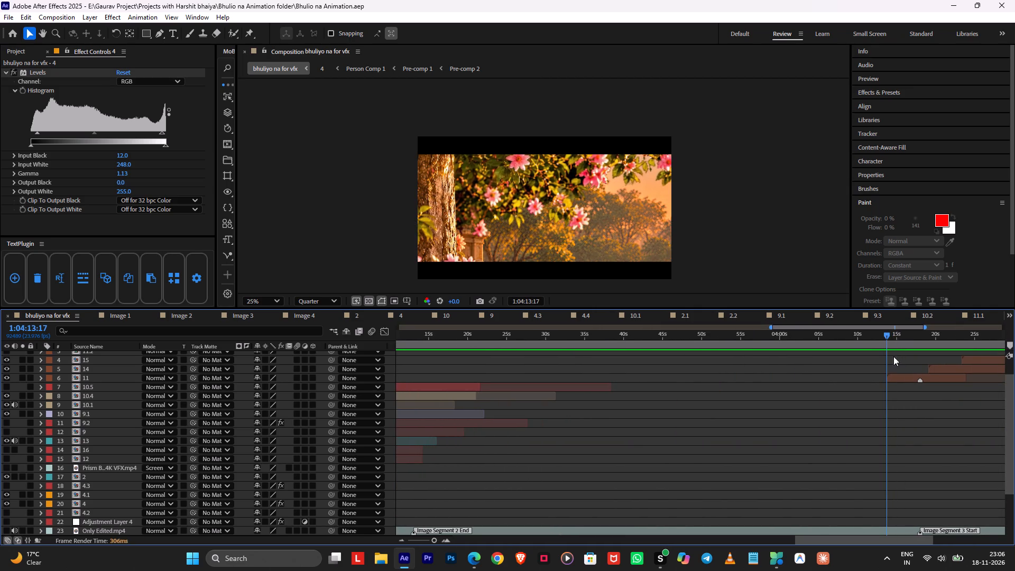
pyautogui.doubleClick(900, 375)
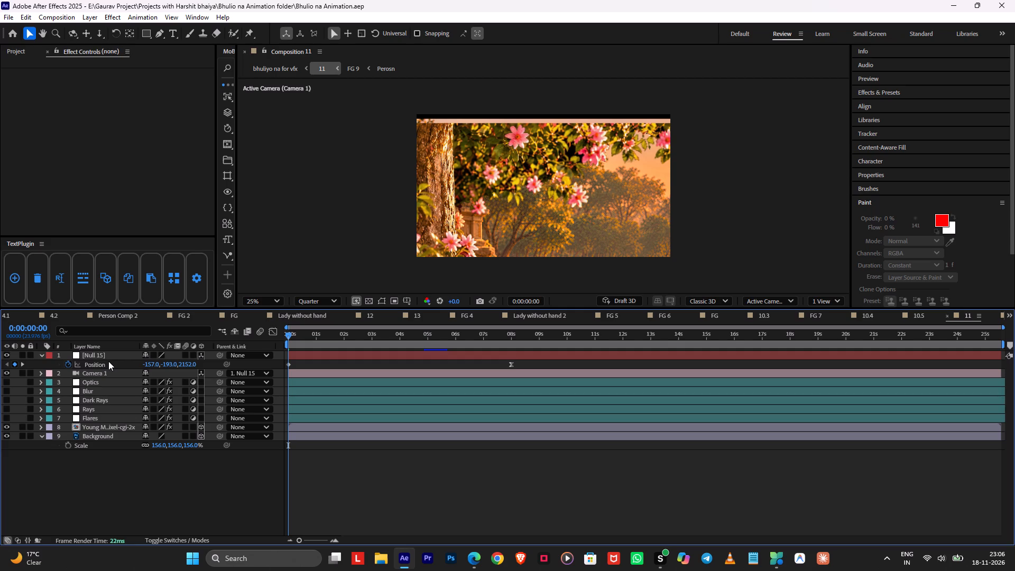
pyautogui.click(108, 361)
pyautogui.click(72, 362)
pyautogui.click(364, 458)
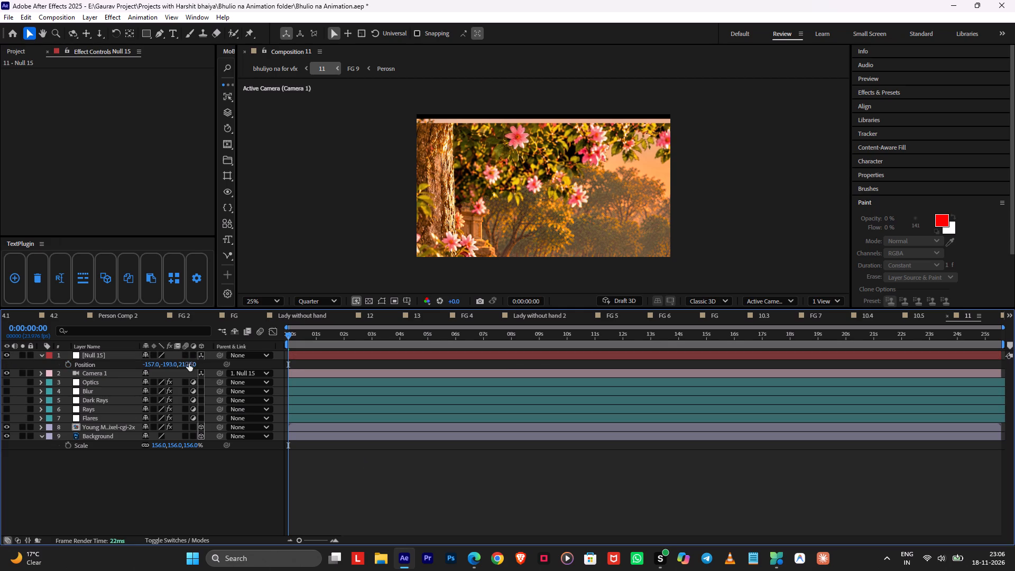
# Reframe composition 11 by setting Null 15's Z position to 1388 and increasing its X and Y positions, and return to the main composition.
pyautogui.moveTo(189, 363); pyautogui.dragTo(0, 380)
pyautogui.moveTo(189, 364); pyautogui.dragTo(0, 373)
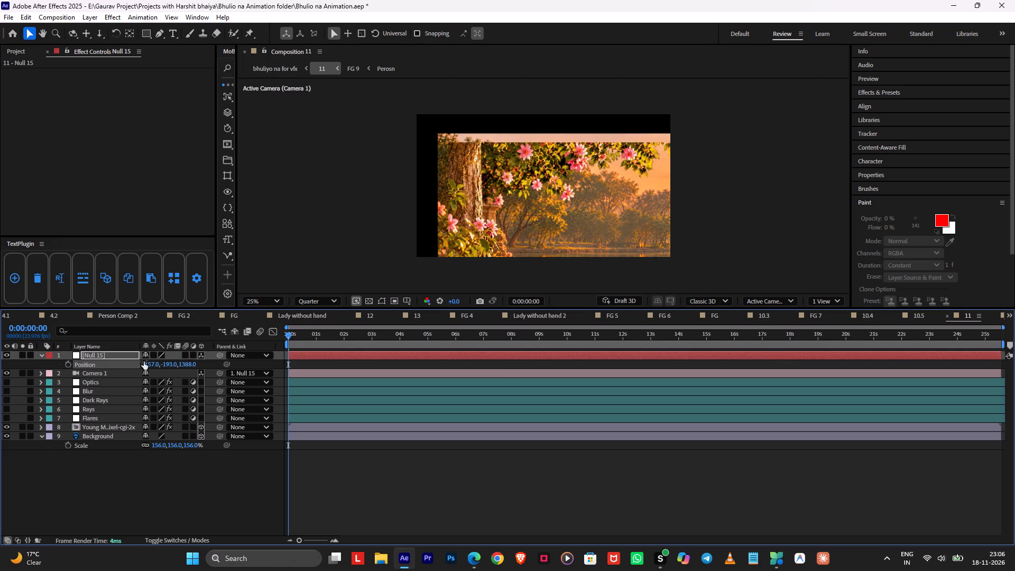
pyautogui.moveTo(149, 363); pyautogui.dragTo(430, 358)
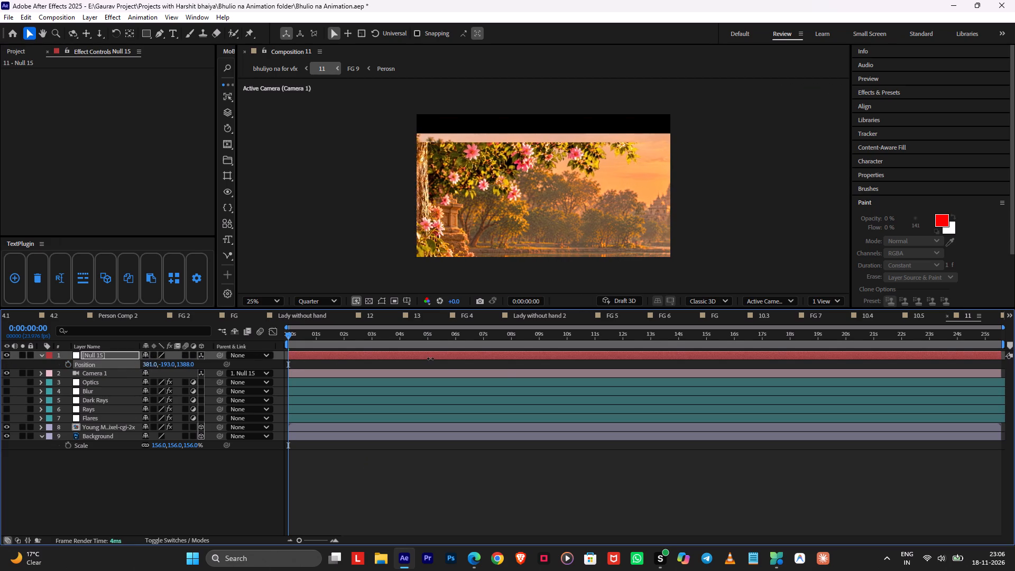
pyautogui.moveTo(430, 358); pyautogui.dragTo(445, 358)
pyautogui.moveTo(166, 364); pyautogui.dragTo(558, 348)
pyautogui.press('Tab')
pyautogui.click(497, 349)
# Duplicate layer 14 and move the upper copy to start at 1:04:13:17.
pyautogui.keyDown('alt'); pyautogui.scroll(-2, 907, 372); pyautogui.keyUp('alt')
pyautogui.press('space')
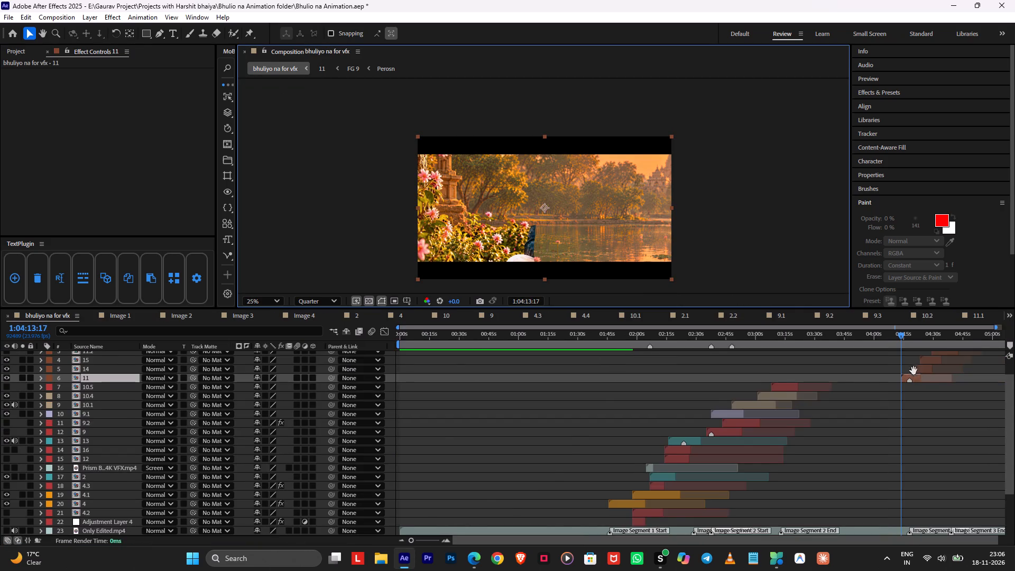
pyautogui.moveTo(914, 369); pyautogui.dragTo(630, 384)
pyautogui.keyDown('alt'); pyautogui.scroll(2, 915, 381); pyautogui.keyUp('alt')
pyautogui.keyDown('alt'); pyautogui.scroll(-1, 909, 382); pyautogui.keyUp('alt')
pyautogui.moveTo(913, 380); pyautogui.dragTo(793, 400, button='middle')
pyautogui.click(805, 390)
pyautogui.hotkey('ctrl', 'd')
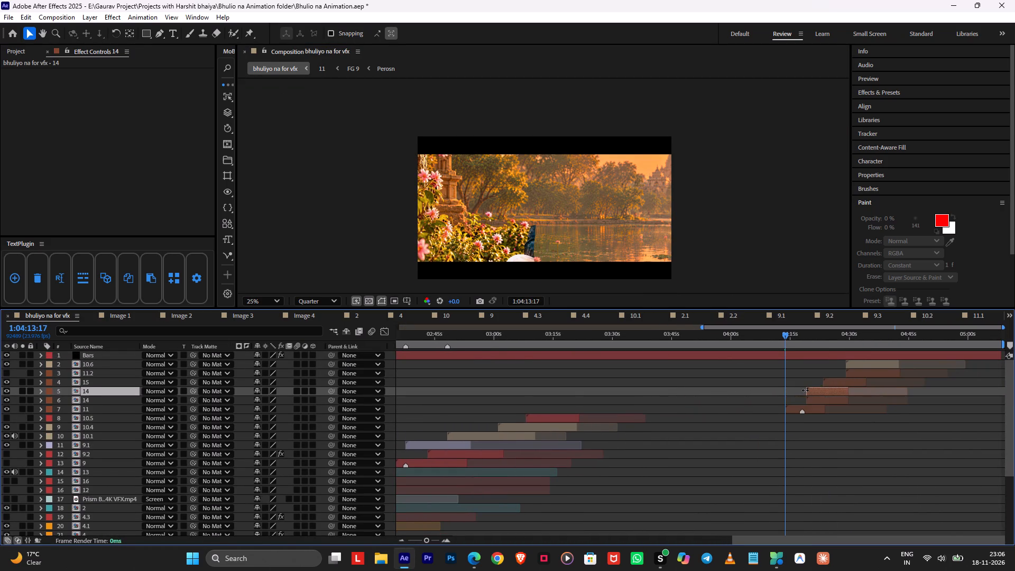
pyautogui.press('[')
# Preview from 1:04:13:17, and again from 1:04:21:13 through the transition between layers 14 and 15.
pyautogui.press('space')
pyautogui.keyDown('alt'); pyautogui.scroll(2, 804, 388); pyautogui.keyUp('alt')
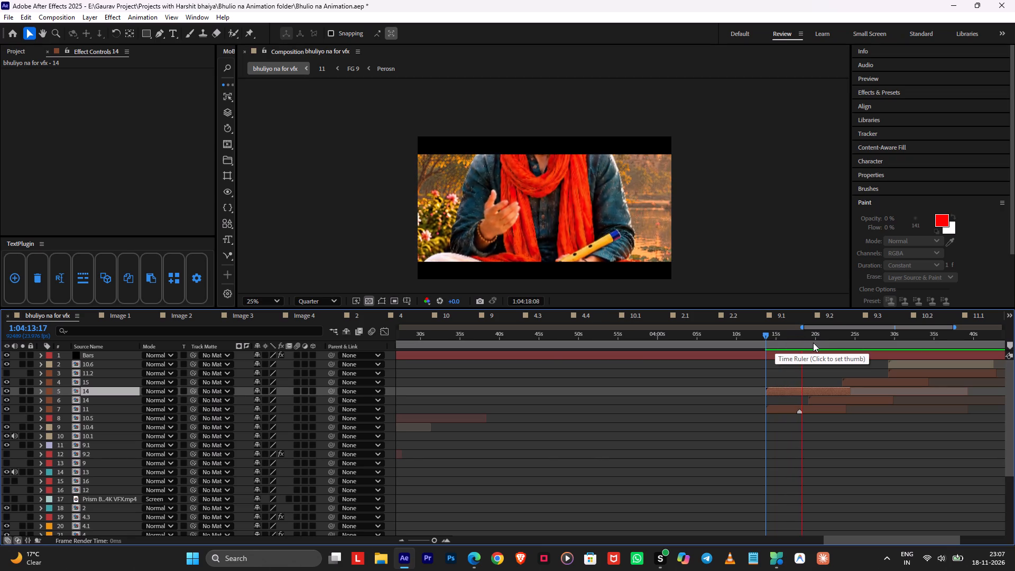
pyautogui.moveTo(817, 342); pyautogui.dragTo(827, 344)
pyautogui.press('space')
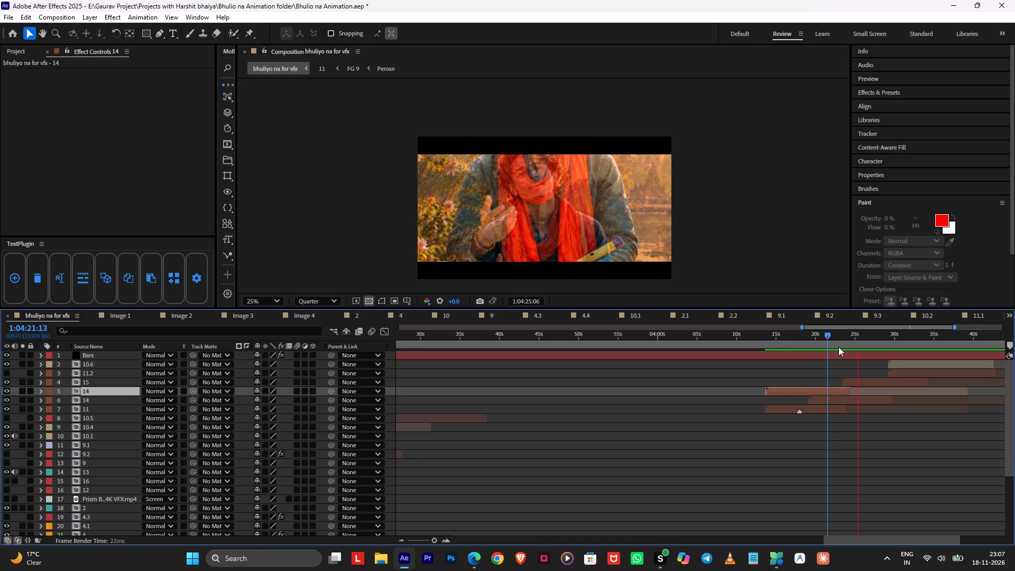
# Move layer 15 earlier so it starts at about 1:04:20:16.
pyautogui.moveTo(837, 336); pyautogui.dragTo(820, 335)
pyautogui.moveTo(852, 382); pyautogui.dragTo(834, 381)
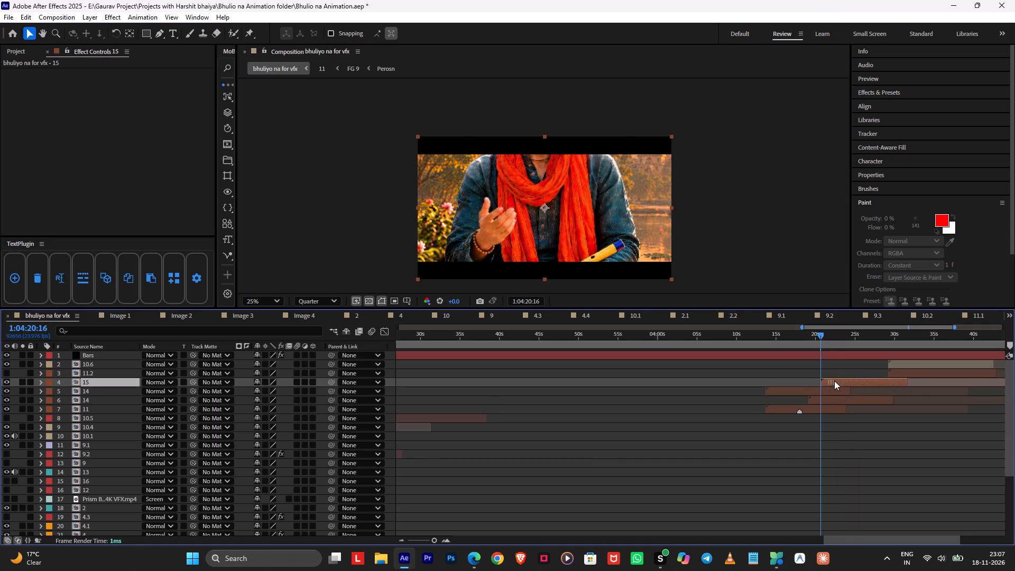
# Preview from the scene's start near 1:04:13:17, hide layer 11 and save the project.
pyautogui.moveTo(820, 344); pyautogui.dragTo(764, 346)
pyautogui.press('space')
pyautogui.press('space')
pyautogui.click(776, 409)
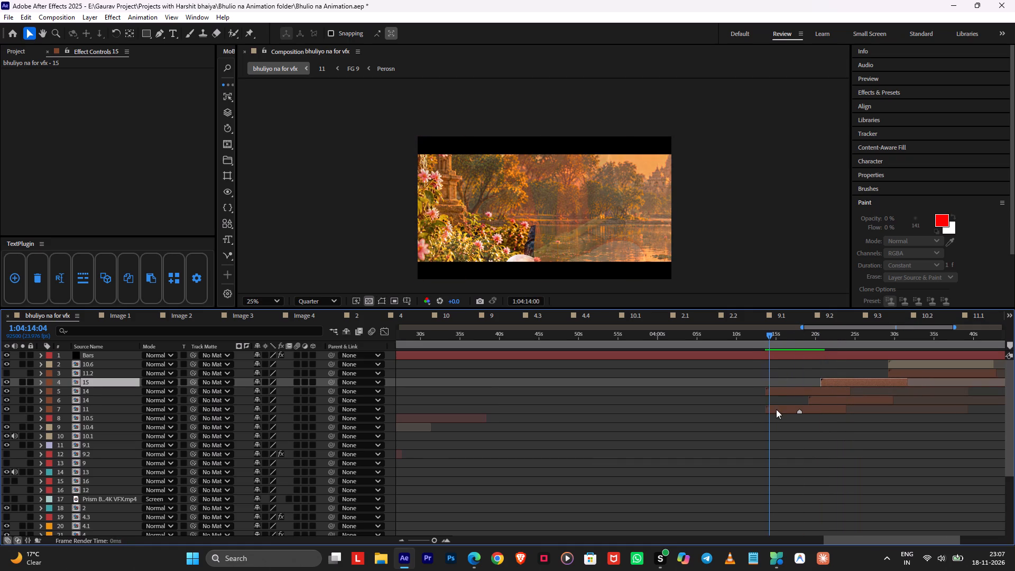
pyautogui.click(6, 409)
pyautogui.press('space')
pyautogui.hotkey('ctrl', 's')
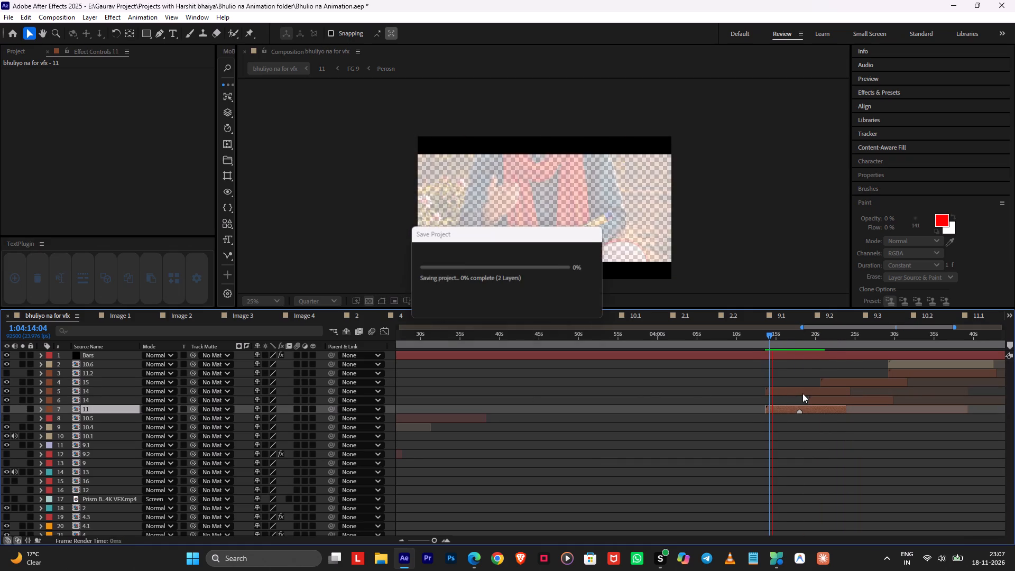
# Preview from 1:04:14:04 through layer 14's handover to layer 15.
pyautogui.scroll(-3, 802, 393)
pyautogui.scroll(1, 802, 395)
pyautogui.scroll(-4, 802, 395)
pyautogui.scroll(1, 802, 394)
pyautogui.scroll(-3, 802, 394)
pyautogui.scroll(3, 802, 394)
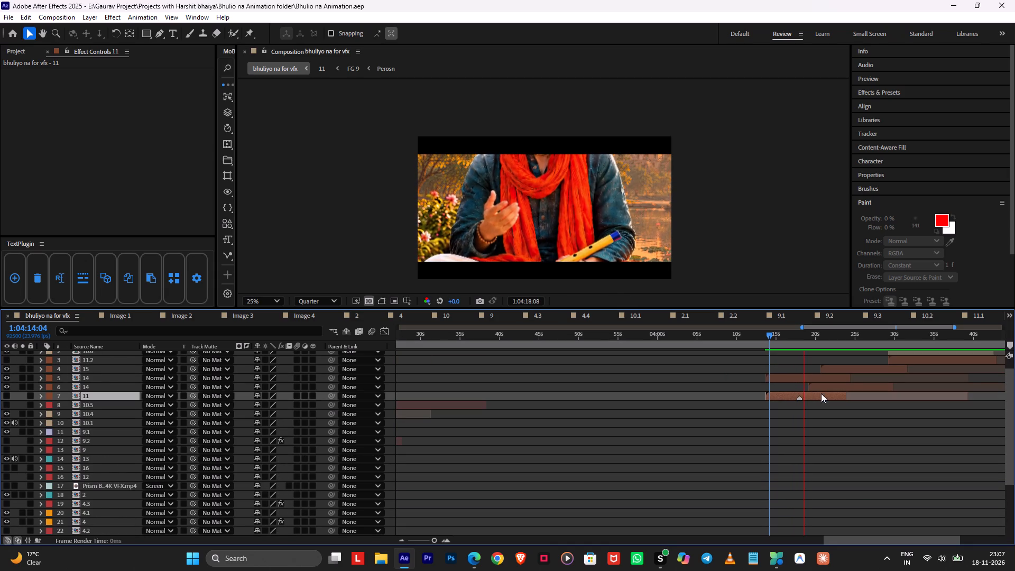
pyautogui.moveTo(864, 436); pyautogui.dragTo(773, 467, button='middle')
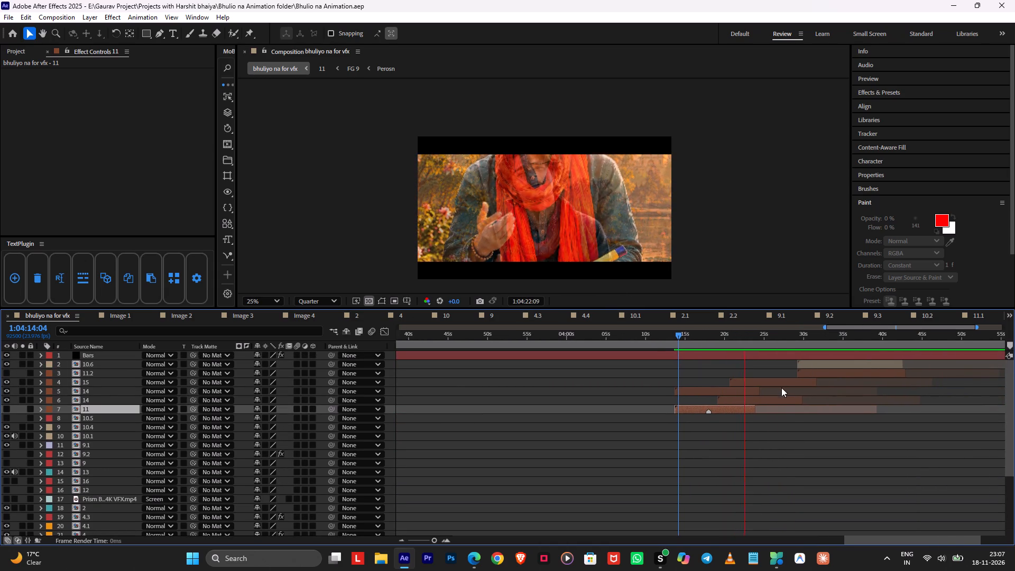
# Shift layers 10.6 and 11.2 to start at about 1:04:42 and extend layer 15's end to about 1:04:38.
pyautogui.moveTo(781, 345); pyautogui.dragTo(816, 356)
pyautogui.click(816, 367)
pyautogui.keyDown('shift'); pyautogui.click(812, 372); pyautogui.keyUp('shift')
pyautogui.moveTo(816, 368); pyautogui.dragTo(918, 373)
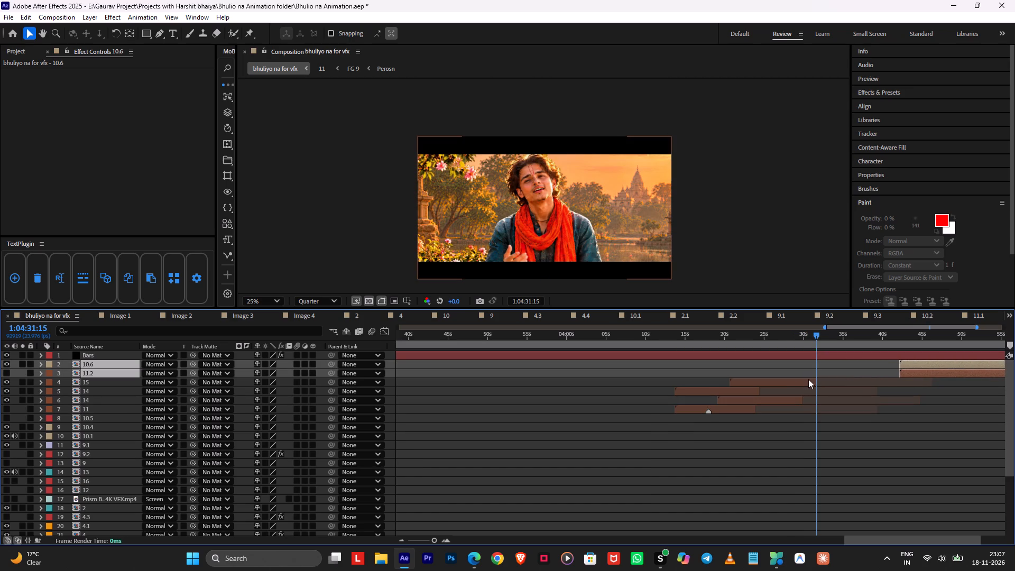
pyautogui.moveTo(818, 383); pyautogui.dragTo(868, 388)
pyautogui.click(842, 429)
# In composition 15, apply Easy Ease to Null 15's last Position keyframe and move it to about 0:00:15:13.
pyautogui.doubleClick(827, 377)
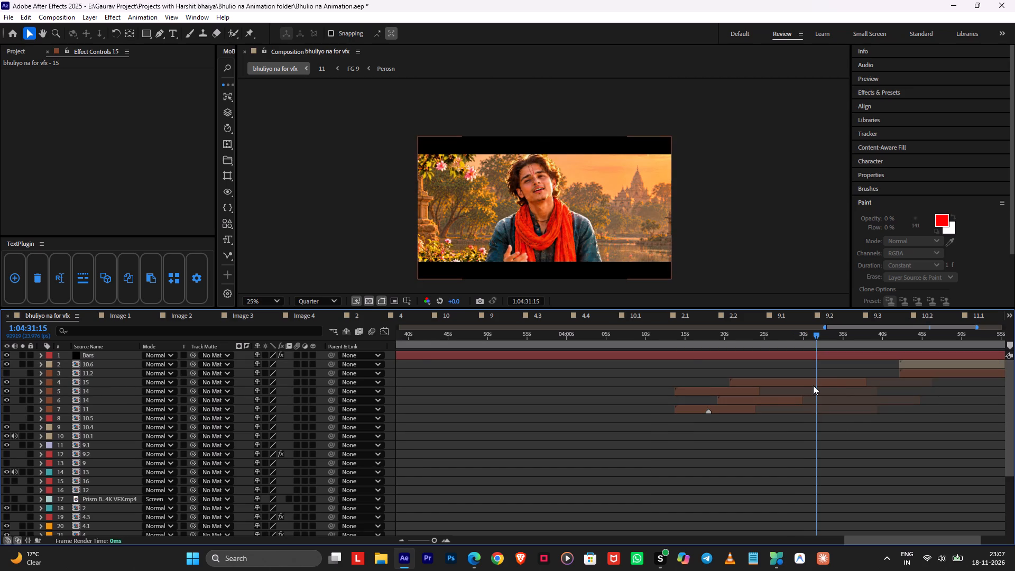
pyautogui.doubleClick(813, 385)
pyautogui.click(559, 364)
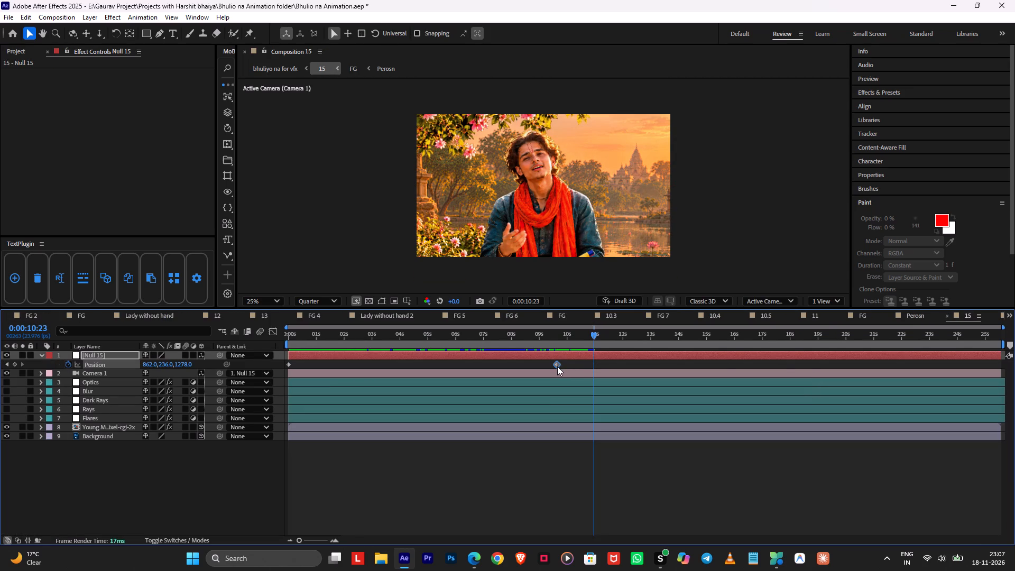
pyautogui.press('F9')
pyautogui.moveTo(557, 366); pyautogui.dragTo(615, 369)
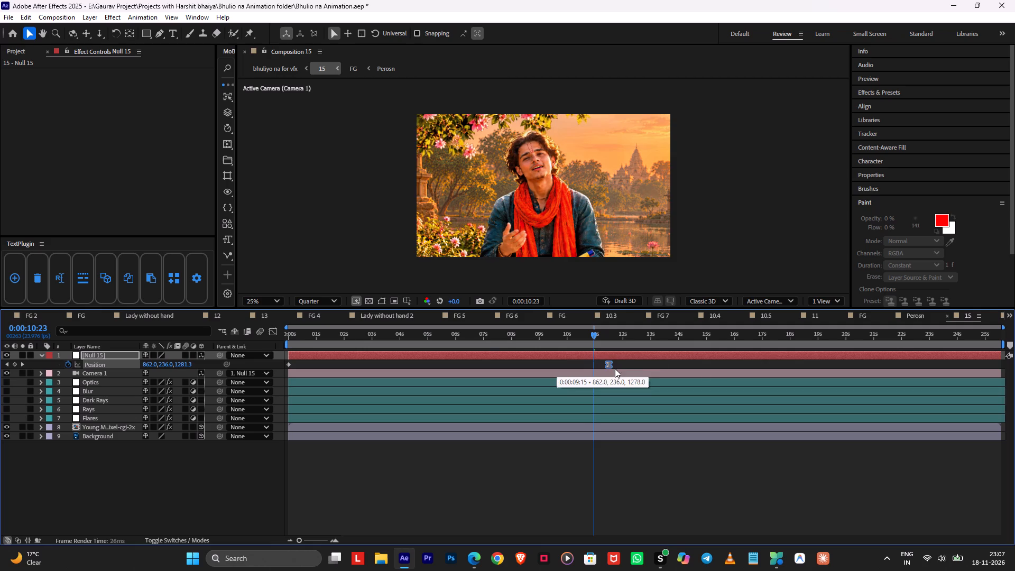
pyautogui.moveTo(615, 369); pyautogui.dragTo(721, 370)
# At 0:00:15:13, set Null 15's Z position to 152 and increase its Y position, and return to the main composition.
pyautogui.moveTo(703, 341); pyautogui.dragTo(726, 346)
pyautogui.moveTo(182, 363); pyautogui.dragTo(0, 389)
pyautogui.moveTo(178, 362); pyautogui.dragTo(5, 378)
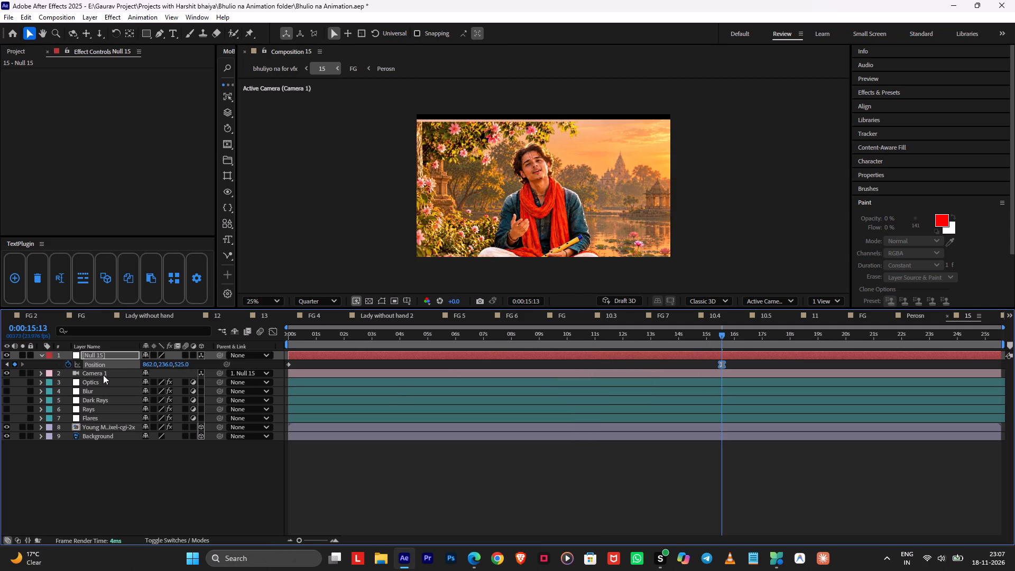
pyautogui.moveTo(180, 365); pyautogui.dragTo(0, 383)
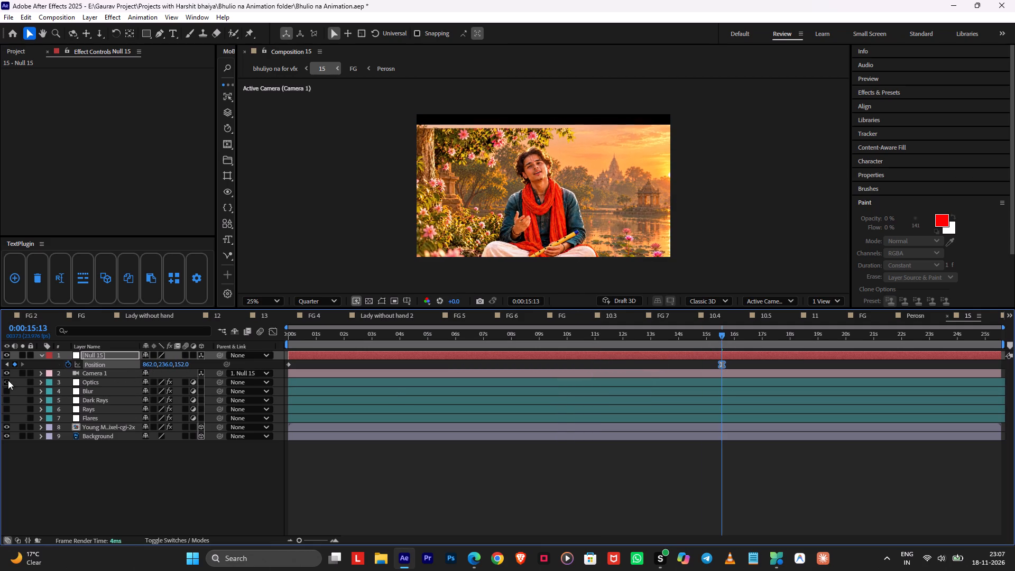
pyautogui.moveTo(161, 364); pyautogui.dragTo(260, 371)
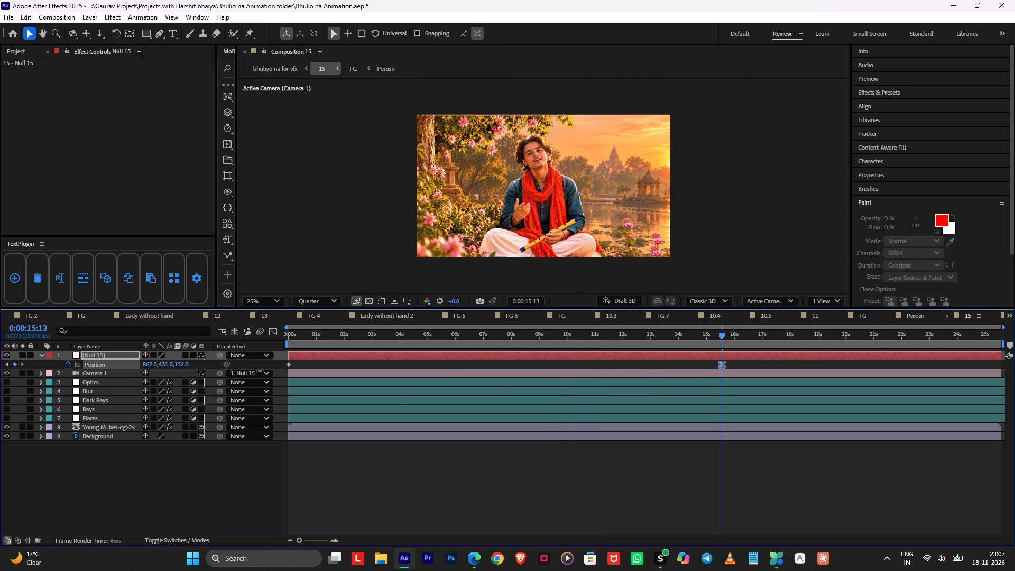
pyautogui.moveTo(260, 371); pyautogui.dragTo(283, 371)
pyautogui.press('Tab')
pyautogui.click(206, 373)
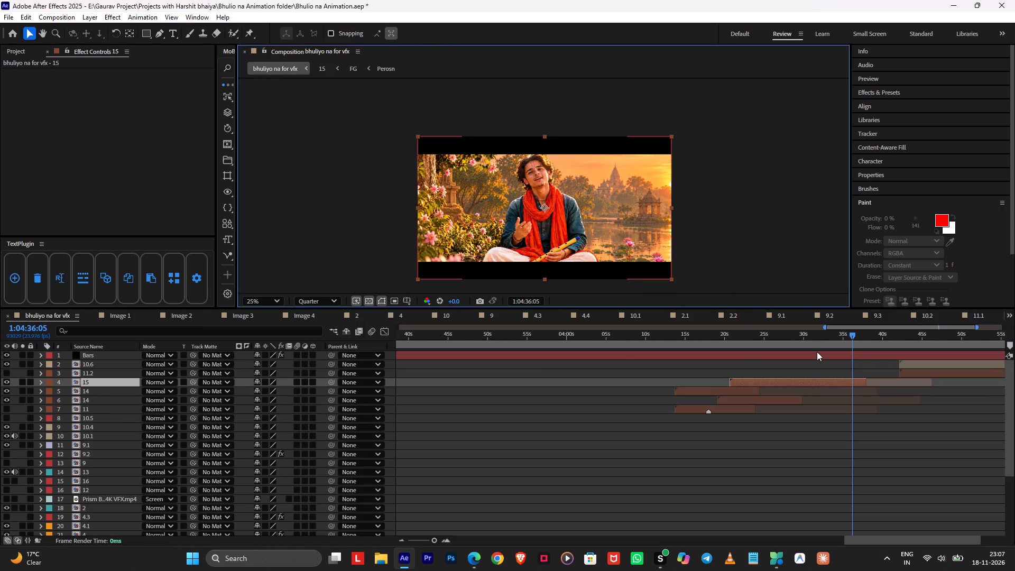
# Preview the lakeside scene from 1:04:13:17 and save the project.
pyautogui.moveTo(815, 344); pyautogui.dragTo(677, 356)
pyautogui.click(715, 370)
pyautogui.press('space')
pyautogui.hotkey('ctrl', 's')
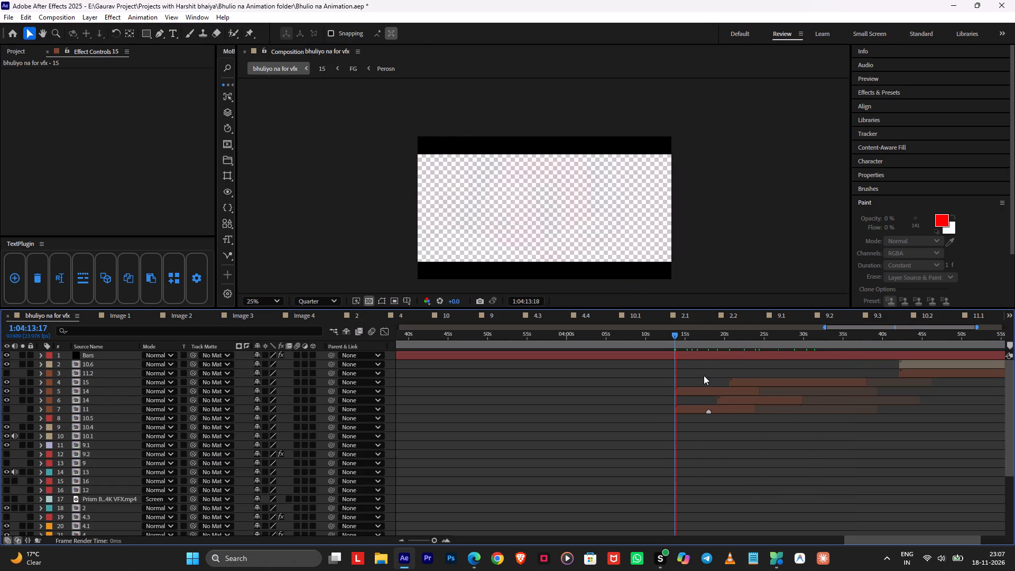
pyautogui.moveTo(704, 383); pyautogui.dragTo(676, 391, button='middle')
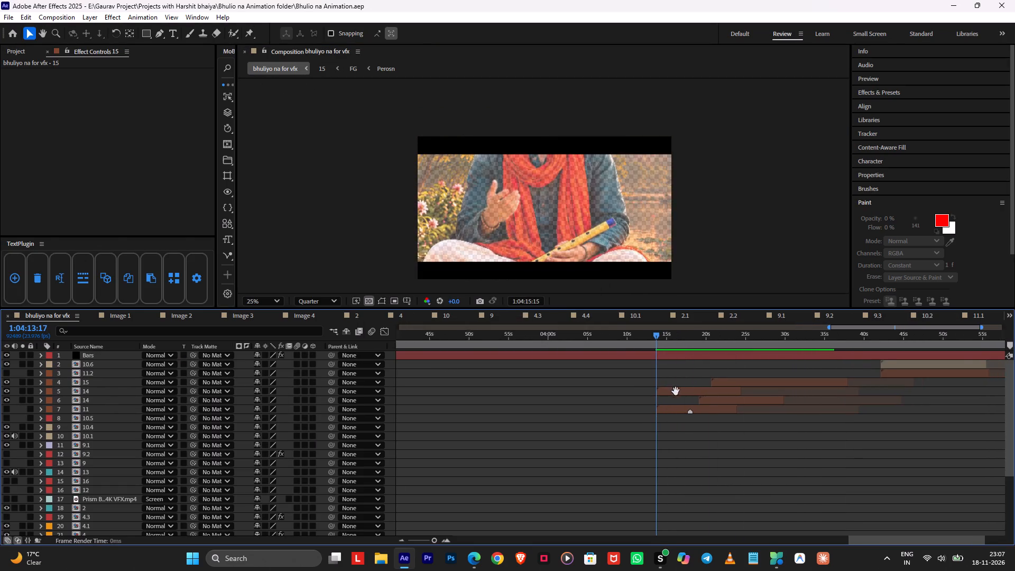
pyautogui.moveTo(676, 391); pyautogui.dragTo(594, 398, button='middle')
pyautogui.click(667, 432)
pyautogui.press('space')
# Hide the lower copy of layer 14 and save the project.
pyautogui.click(632, 402)
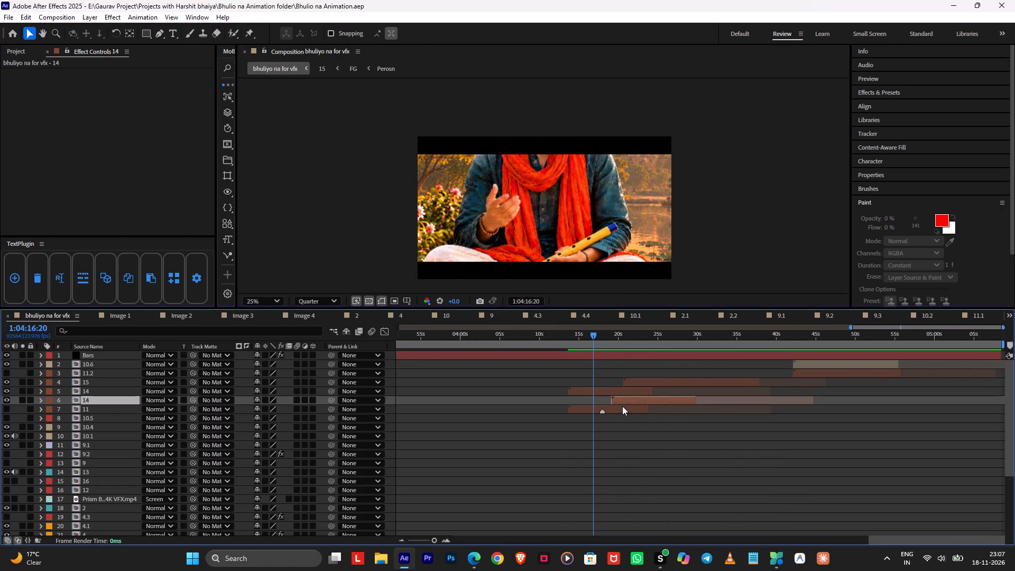
pyautogui.keyDown('shift'); pyautogui.click(619, 407); pyautogui.keyUp('shift')
pyautogui.click(7, 398)
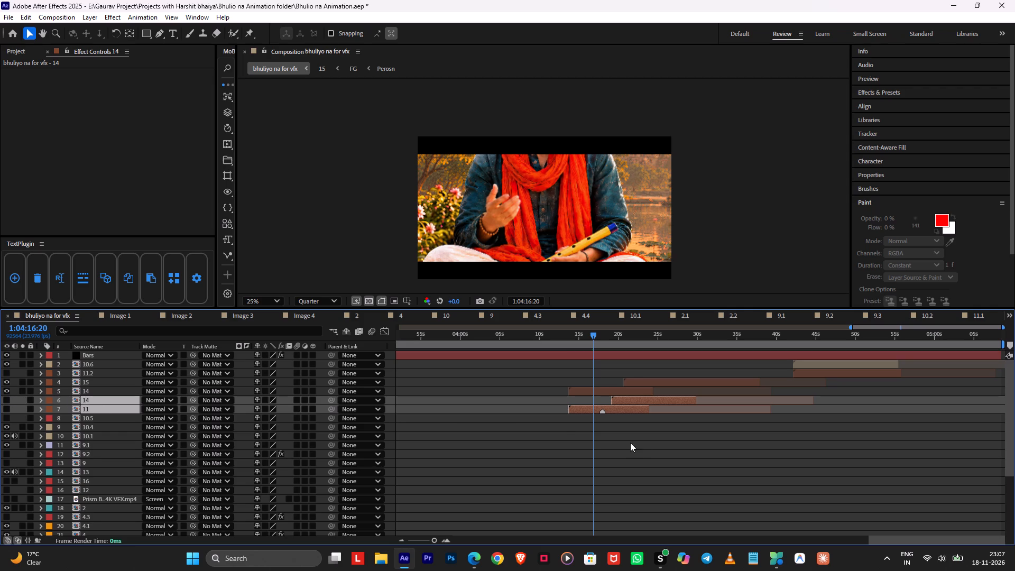
pyautogui.click(640, 443)
pyautogui.press('space')
pyautogui.hotkey('ctrl', 's')
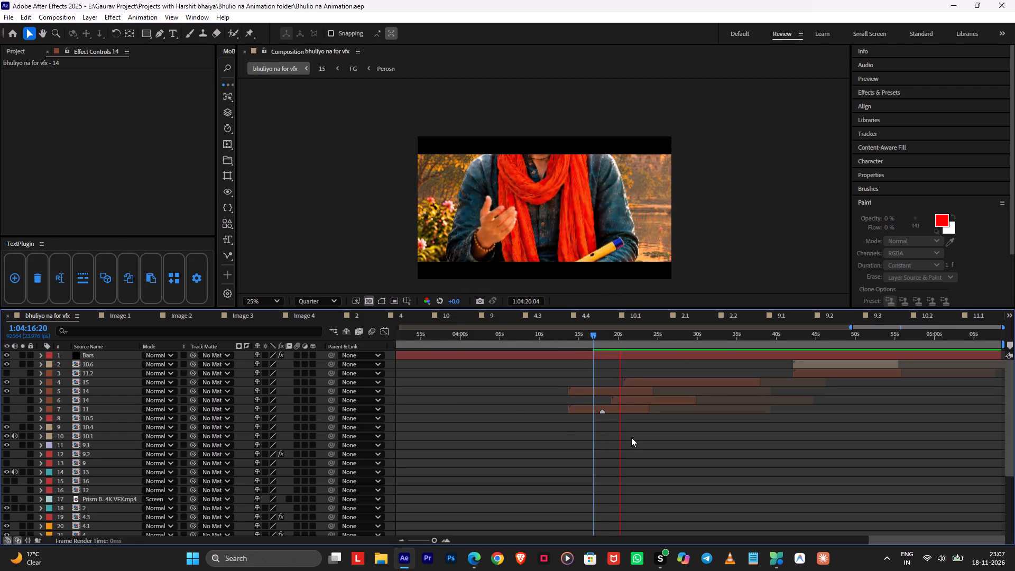
# Preview from 1:04:17:12, and again from 1:04:13:17 through layer 14 into layer 15.
pyautogui.click(598, 344)
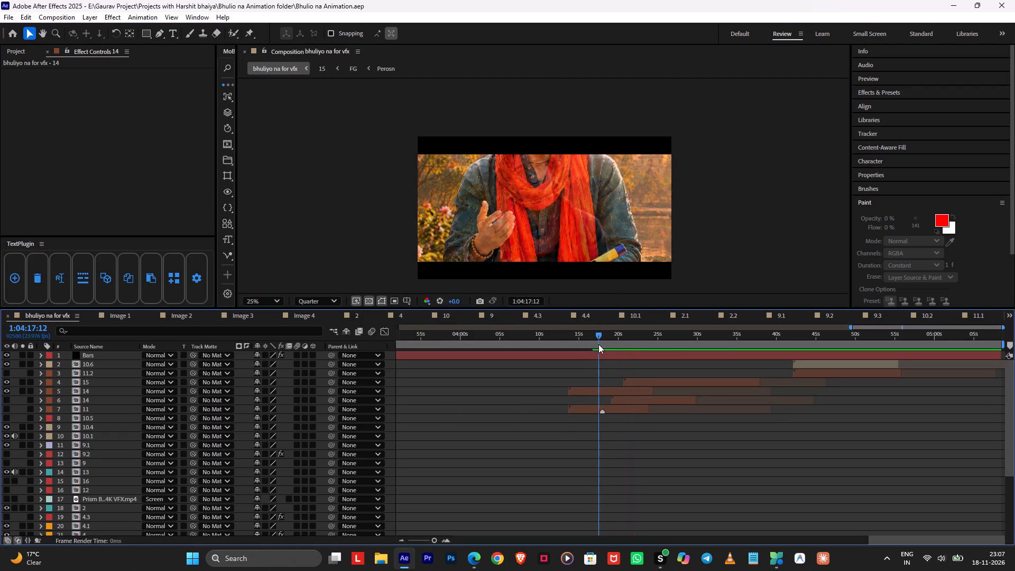
pyautogui.press('space')
pyautogui.moveTo(601, 336); pyautogui.dragTo(569, 340)
pyautogui.press('space')
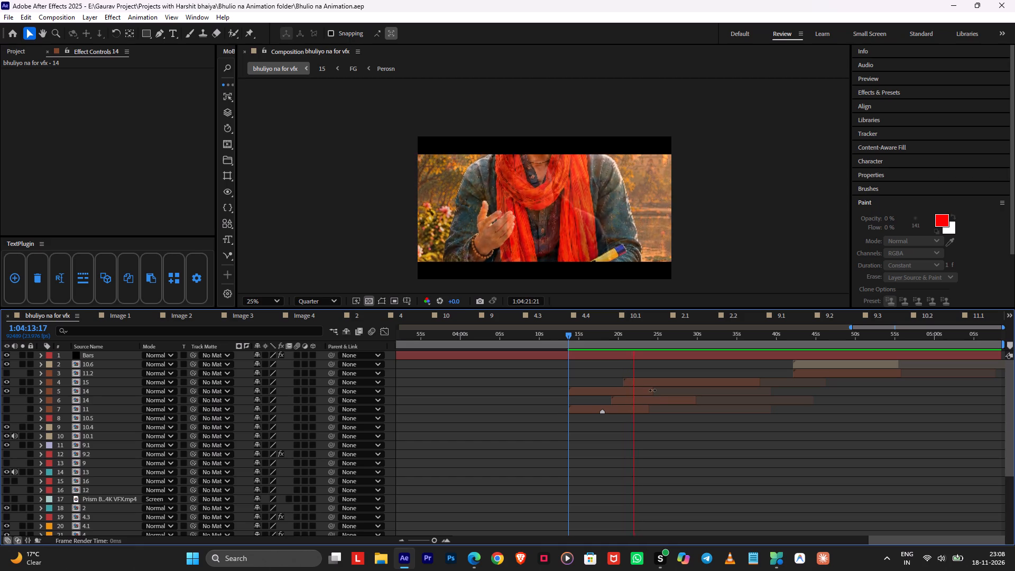
pyautogui.press('space')
pyautogui.press('space')
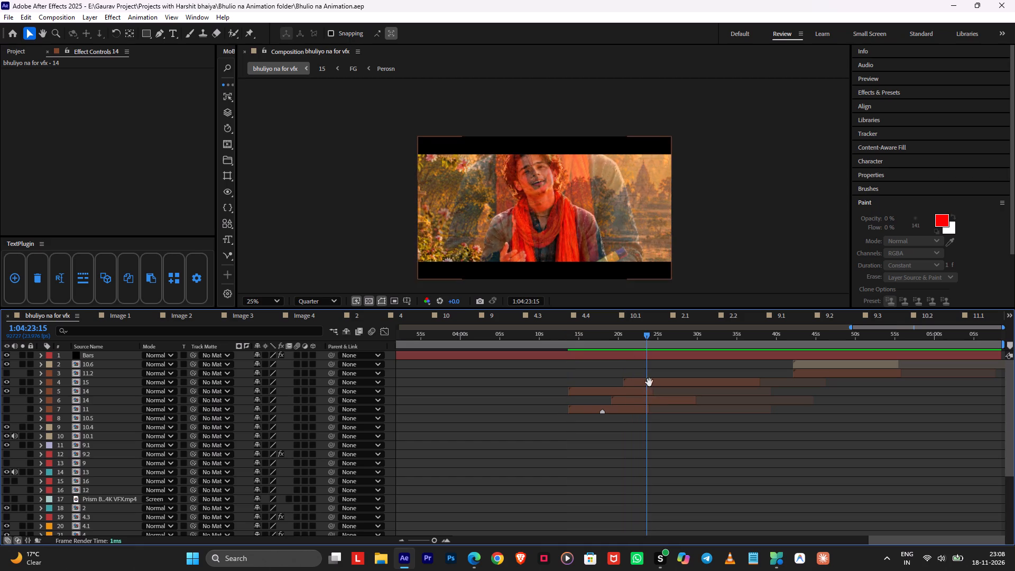
# Move layer 15 later so it starts at 1:04:24:04.
pyautogui.press('space')
pyautogui.press('space')
pyautogui.press('space')
pyautogui.moveTo(649, 381); pyautogui.dragTo(667, 382)
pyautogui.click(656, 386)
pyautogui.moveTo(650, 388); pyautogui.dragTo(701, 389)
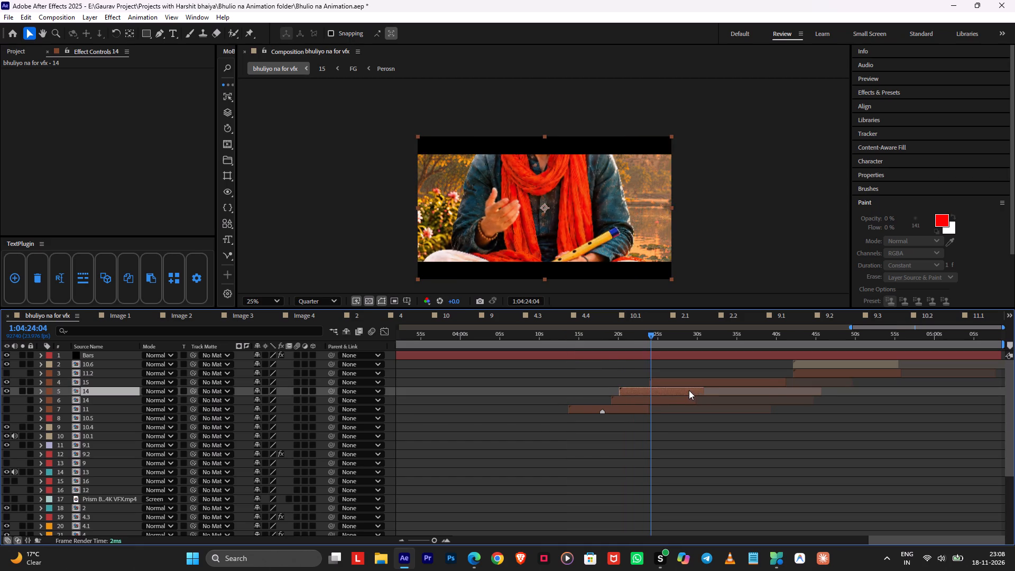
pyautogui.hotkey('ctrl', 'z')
# Extend the end of the upper layer 14 to about 1:04:32, preview from 1:04:24:04 and save the project.
pyautogui.moveTo(655, 390); pyautogui.dragTo(712, 391)
pyautogui.press('space')
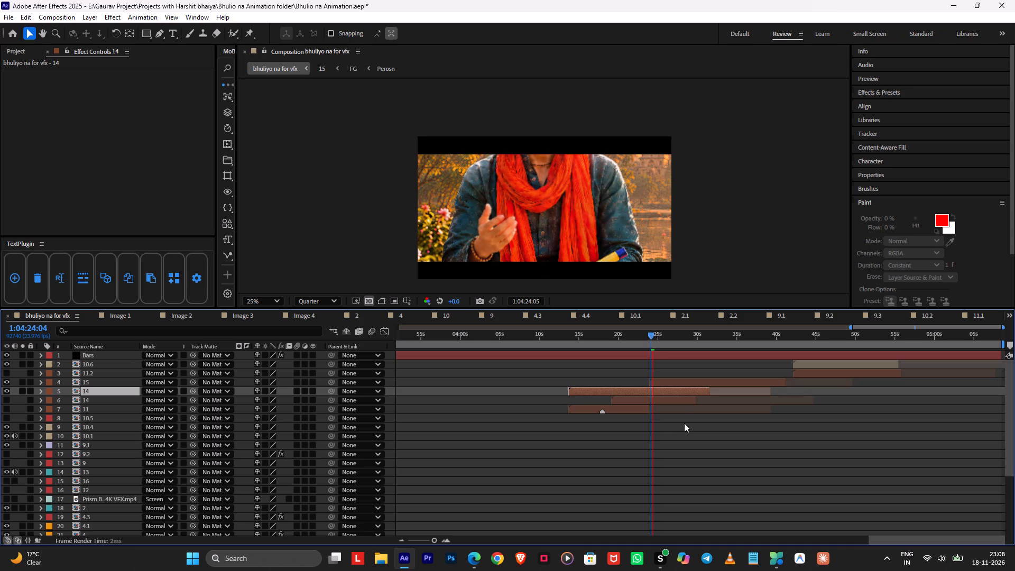
pyautogui.click(684, 423)
pyautogui.hotkey('ctrl', 's')
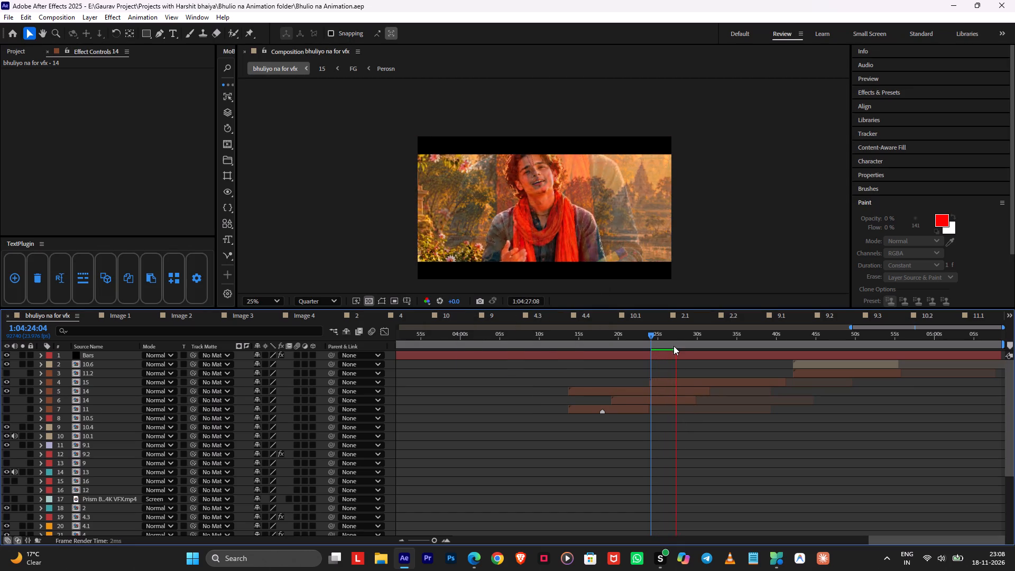
# In layer 14's composition, move Null 15's second Position keyframe later, to about 0:00:14:05.
pyautogui.moveTo(666, 341); pyautogui.dragTo(655, 342)
pyautogui.press('space')
pyautogui.press('space')
pyautogui.doubleClick(660, 390)
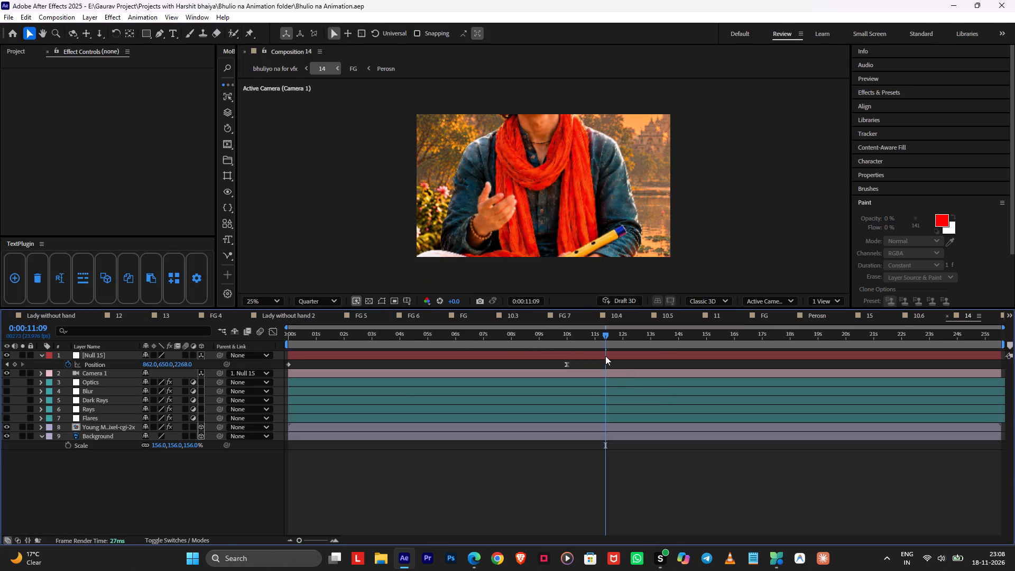
pyautogui.moveTo(568, 362); pyautogui.dragTo(686, 372)
# Lower Null 15's Y position at the 0:00:14:05 keyframe, return to the bhuliyo na for vfx composition and save the project.
pyautogui.moveTo(670, 336); pyautogui.dragTo(685, 340)
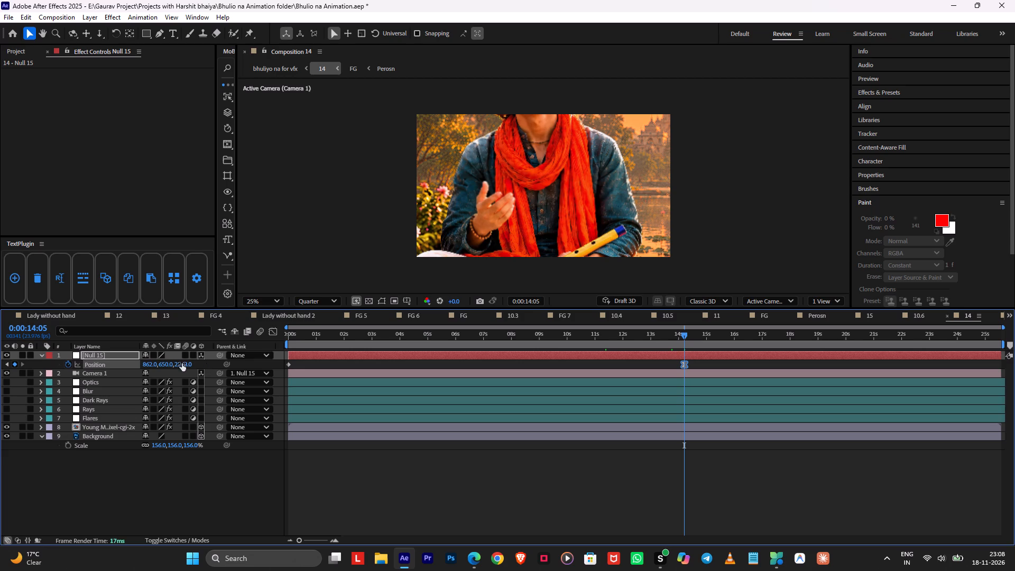
pyautogui.moveTo(164, 362); pyautogui.dragTo(54, 377)
pyautogui.moveTo(305, 339); pyautogui.dragTo(188, 353)
pyautogui.press('Tab')
pyautogui.click(126, 363)
pyautogui.press('space')
pyautogui.hotkey('ctrl', 's')
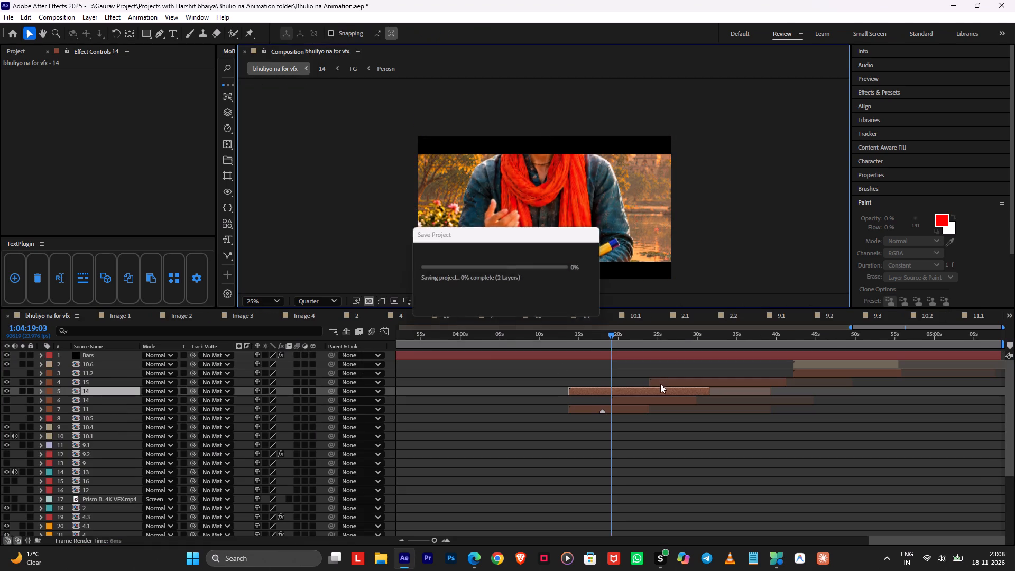
# Preview the lakeside sequence from 1:04:19:03 through layer 15 to check its timing.
pyautogui.click(676, 424)
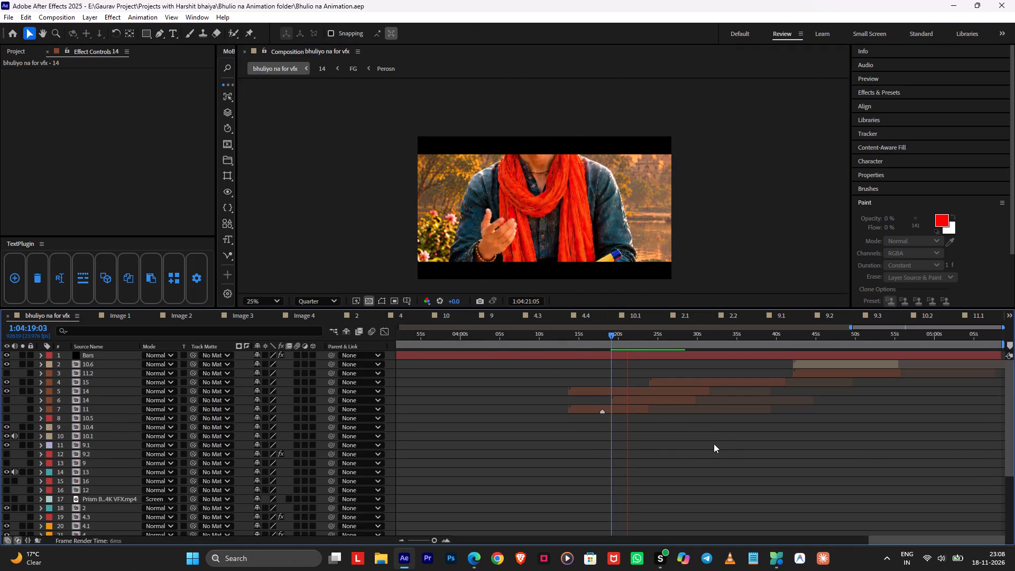
pyautogui.moveTo(705, 450); pyautogui.dragTo(598, 467, button='middle')
pyautogui.keyDown('alt'); pyautogui.scroll(-2, 703, 422); pyautogui.keyUp('alt')
pyautogui.keyDown('alt'); pyautogui.scroll(1, 846, 419); pyautogui.keyUp('alt')
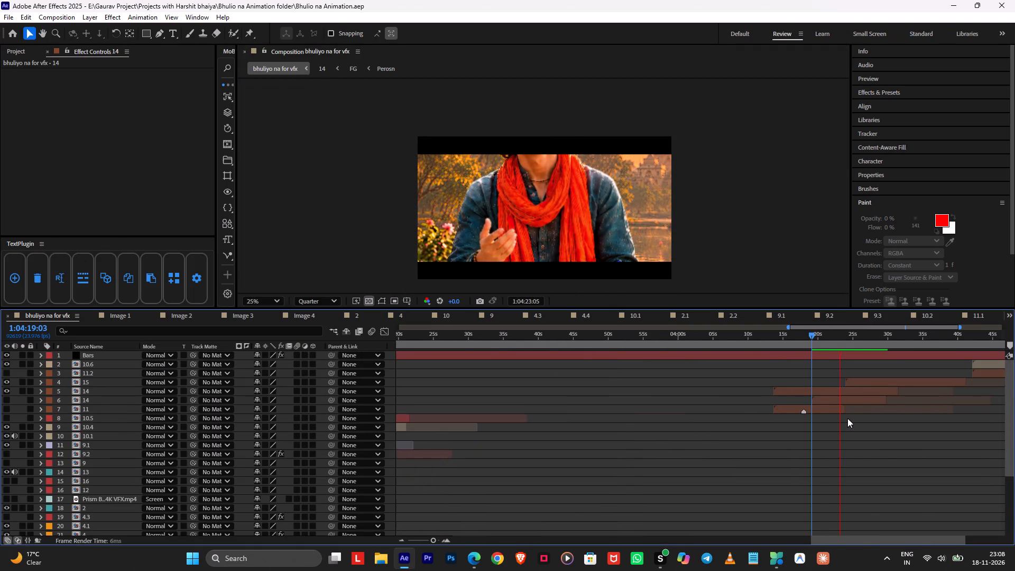
pyautogui.moveTo(873, 418); pyautogui.dragTo(706, 440, button='middle')
pyautogui.moveTo(773, 427); pyautogui.dragTo(580, 449, button='middle')
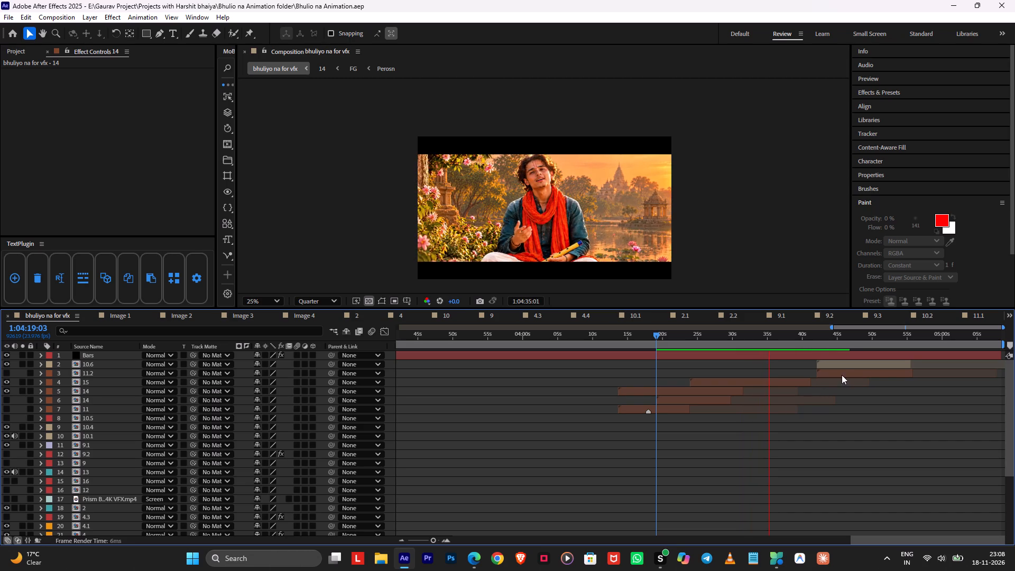
pyautogui.scroll(-5, 846, 383)
pyautogui.scroll(2, 847, 388)
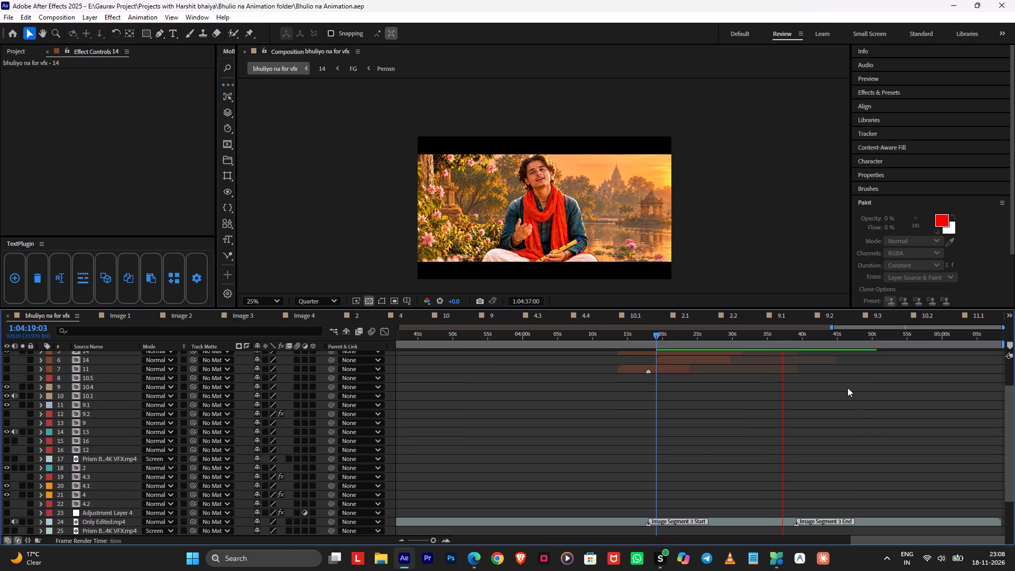
pyautogui.scroll(2, 847, 388)
pyautogui.press('space')
pyautogui.press('space')
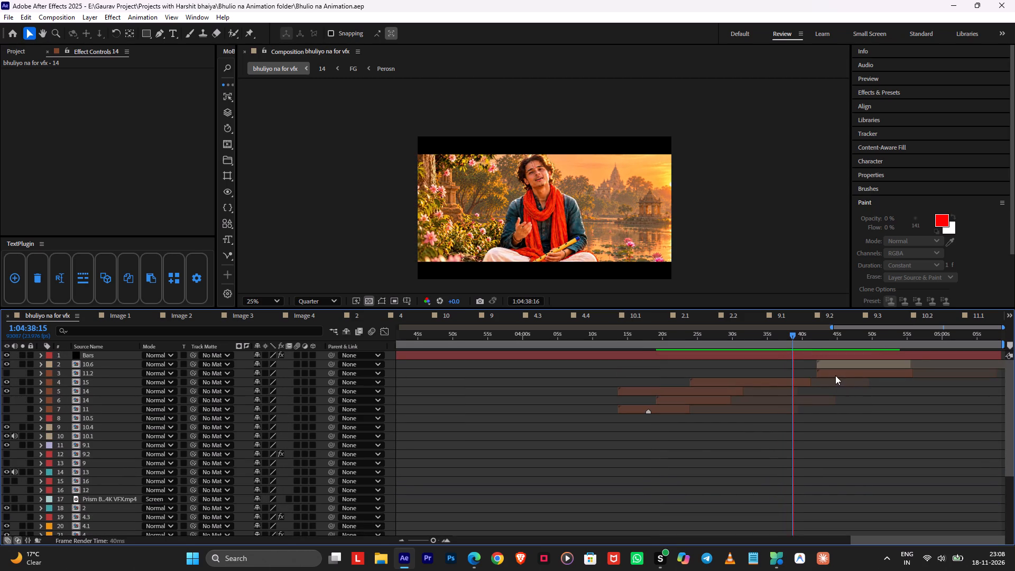
pyautogui.press('space')
# Move layer 11.2 earlier so it starts at about 1:04:38:15, and preview that point.
pyautogui.moveTo(831, 375); pyautogui.dragTo(806, 375)
pyautogui.press('space')
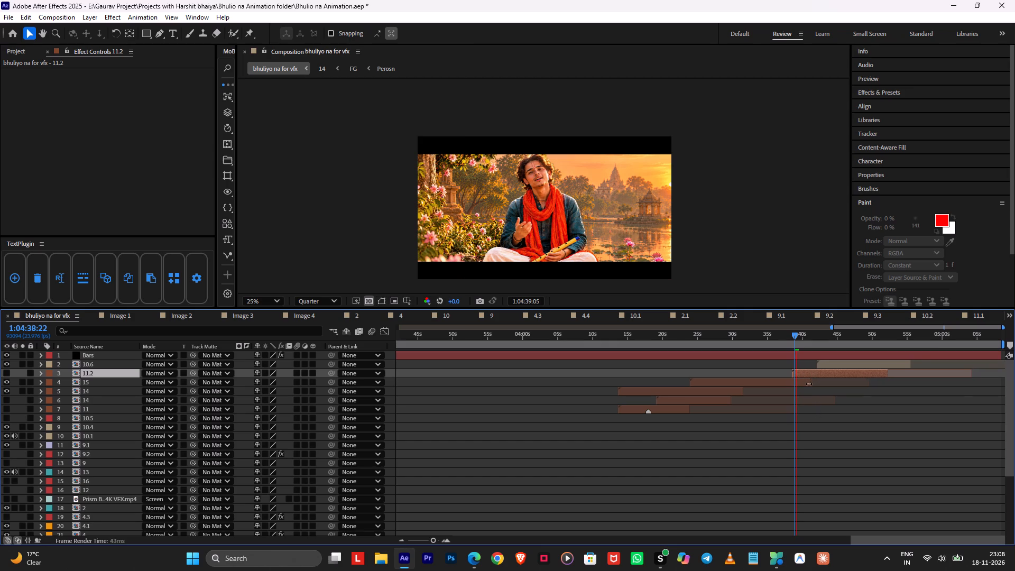
pyautogui.press('space')
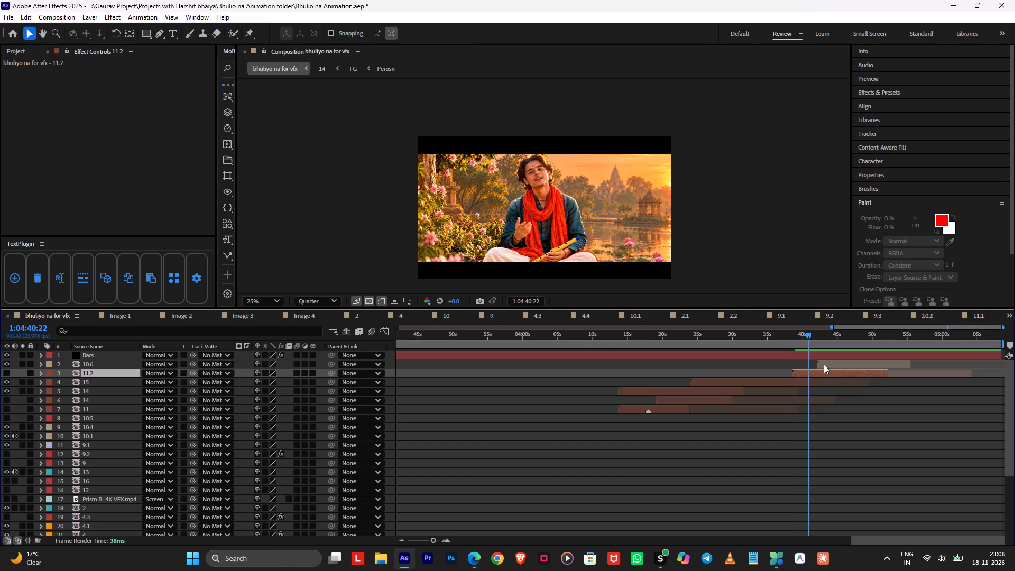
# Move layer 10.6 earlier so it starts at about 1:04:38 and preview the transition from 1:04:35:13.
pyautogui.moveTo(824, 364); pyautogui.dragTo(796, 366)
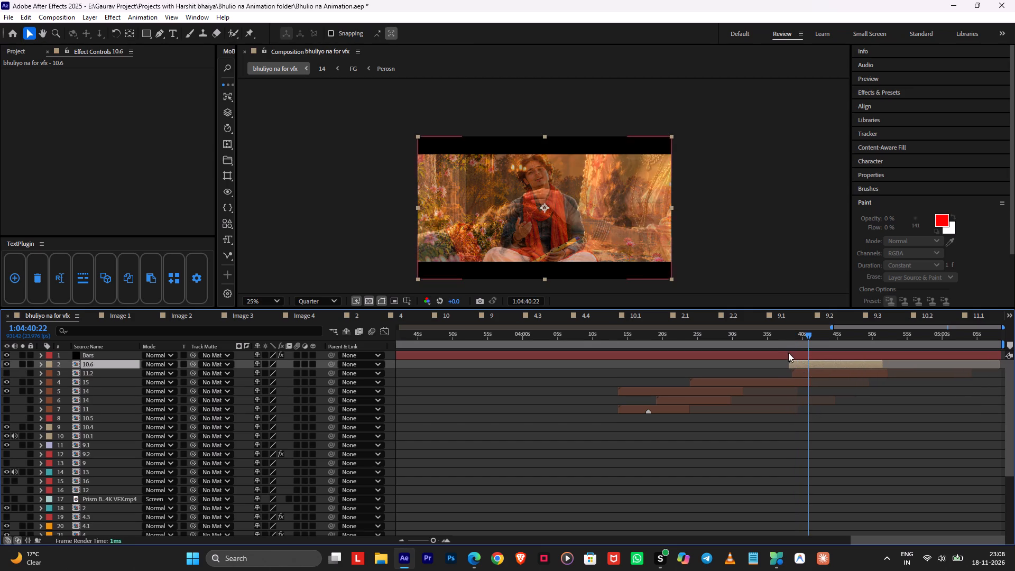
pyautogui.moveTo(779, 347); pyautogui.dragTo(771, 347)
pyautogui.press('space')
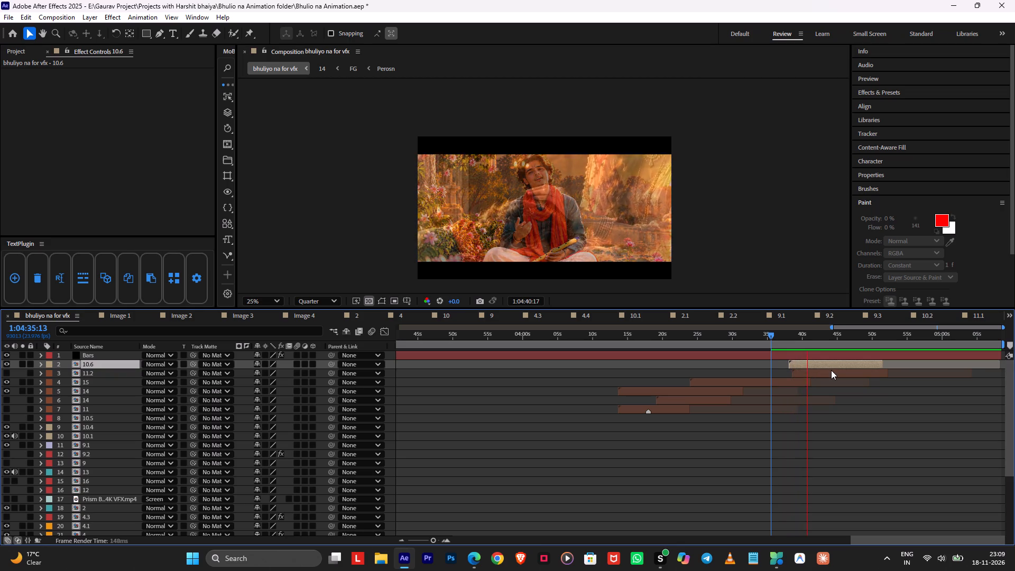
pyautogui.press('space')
# Extend the end of layer 15 to about 1:04:46.
pyautogui.moveTo(813, 382); pyautogui.dragTo(820, 384)
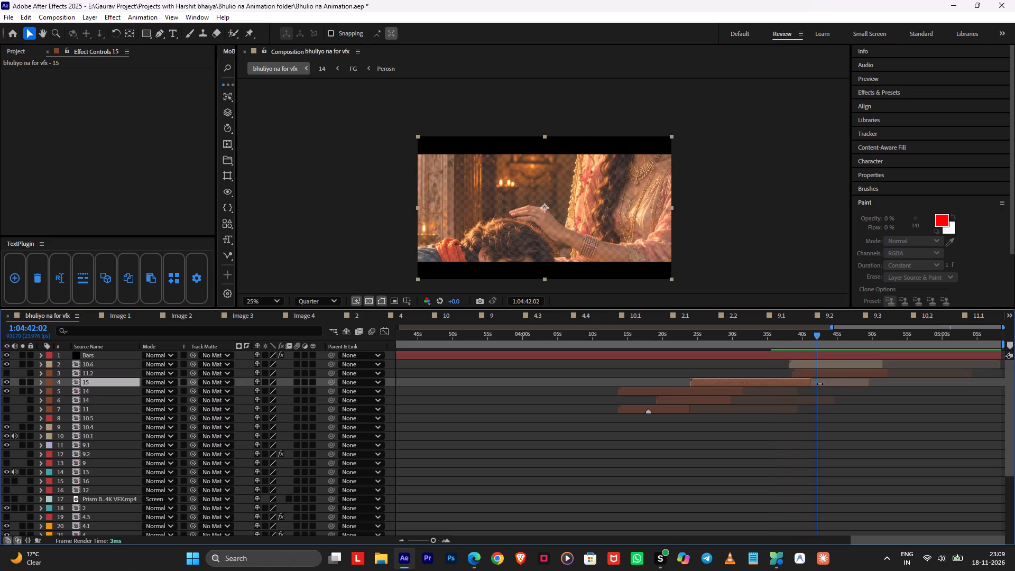
pyautogui.moveTo(820, 384); pyautogui.dragTo(848, 386)
# Move layer 11.2 down the layer stack, directly below the upper layer 14.
pyautogui.click(829, 373)
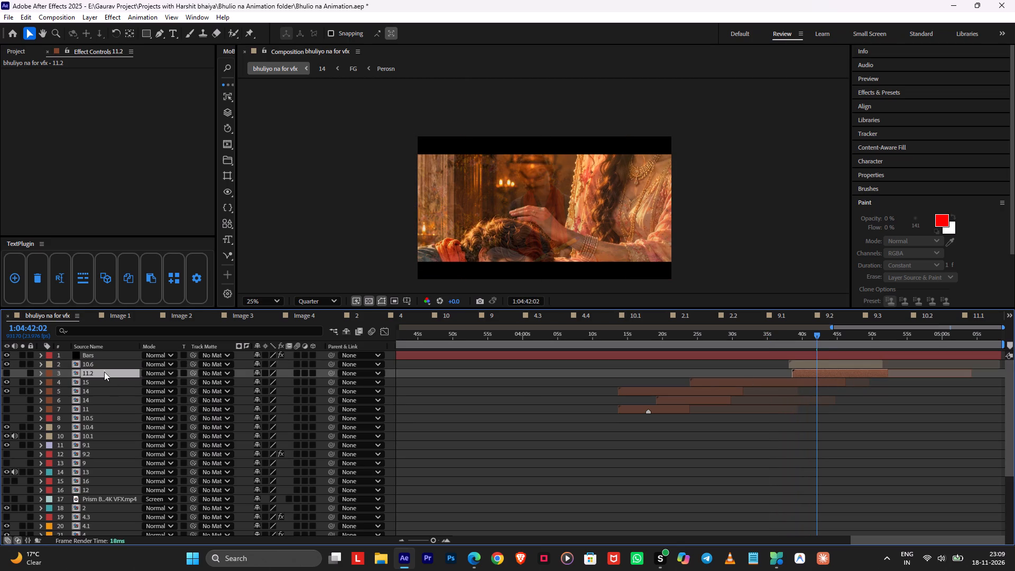
pyautogui.moveTo(103, 370); pyautogui.dragTo(101, 394)
# Give the hidden layers 11.2, lower 14 and 11 the Red label colour.
pyautogui.keyDown('shift'); pyautogui.click(662, 411); pyautogui.keyUp('shift')
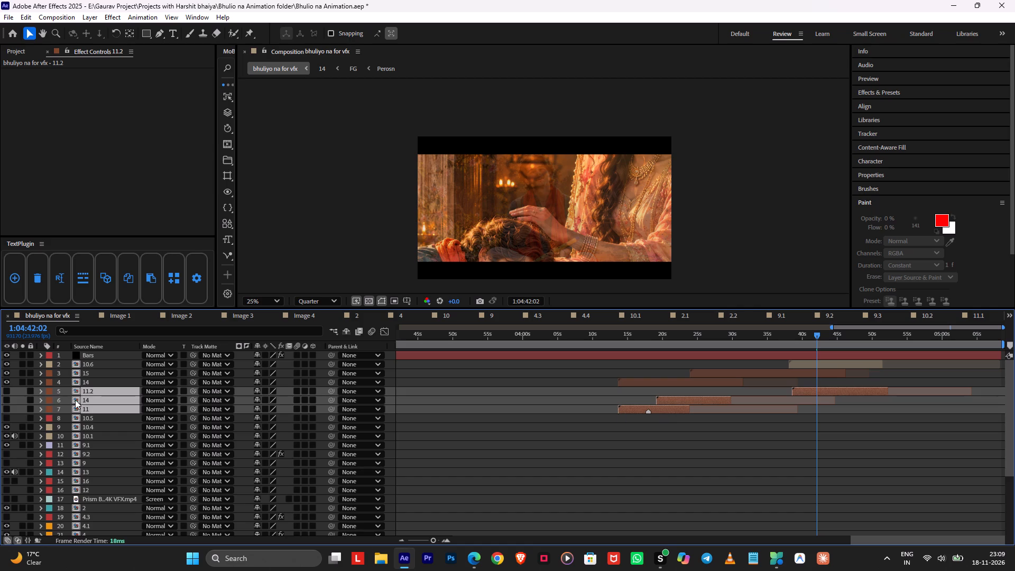
pyautogui.click(50, 410)
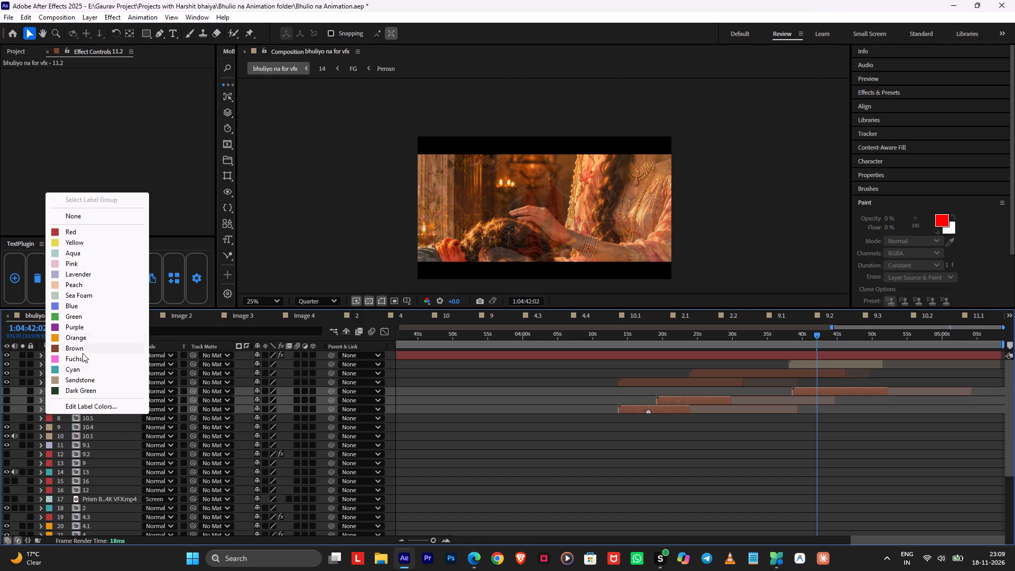
pyautogui.click(83, 231)
pyautogui.click(601, 427)
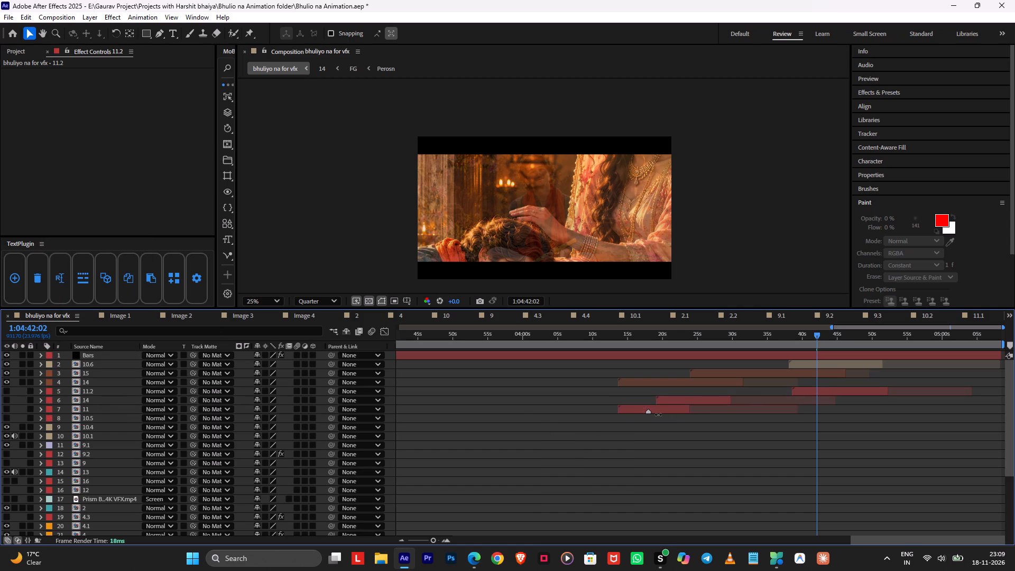
# Give layers 10.6, 15 and the upper 14 the Sandstone label colour.
pyautogui.click(796, 362)
pyautogui.keyDown('shift'); pyautogui.click(712, 379); pyautogui.keyUp('shift')
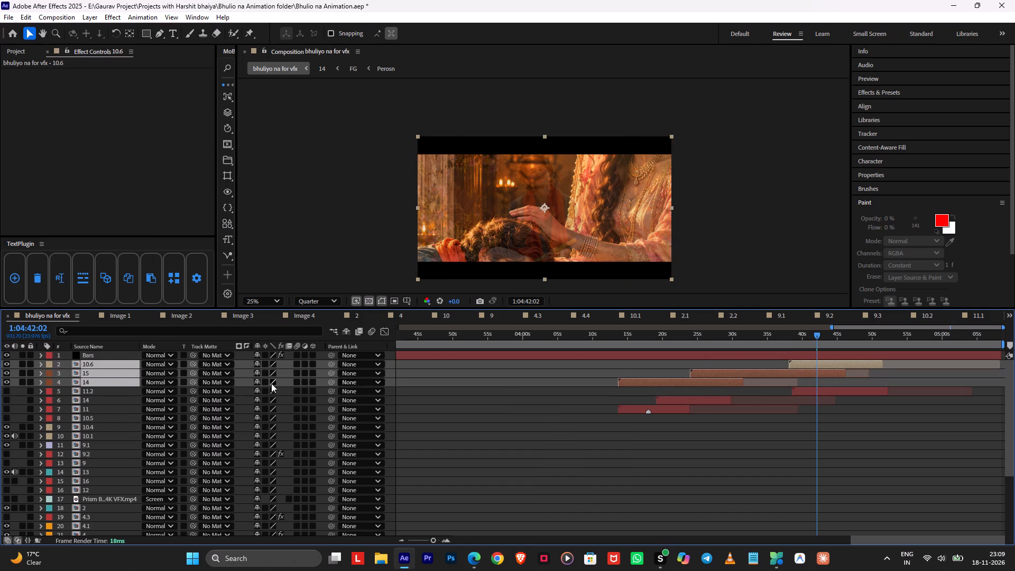
pyautogui.click(49, 364)
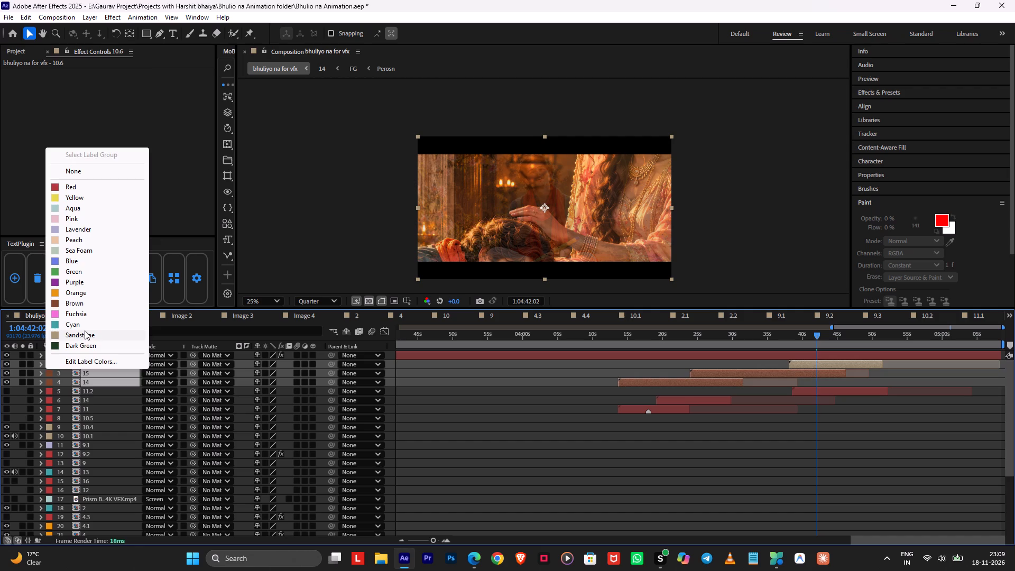
pyautogui.click(82, 336)
pyautogui.click(540, 437)
# In layer 15's composition, move Null 15's last Position keyframe to about 0:00:18:20 and return to the main composition.
pyautogui.moveTo(793, 347); pyautogui.dragTo(749, 348)
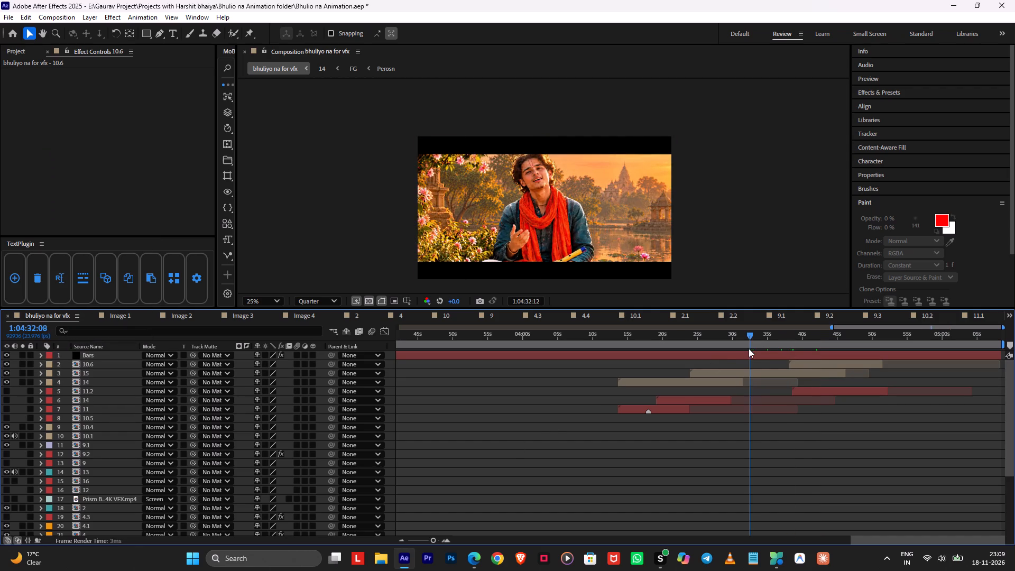
pyautogui.moveTo(749, 348); pyautogui.dragTo(822, 374)
pyautogui.doubleClick(822, 374)
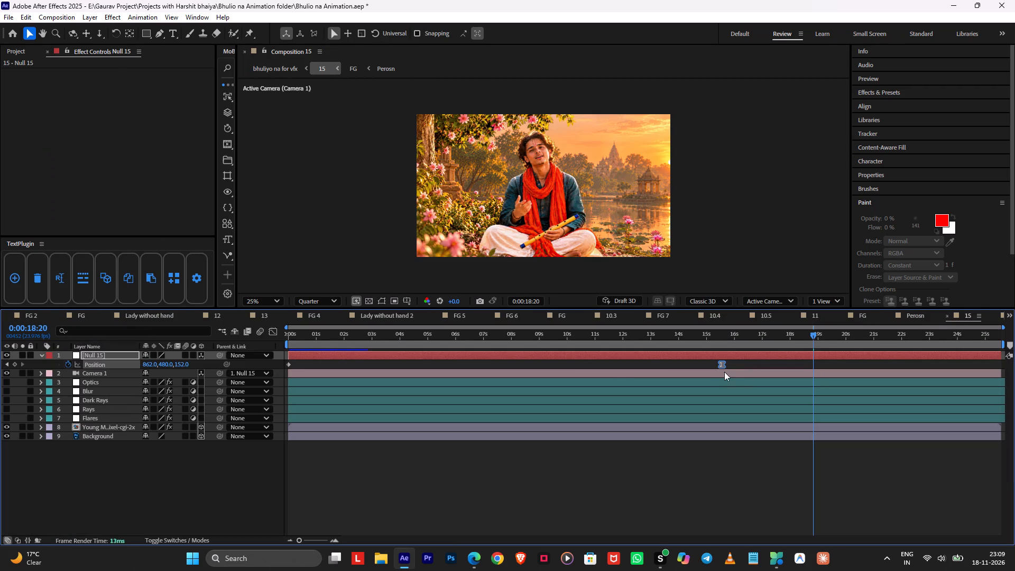
pyautogui.moveTo(722, 363); pyautogui.dragTo(809, 364)
pyautogui.moveTo(806, 339); pyautogui.dragTo(112, 341)
pyautogui.press('Tab')
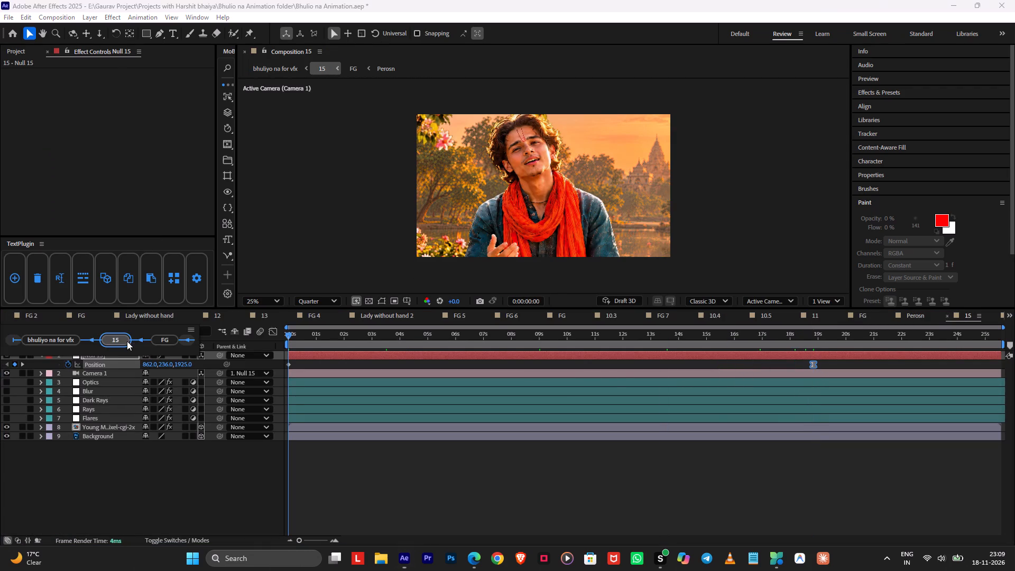
pyautogui.click(52, 340)
# Move layer 10.6 earlier so it starts at 1:04:34:03, preview the transition from 1:04:32:19 and save the project.
pyautogui.moveTo(721, 347); pyautogui.dragTo(736, 345)
pyautogui.press('space')
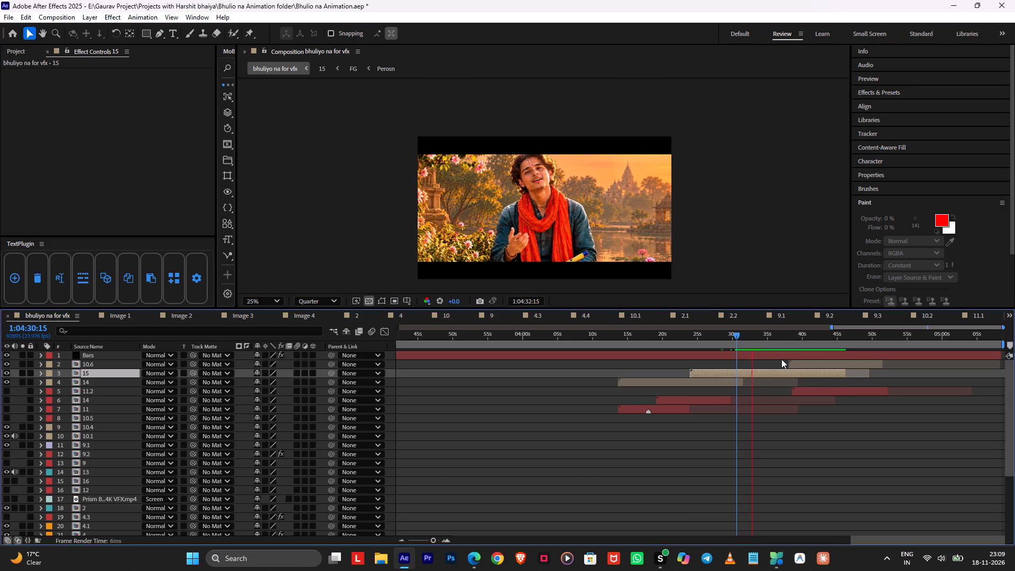
pyautogui.press('space')
pyautogui.moveTo(794, 361); pyautogui.dragTo(776, 362)
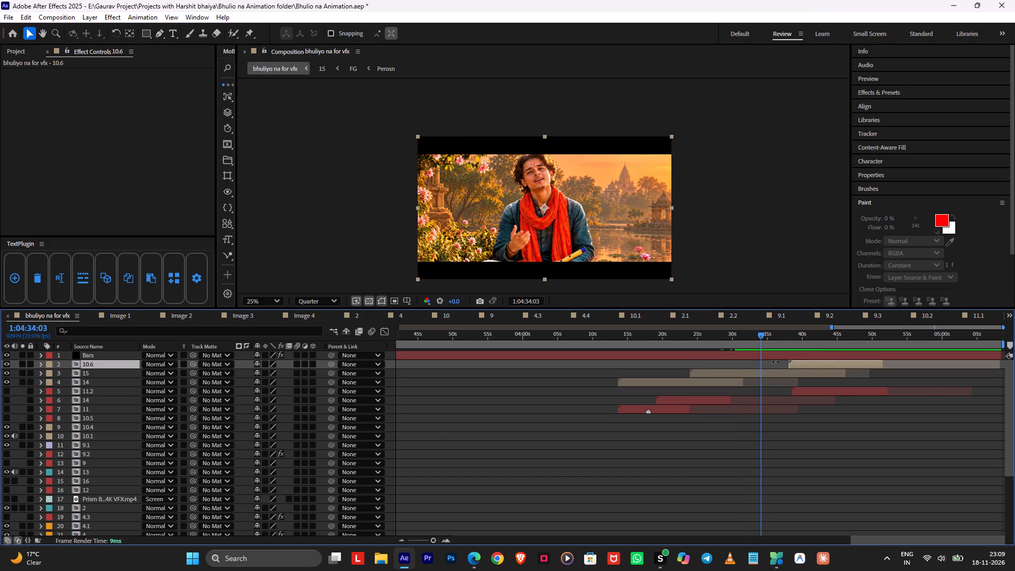
pyautogui.moveTo(776, 362); pyautogui.dragTo(770, 364)
pyautogui.click(754, 338)
pyautogui.press('space')
pyautogui.keyDown('alt'); pyautogui.scroll(2, 755, 367); pyautogui.keyUp('alt')
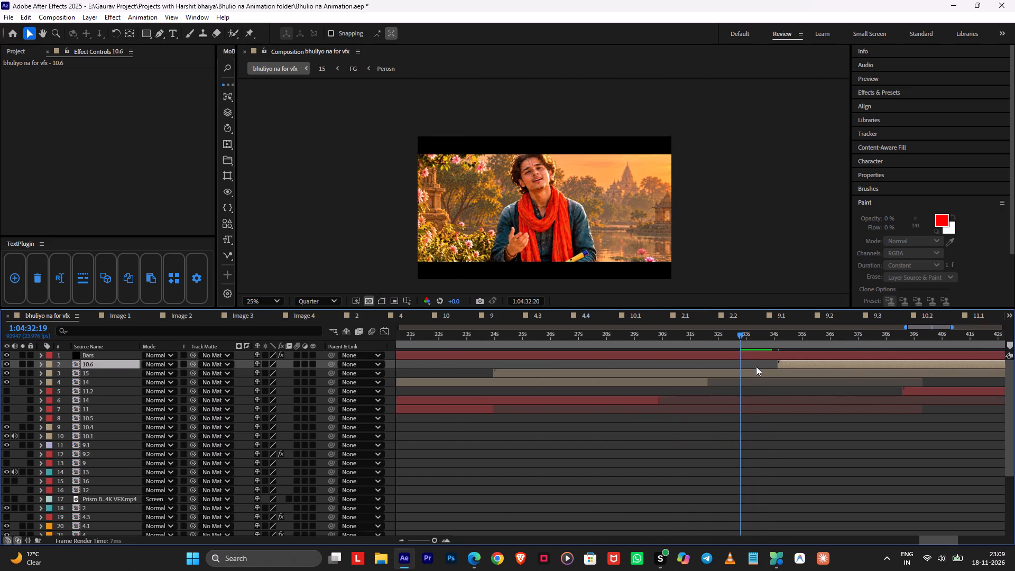
pyautogui.hotkey('ctrl', 's')
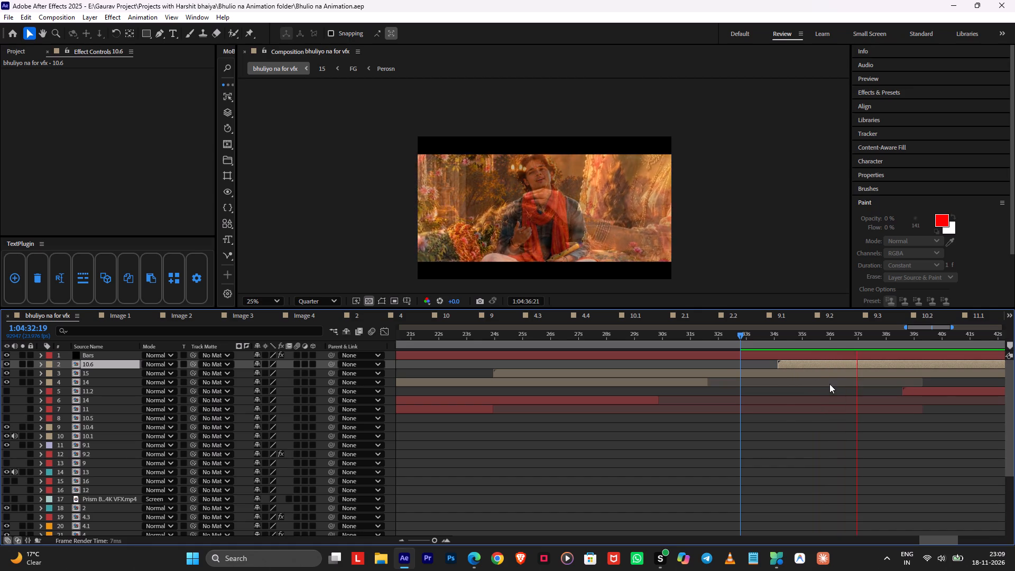
pyautogui.keyDown('alt'); pyautogui.scroll(-2, 830, 384); pyautogui.keyUp('alt')
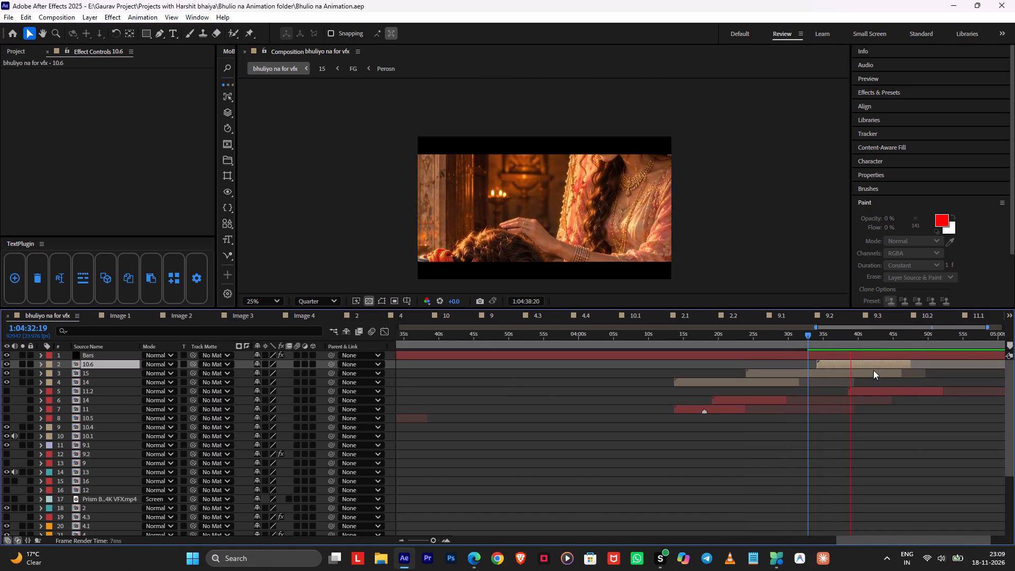
pyautogui.press('space')
# In layer 10.6's composition, move Null 14's last Position keyframe to about 0:00:18:00.
pyautogui.doubleClick(901, 364)
pyautogui.click(782, 335)
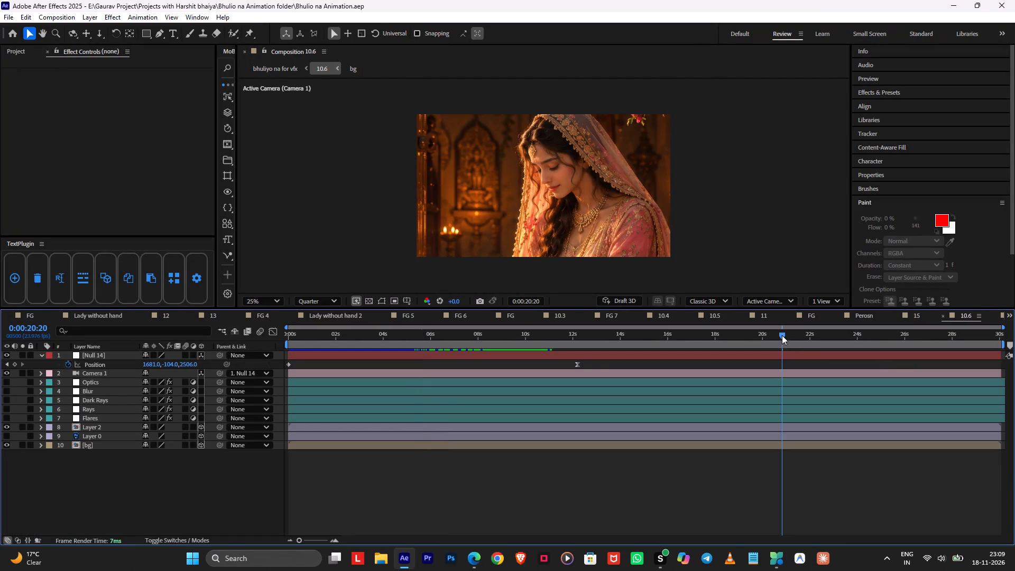
pyautogui.moveTo(577, 364); pyautogui.dragTo(730, 363)
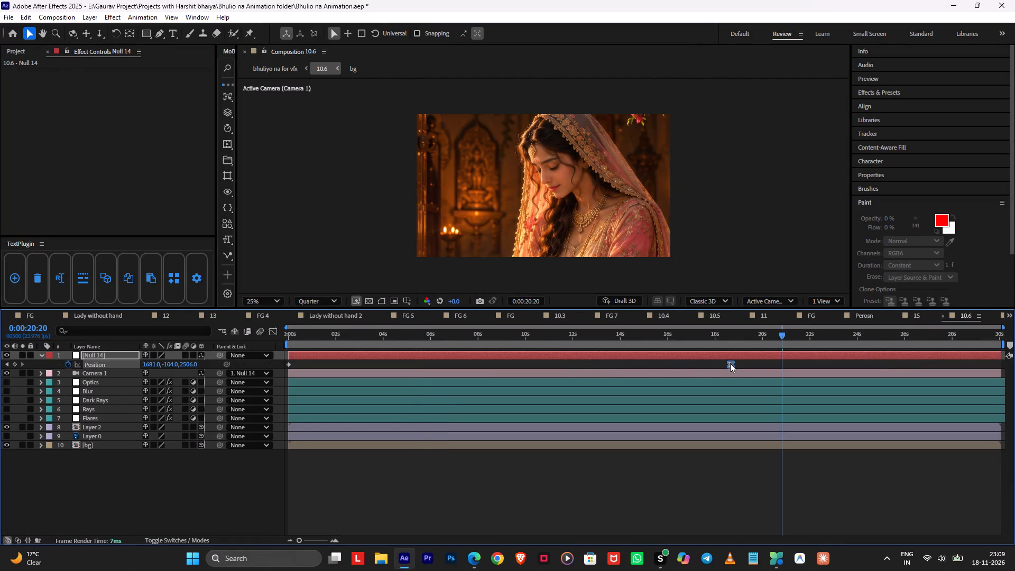
pyautogui.moveTo(730, 363); pyautogui.dragTo(714, 362)
# At 0:00:00:00, set Null 14's X position to about 1004 and increase its Y, then return to the main composition and save.
pyautogui.moveTo(708, 330); pyautogui.dragTo(93, 336)
pyautogui.press('Tab')
pyautogui.moveTo(300, 335); pyautogui.dragTo(300, 336)
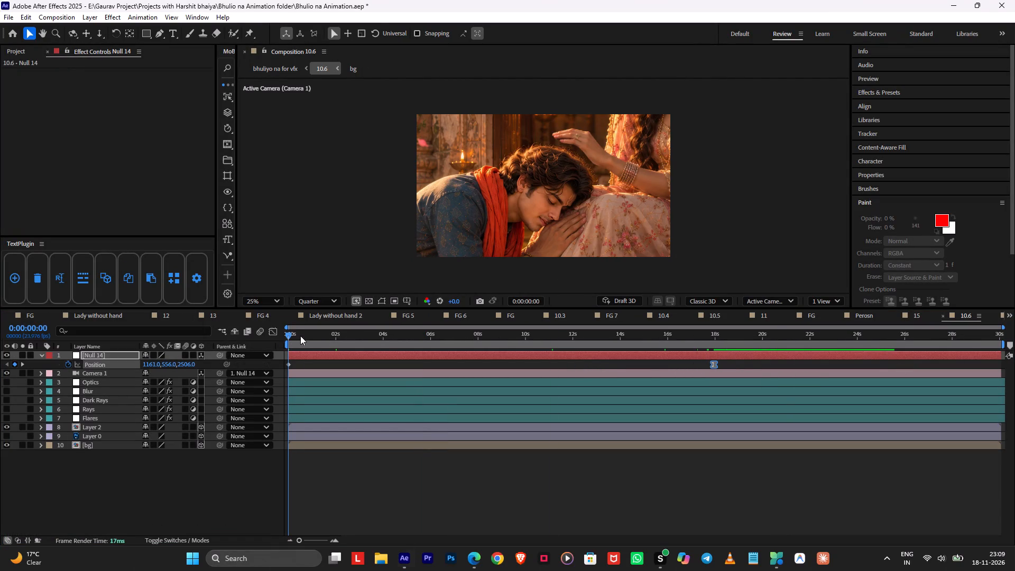
pyautogui.moveTo(300, 336); pyautogui.dragTo(208, 347)
pyautogui.moveTo(149, 363); pyautogui.dragTo(68, 366)
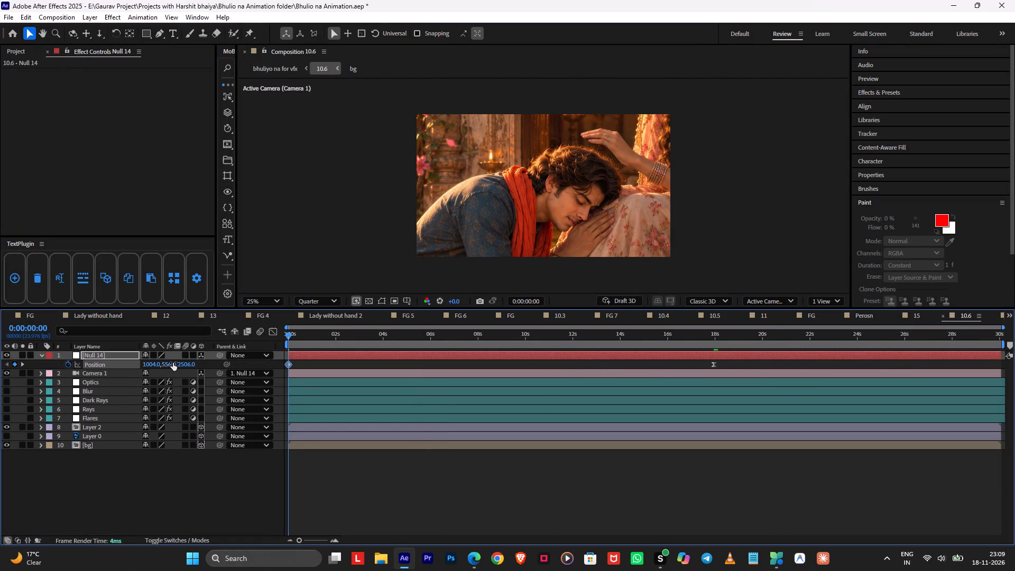
pyautogui.moveTo(169, 365); pyautogui.dragTo(221, 362)
pyautogui.press('Tab')
pyautogui.click(143, 362)
pyautogui.hotkey('ctrl', 's')
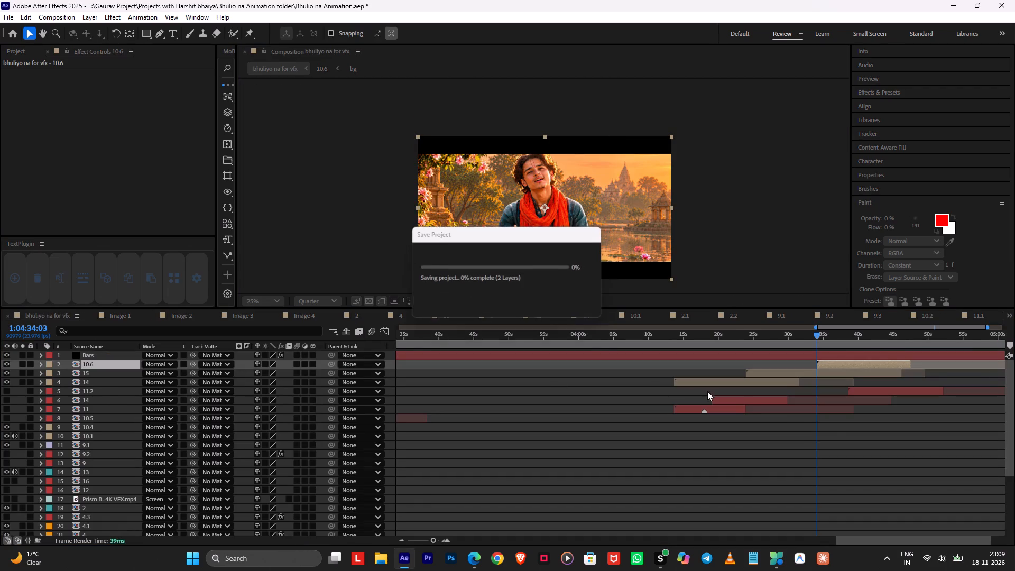
pyautogui.click(832, 430)
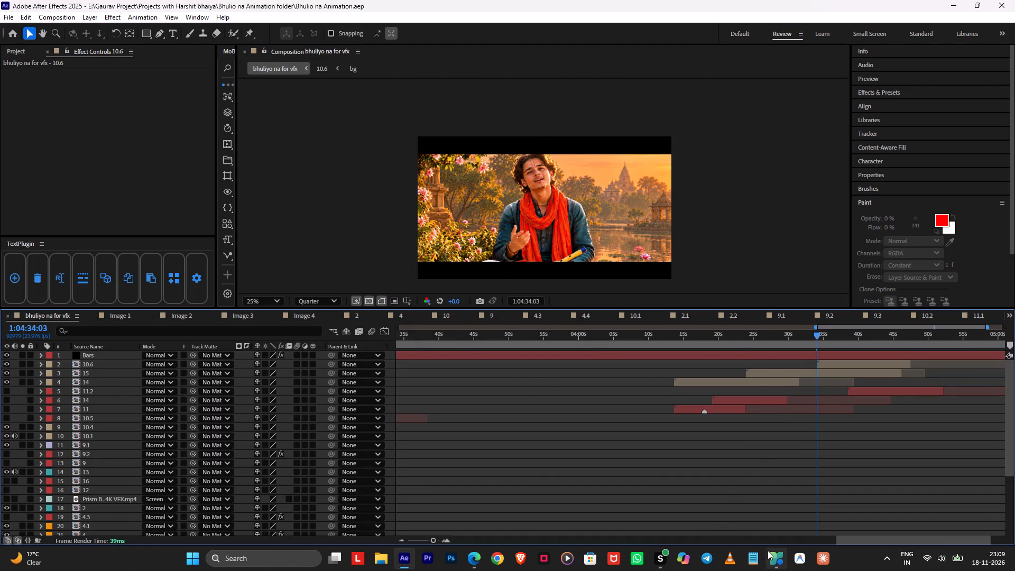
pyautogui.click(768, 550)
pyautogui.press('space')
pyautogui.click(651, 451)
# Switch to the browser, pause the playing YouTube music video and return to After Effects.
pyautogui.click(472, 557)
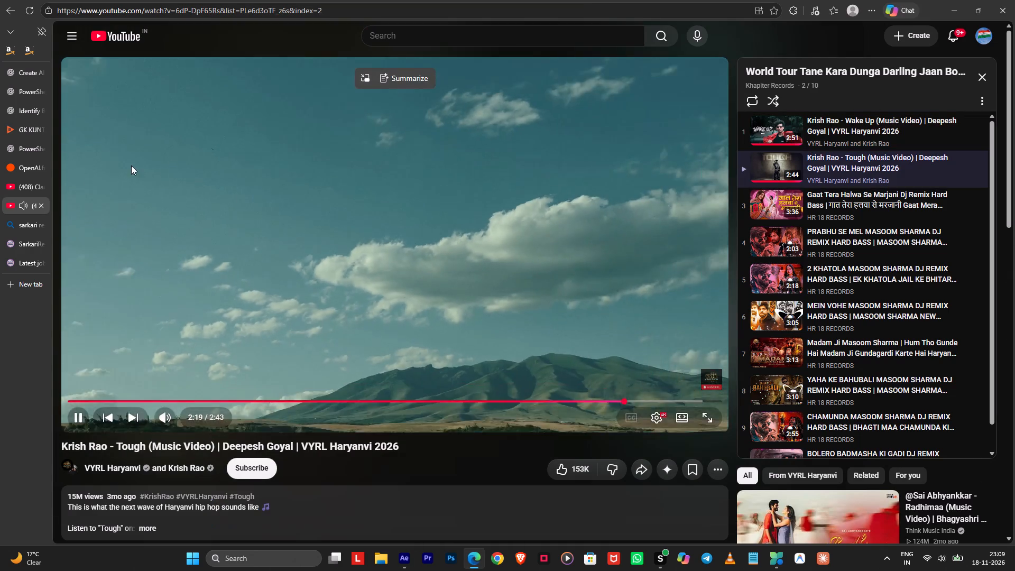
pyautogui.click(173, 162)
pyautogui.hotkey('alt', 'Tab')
# Scrub through the main composition between about 1:04:13 and 1:04:35 to examine the transitions between layers 14, 15 and 10.6.
pyautogui.click(778, 461)
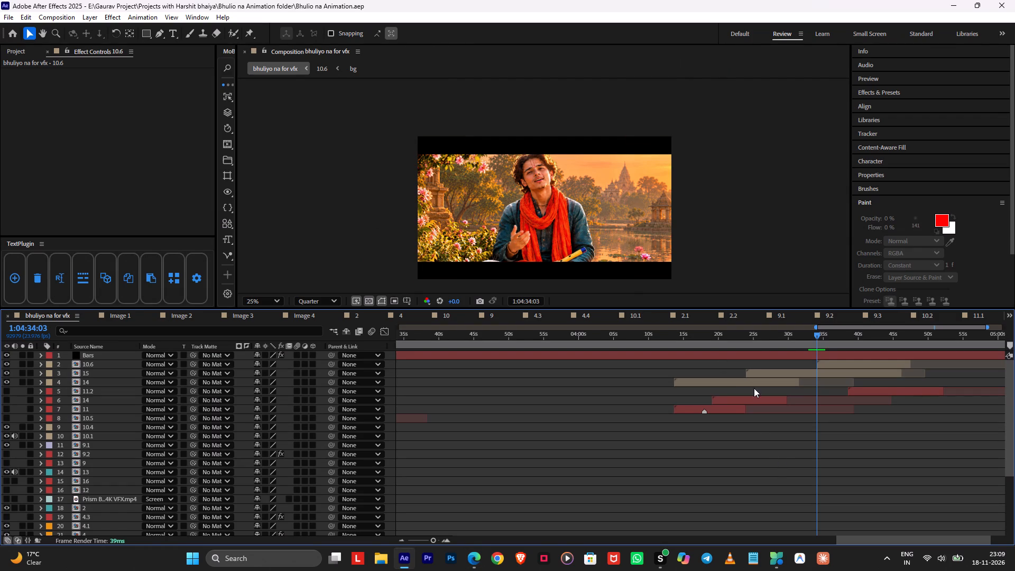
pyautogui.click(755, 339)
pyautogui.moveTo(755, 339); pyautogui.dragTo(807, 344)
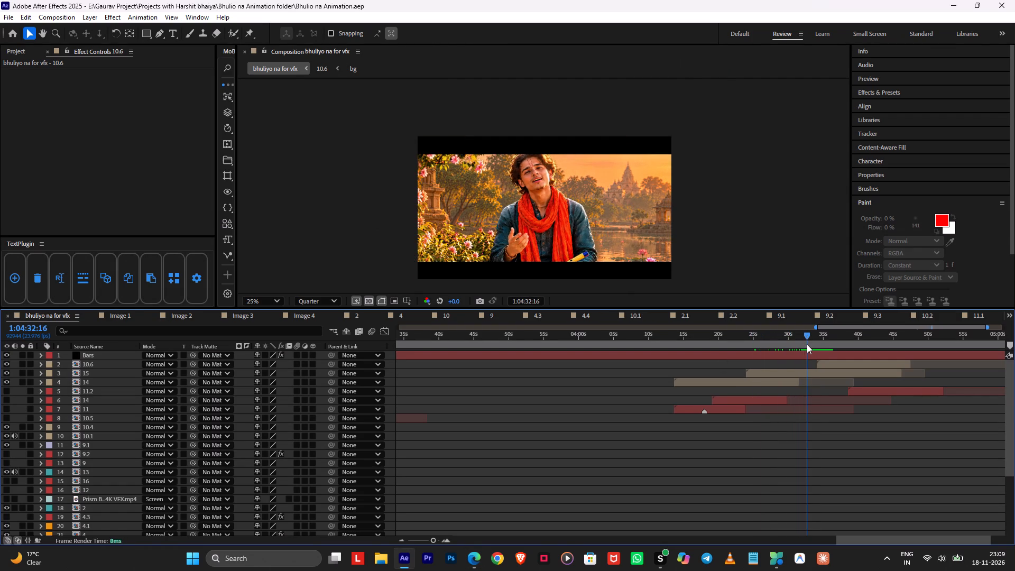
pyautogui.moveTo(807, 344); pyautogui.dragTo(826, 355)
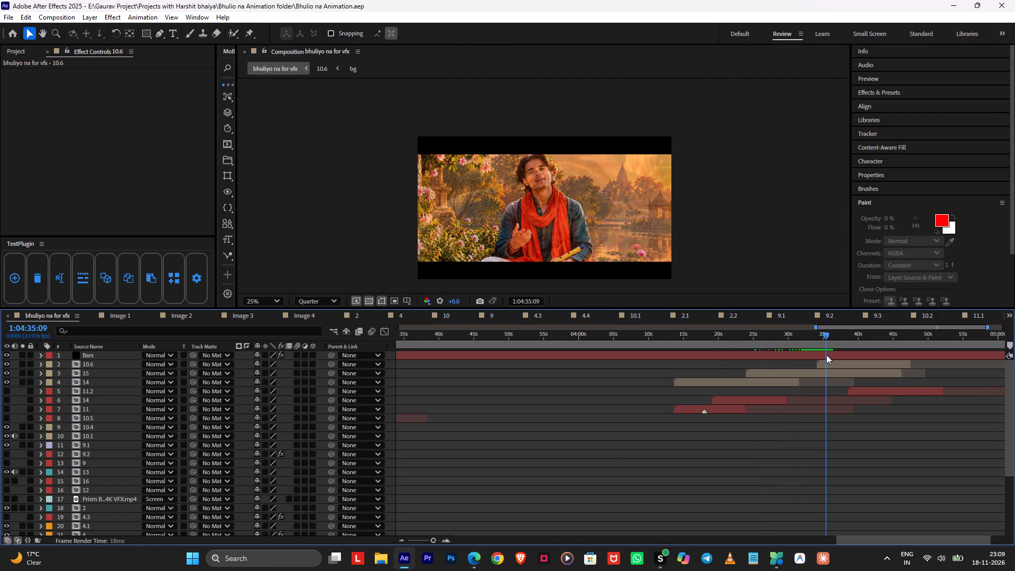
pyautogui.moveTo(826, 355); pyautogui.dragTo(826, 355)
pyautogui.moveTo(826, 355); pyautogui.dragTo(778, 367)
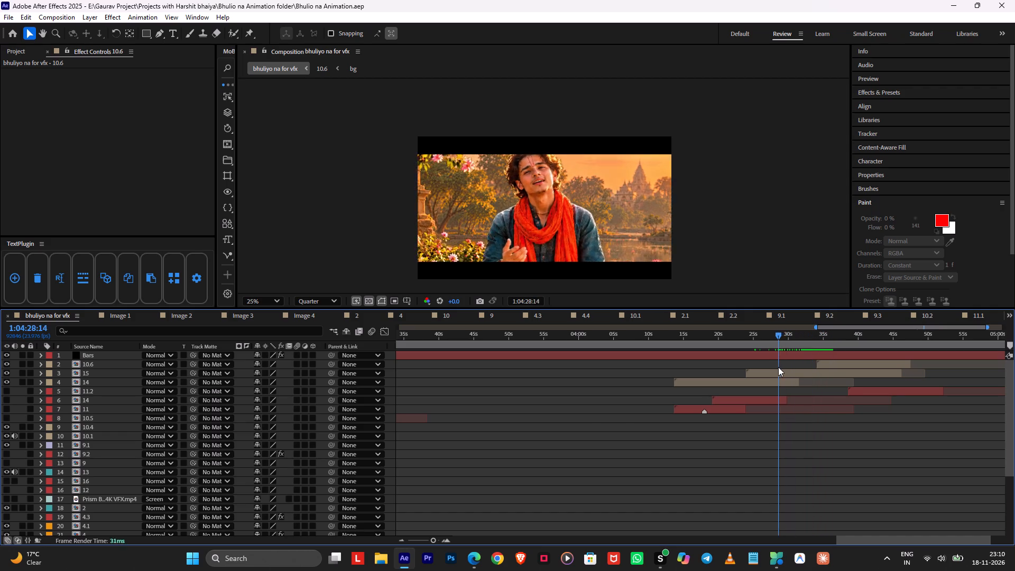
pyautogui.moveTo(778, 367); pyautogui.dragTo(714, 381)
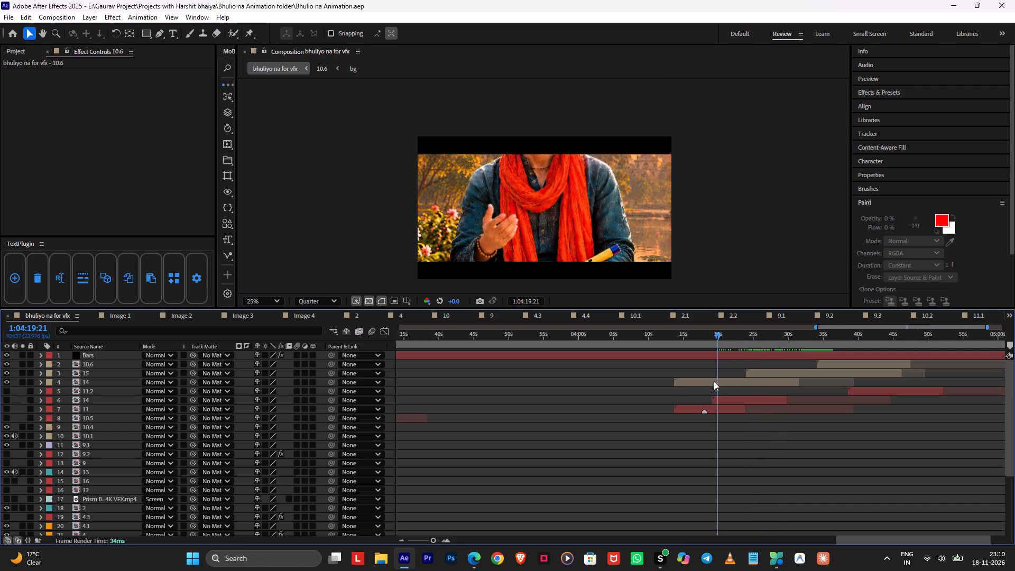
pyautogui.moveTo(714, 381); pyautogui.dragTo(671, 389)
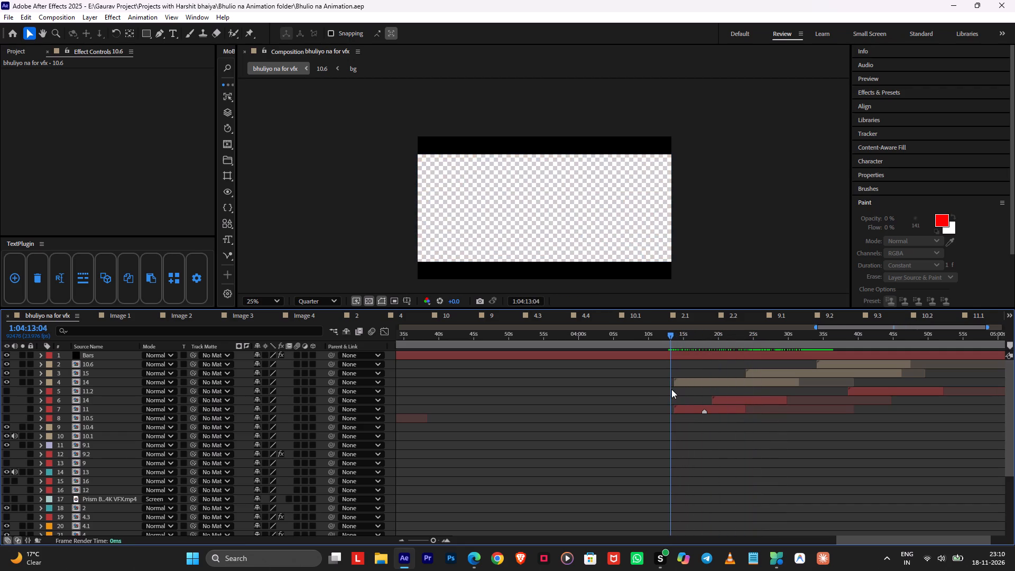
pyautogui.moveTo(671, 389); pyautogui.dragTo(770, 397)
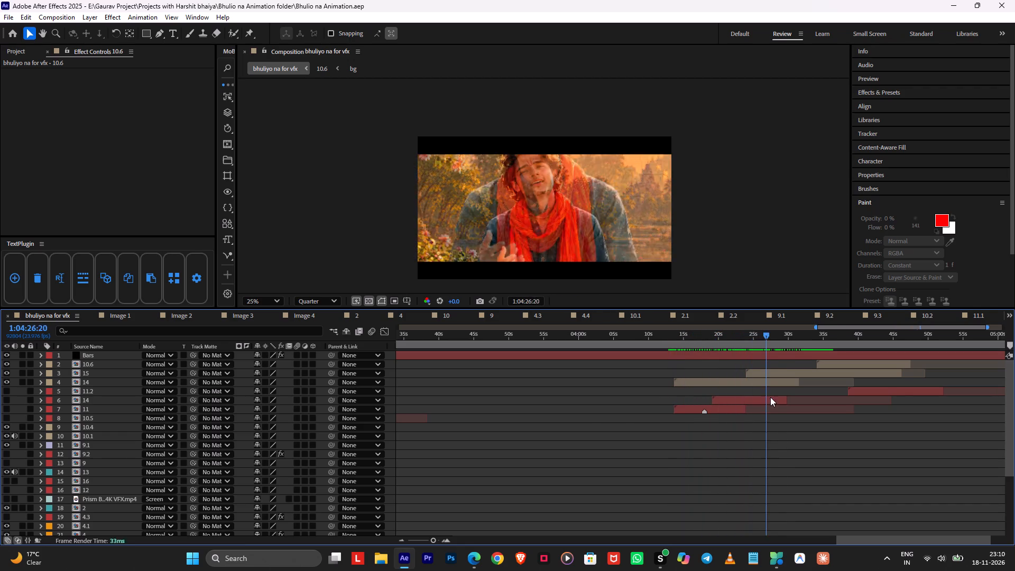
pyautogui.moveTo(770, 397); pyautogui.dragTo(763, 399)
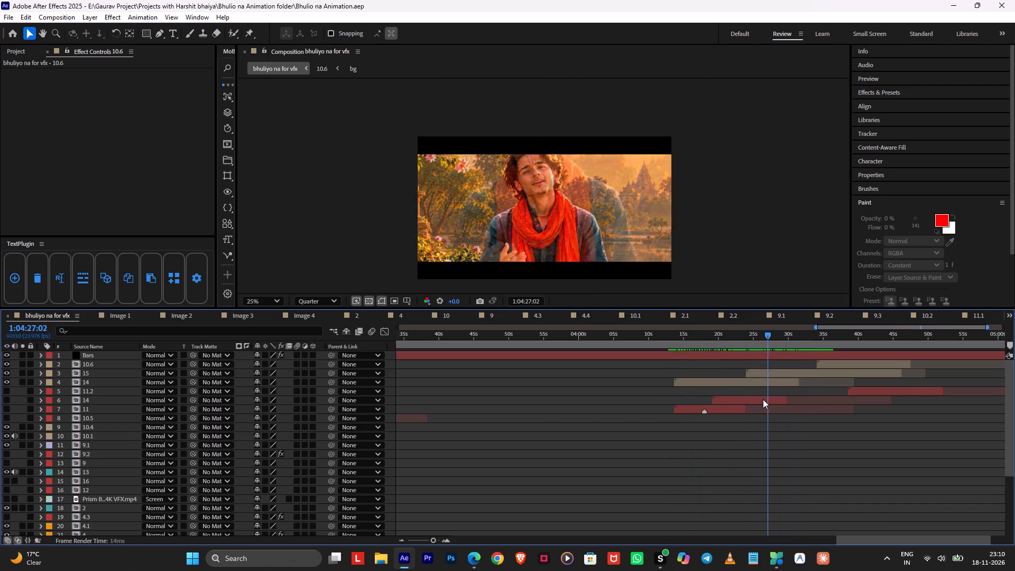
pyautogui.moveTo(763, 399); pyautogui.dragTo(798, 401)
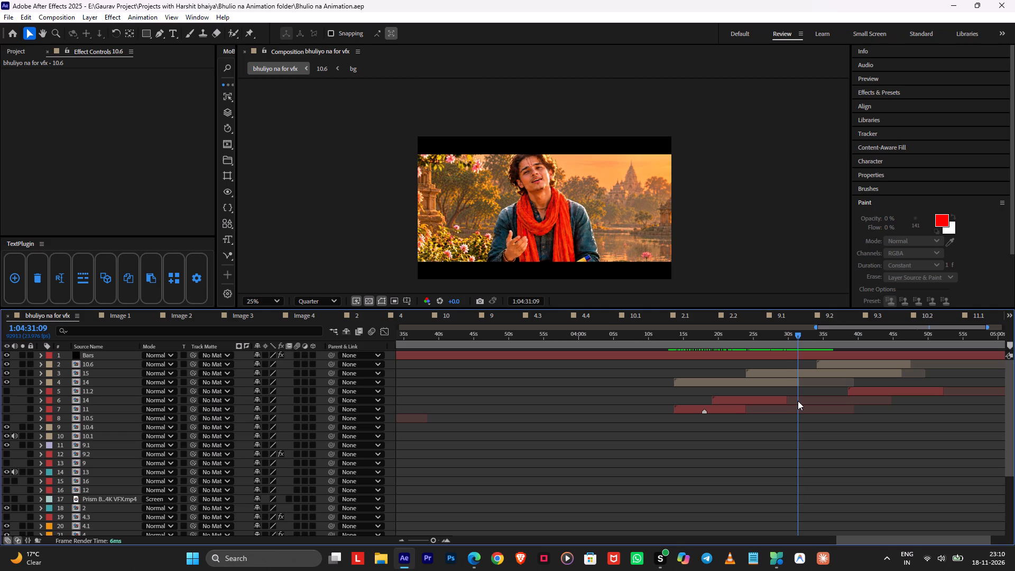
pyautogui.moveTo(798, 401); pyautogui.dragTo(776, 400)
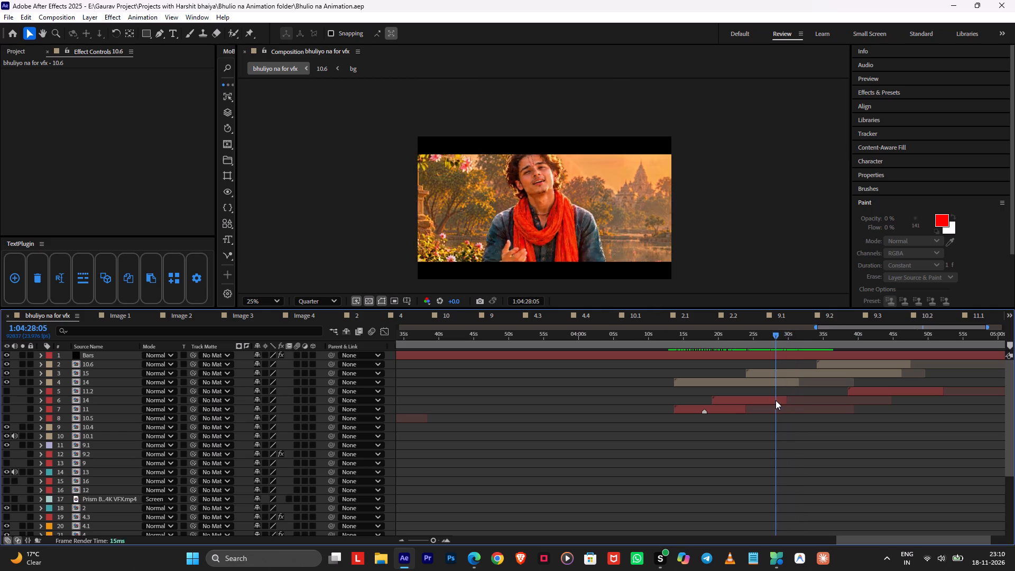
pyautogui.moveTo(776, 400); pyautogui.dragTo(683, 400)
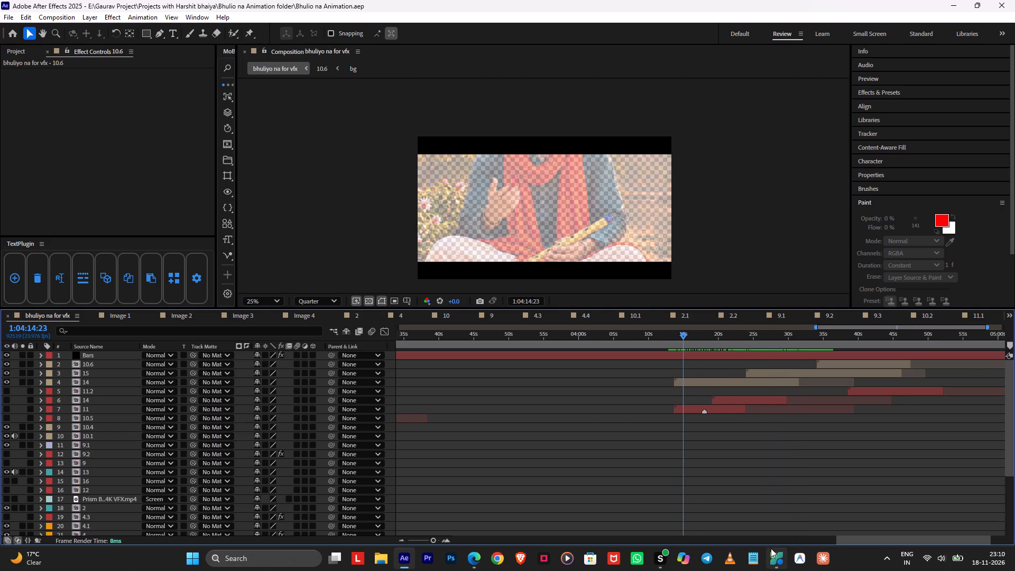
# Boost memory in Microsoft PC Manager, then return to After Effects and empty all its cache.
pyautogui.click(771, 548)
pyautogui.press('space')
pyautogui.click(653, 389)
pyautogui.press('1')
pyautogui.press('space')
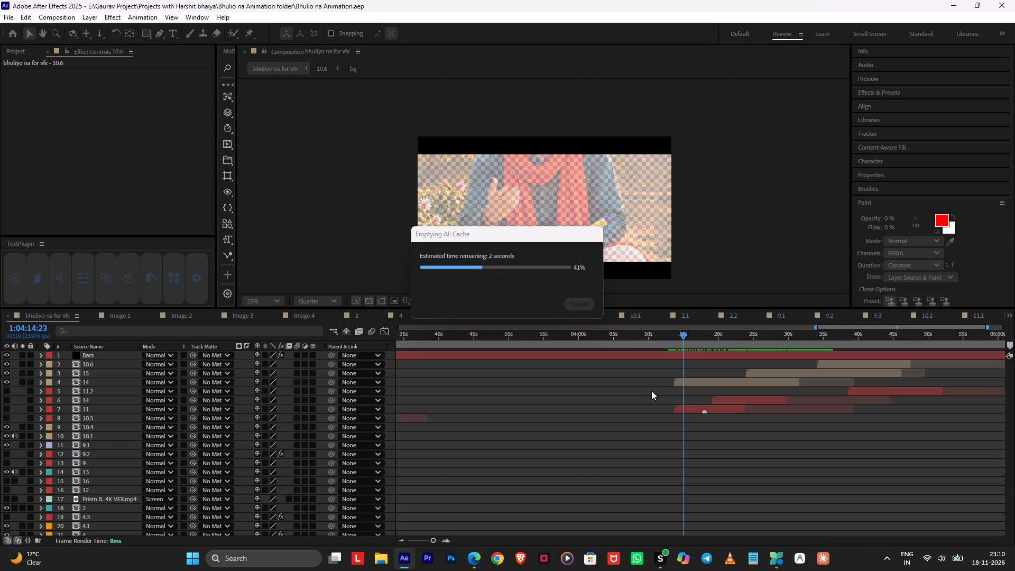
# Preview the last scenes of the main composition from 1:04:13:13, where layer 14 begins.
pyautogui.click(678, 338)
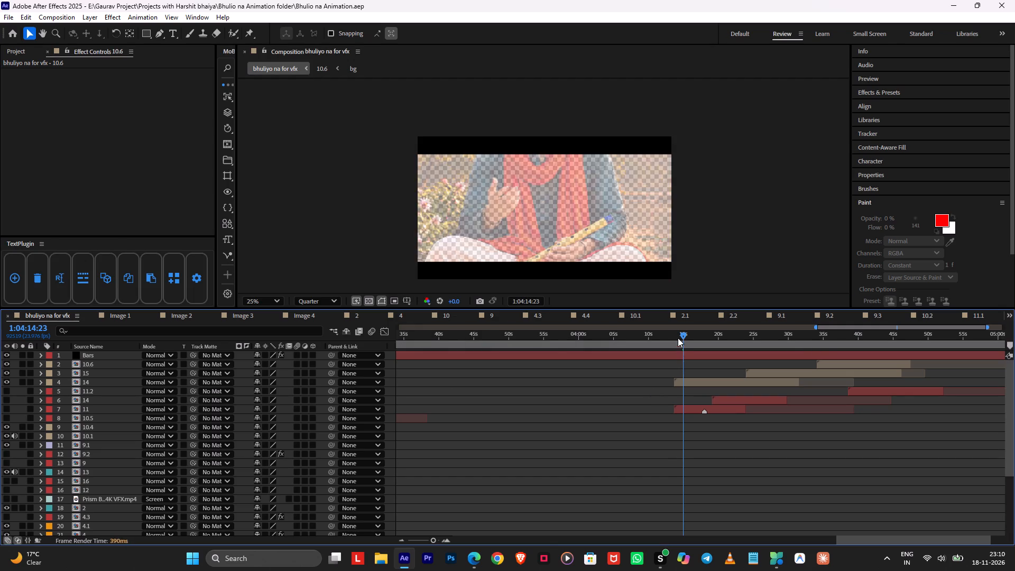
pyautogui.moveTo(678, 340); pyautogui.dragTo(673, 342)
pyautogui.press('space')
pyautogui.moveTo(687, 373); pyautogui.dragTo(684, 373, button='middle')
pyautogui.scroll(1, 687, 373)
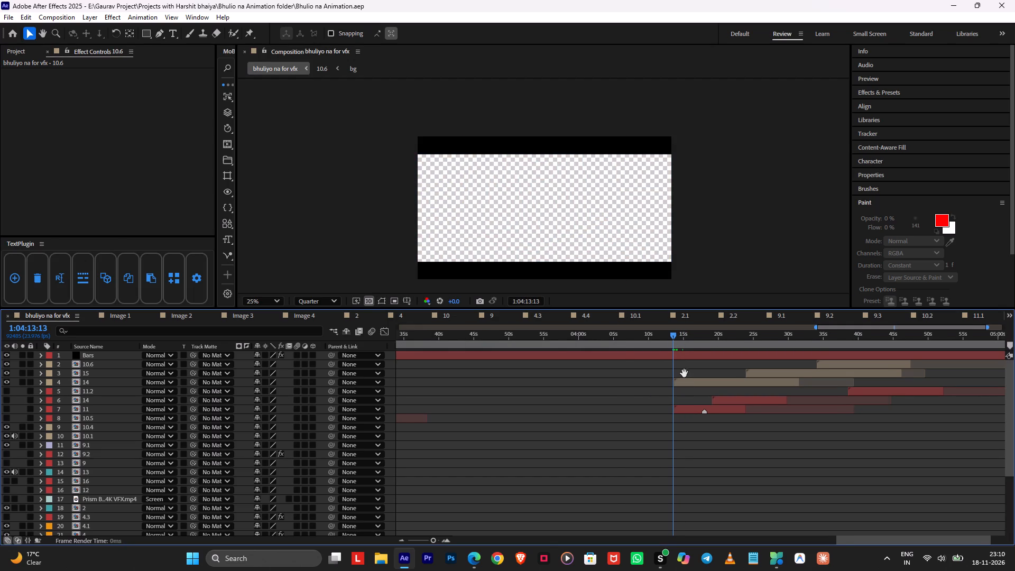
pyautogui.moveTo(684, 373); pyautogui.dragTo(579, 375, button='middle')
pyautogui.click(618, 336)
pyautogui.press('space')
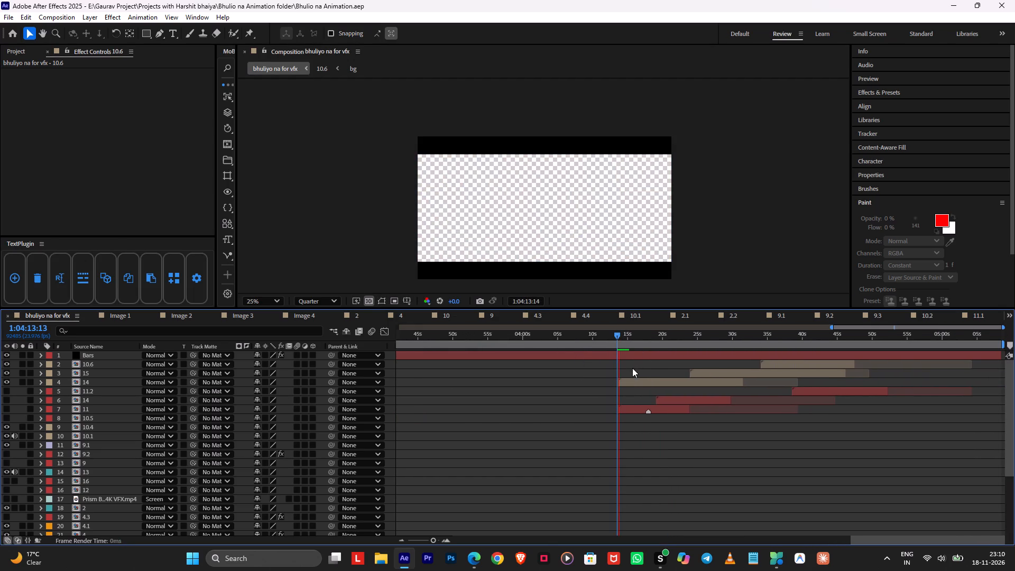
pyautogui.keyDown('alt'); pyautogui.moveTo(631, 366); pyautogui.dragTo(550, 380, button='middle'); pyautogui.keyUp('alt')
pyautogui.moveTo(638, 386); pyautogui.dragTo(532, 402, button='middle')
pyautogui.scroll(1, 532, 402)
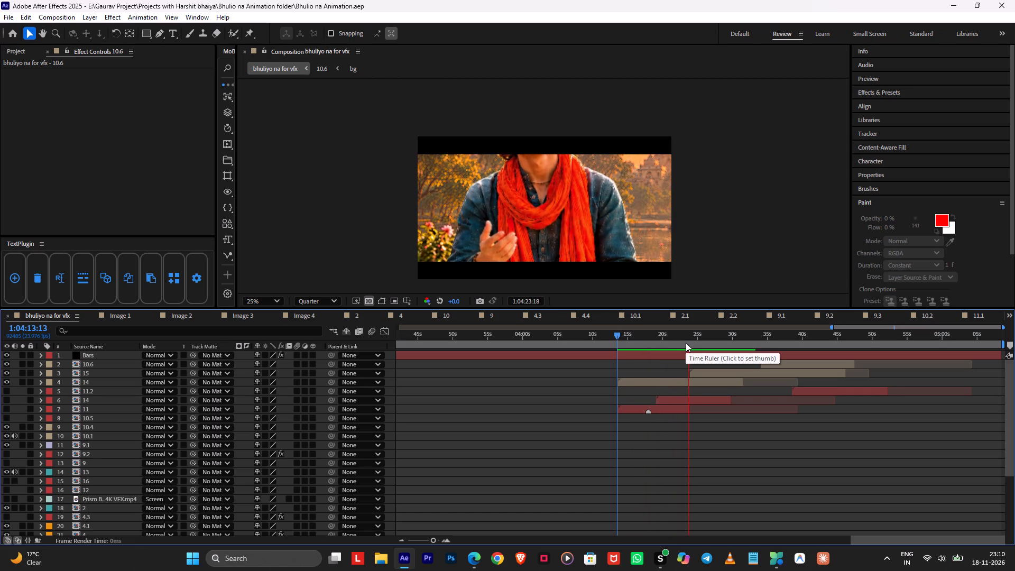
# Move layer 15 earlier so it starts at 1:04:13:17, level with the start of the visible layer 14.
pyautogui.moveTo(686, 343); pyautogui.dragTo(616, 343)
pyautogui.moveTo(715, 377); pyautogui.dragTo(695, 376)
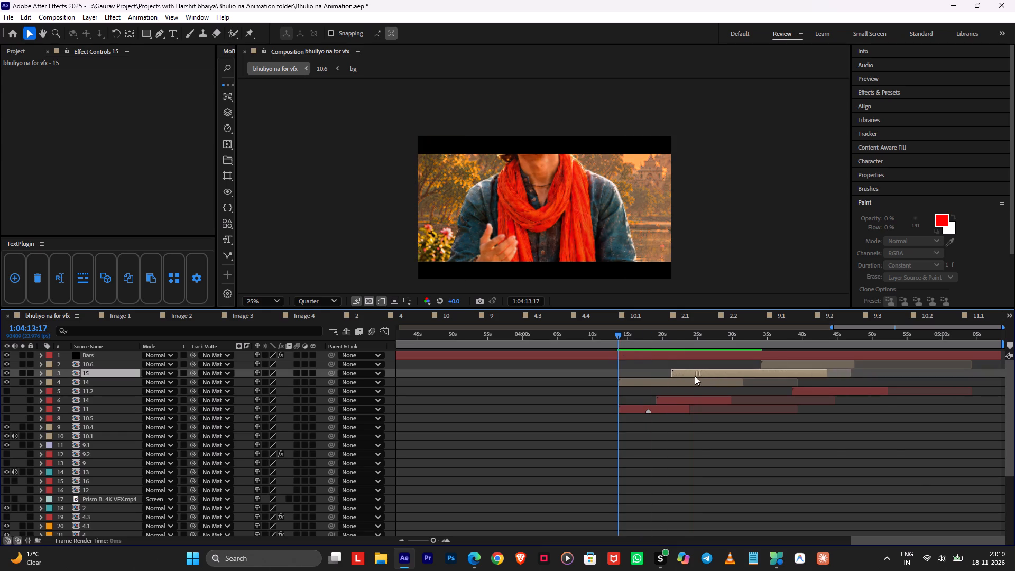
pyautogui.moveTo(695, 376); pyautogui.dragTo(640, 380)
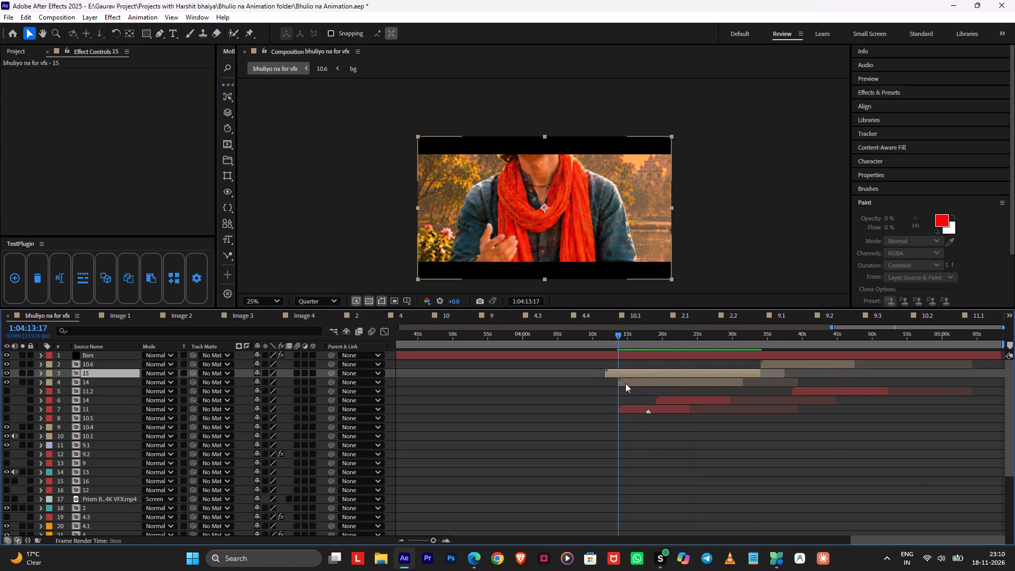
pyautogui.press('[')
# Hide layer 14 directly below layer 15 and preview the scene from 1:04:13:17.
pyautogui.click(625, 383)
pyautogui.click(7, 381)
pyautogui.press('space')
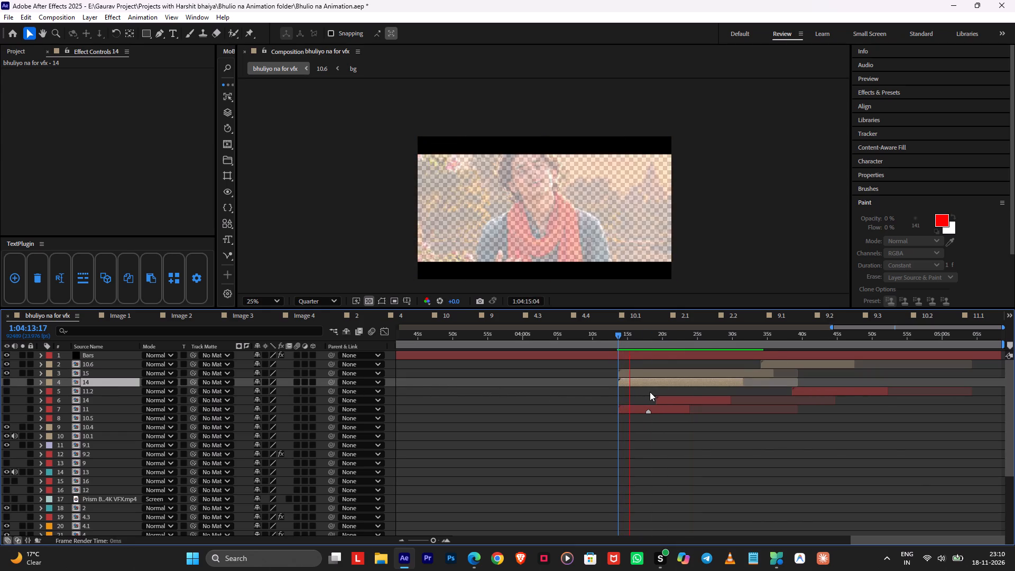
pyautogui.scroll(-5, 650, 392)
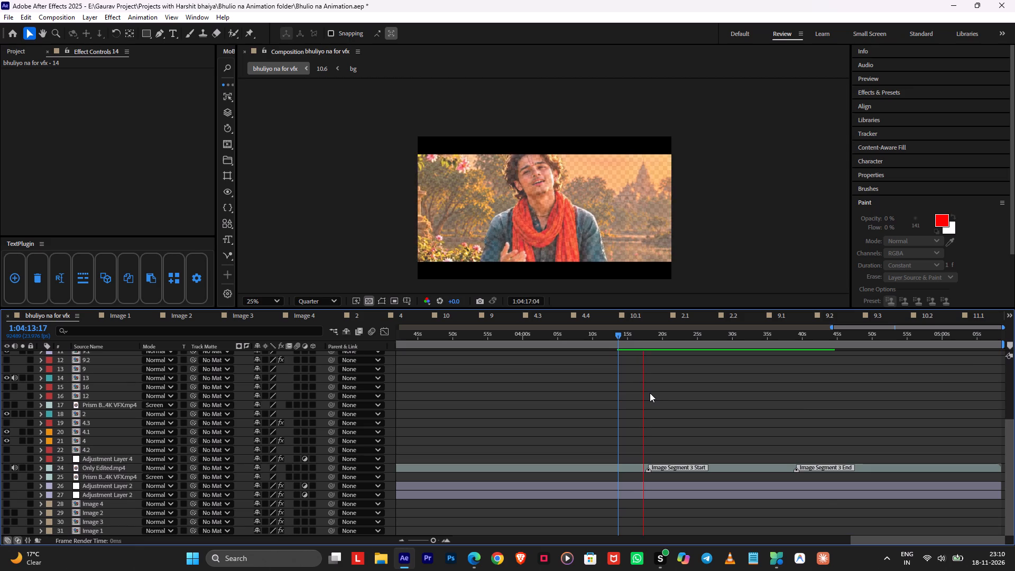
pyautogui.scroll(4, 650, 393)
pyautogui.keyDown('alt'); pyautogui.scroll(-4, 650, 393); pyautogui.keyUp('alt')
pyautogui.click(601, 408)
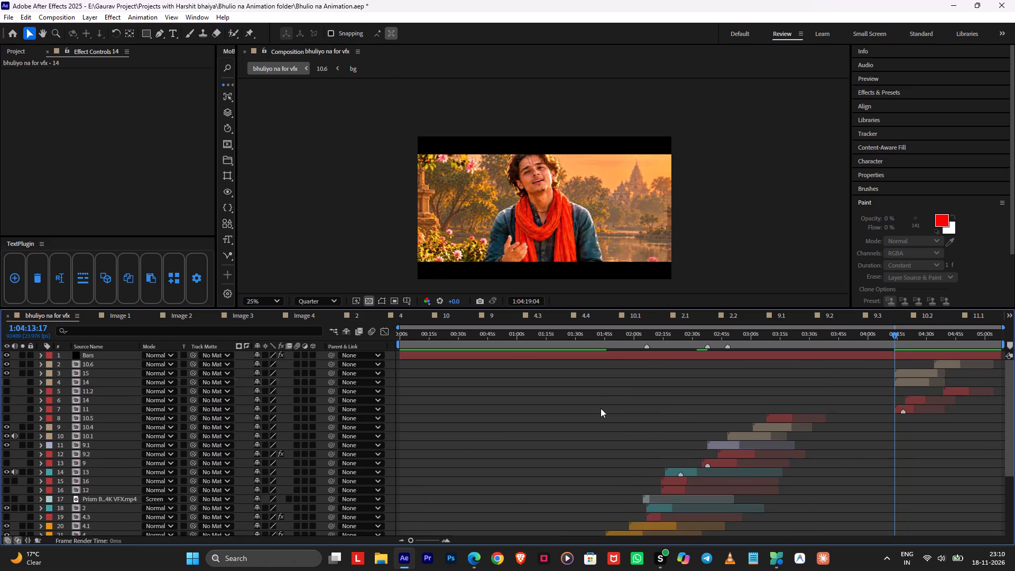
# Look over the opening of the main composition from 1:00:00:00 to about 1:00:06:23 and its lower layers.
pyautogui.scroll(-10, 601, 408)
pyautogui.scroll(1, 601, 408)
pyautogui.click(424, 341)
pyautogui.moveTo(424, 341); pyautogui.dragTo(355, 353)
pyautogui.press('space')
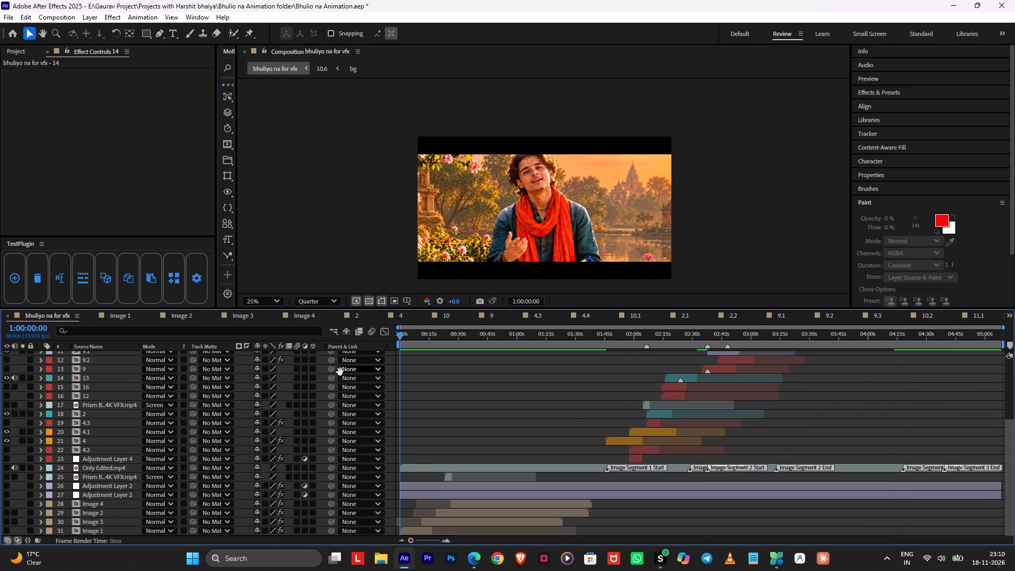
pyautogui.keyDown('alt'); pyautogui.scroll(3, 345, 382); pyautogui.keyUp('alt')
pyautogui.scroll(-5, 438, 367)
pyautogui.moveTo(414, 341); pyautogui.dragTo(522, 366)
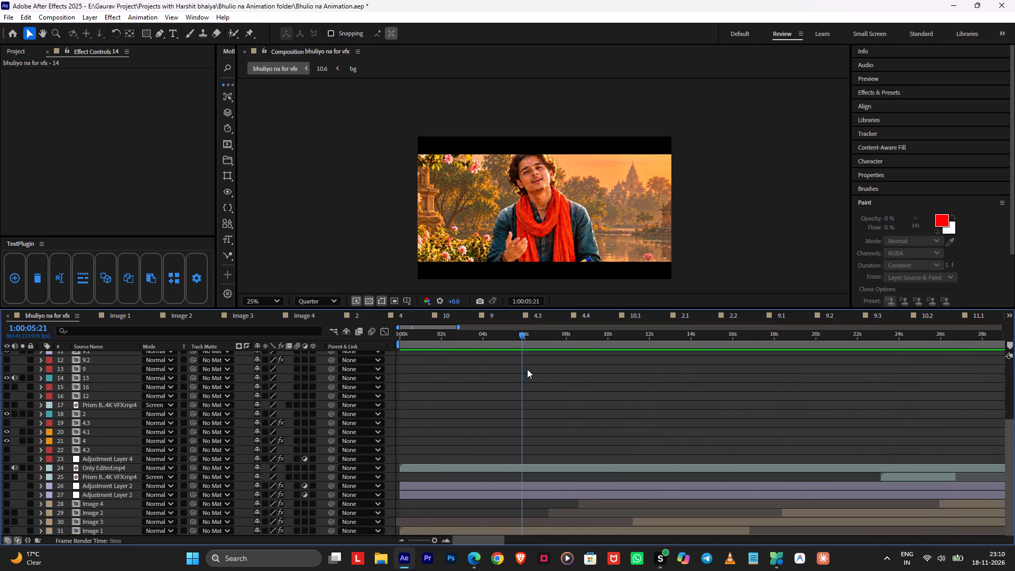
pyautogui.scroll(-4, 579, 391)
pyautogui.press('space')
pyautogui.moveTo(591, 343); pyautogui.dragTo(545, 375)
pyautogui.click(490, 472)
pyautogui.click(462, 463)
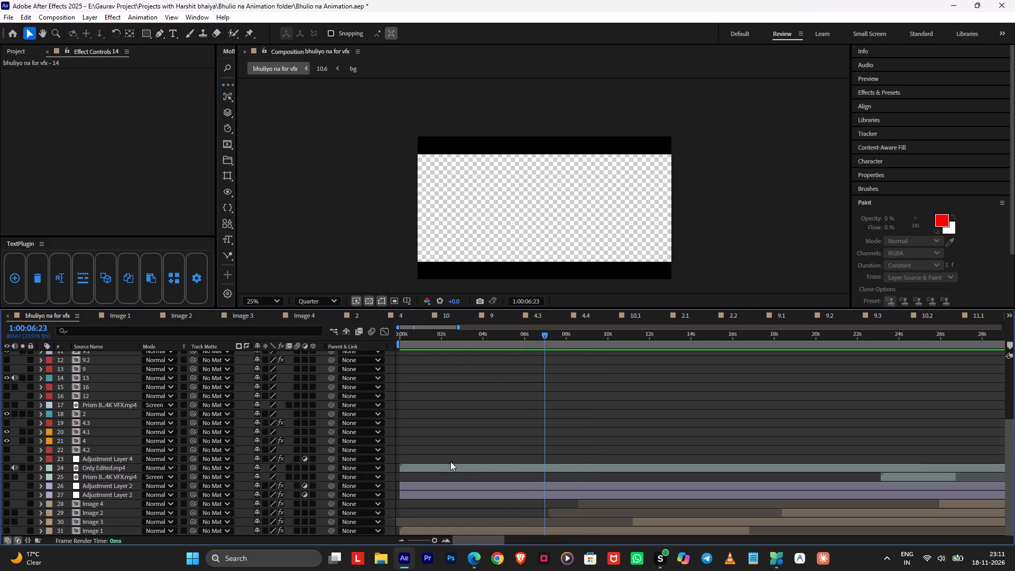
# Make the Only Edited.mp4 layer visible and start a preview from 1:00:06:23.
pyautogui.click(437, 469)
pyautogui.click(5, 467)
pyautogui.press('space')
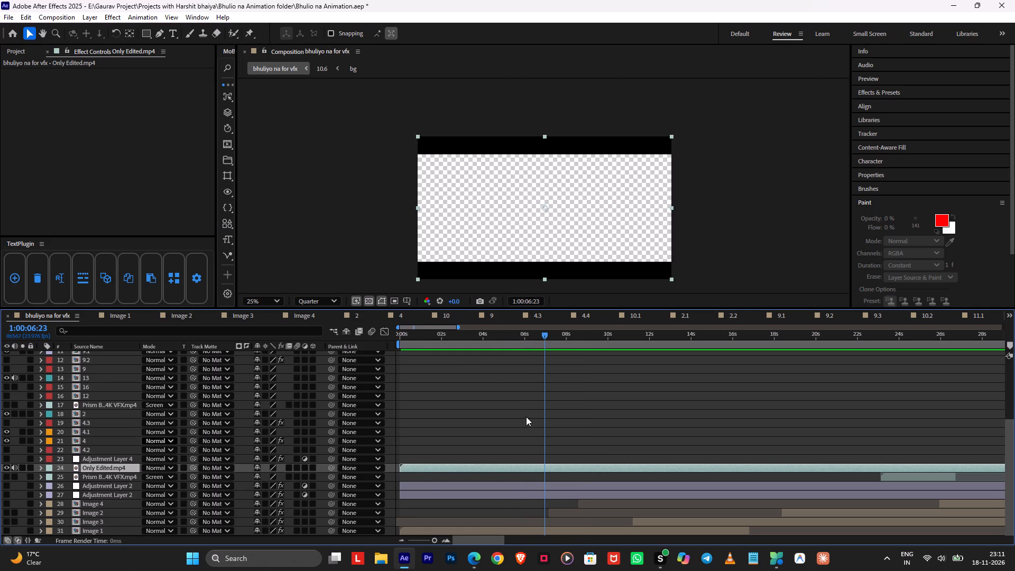
pyautogui.scroll(-3, 540, 411)
pyautogui.keyDown('alt'); pyautogui.scroll(-3, 556, 403); pyautogui.keyUp('alt')
pyautogui.click(575, 344)
pyautogui.moveTo(585, 341); pyautogui.dragTo(592, 341)
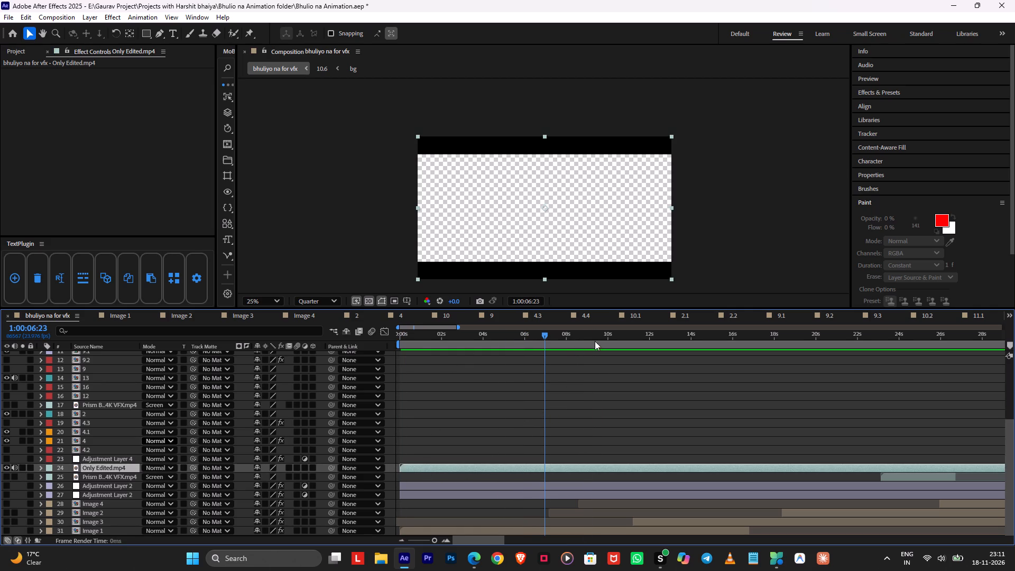
pyautogui.click(606, 339)
# Boost memory in Microsoft PC Manager and return to After Effects.
pyautogui.click(778, 563)
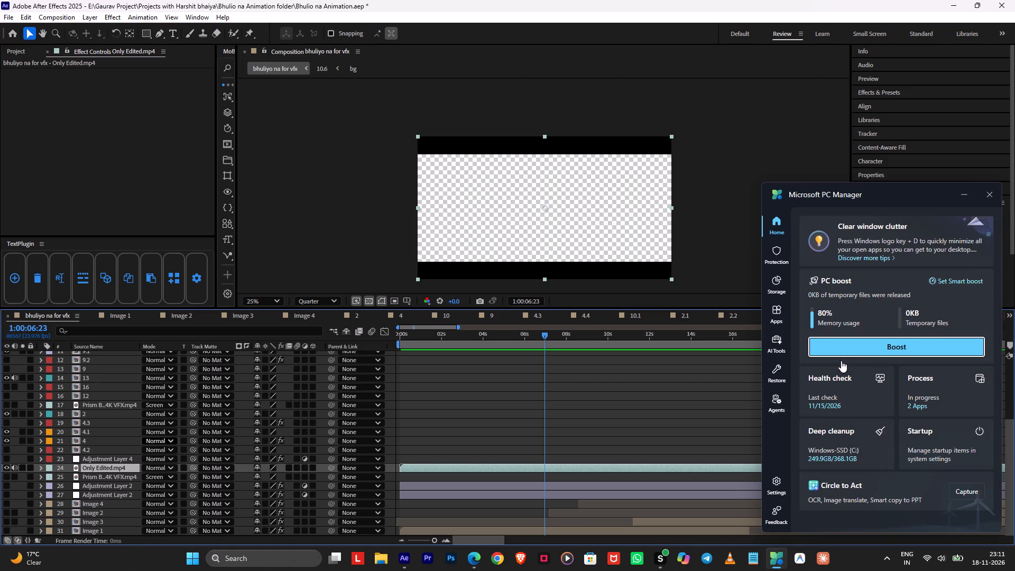
pyautogui.click(842, 345)
pyautogui.click(648, 395)
pyautogui.click(579, 467)
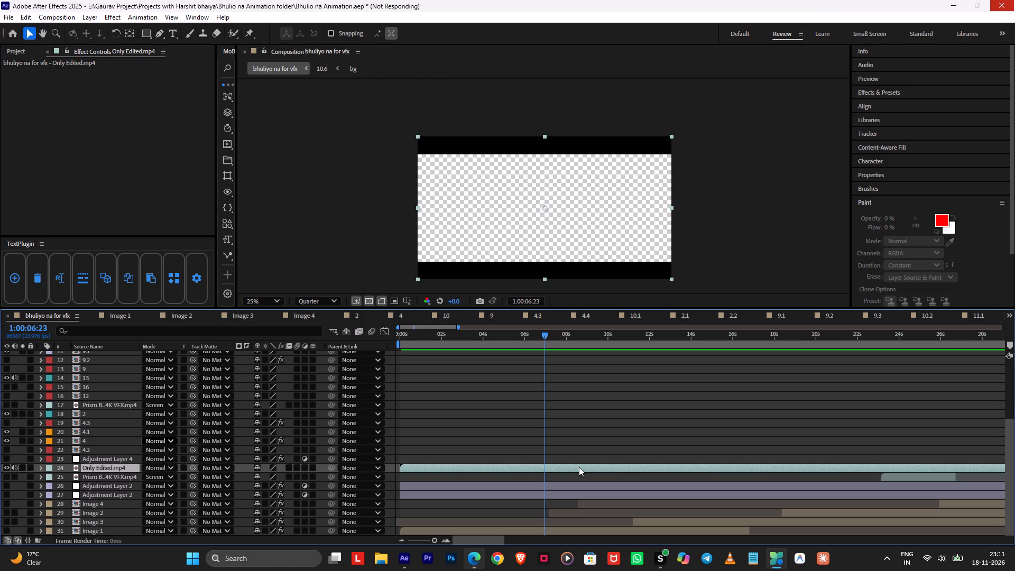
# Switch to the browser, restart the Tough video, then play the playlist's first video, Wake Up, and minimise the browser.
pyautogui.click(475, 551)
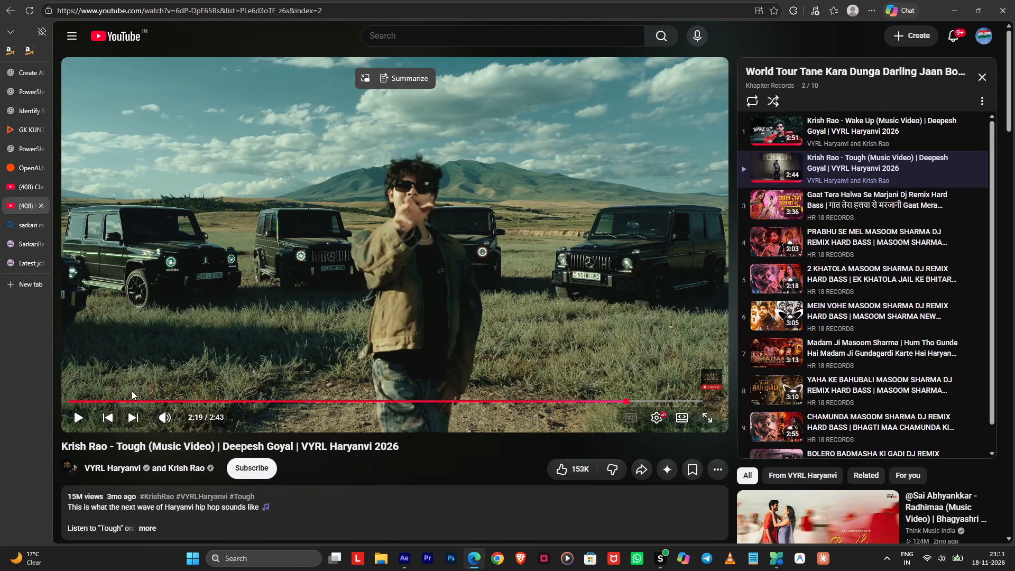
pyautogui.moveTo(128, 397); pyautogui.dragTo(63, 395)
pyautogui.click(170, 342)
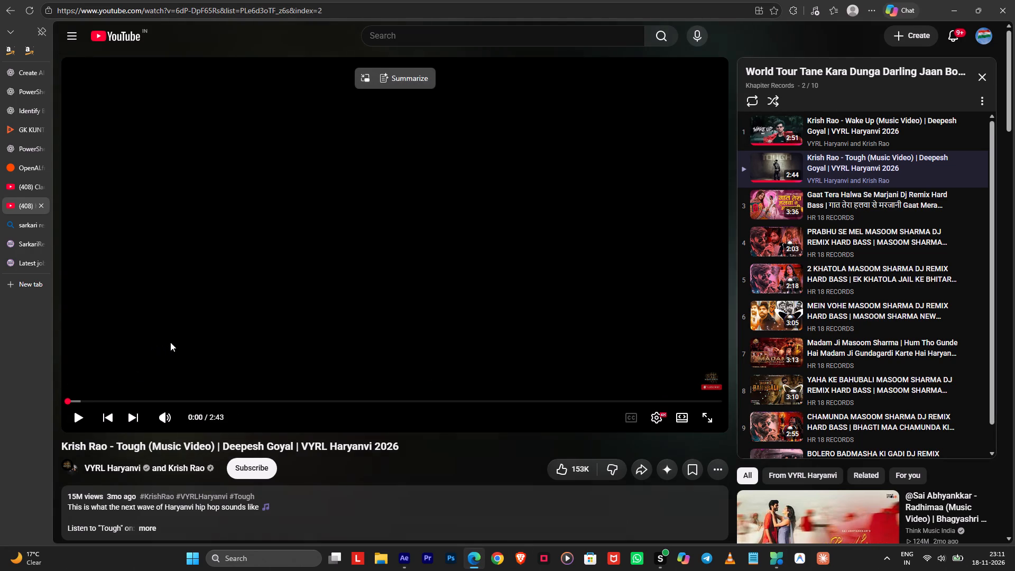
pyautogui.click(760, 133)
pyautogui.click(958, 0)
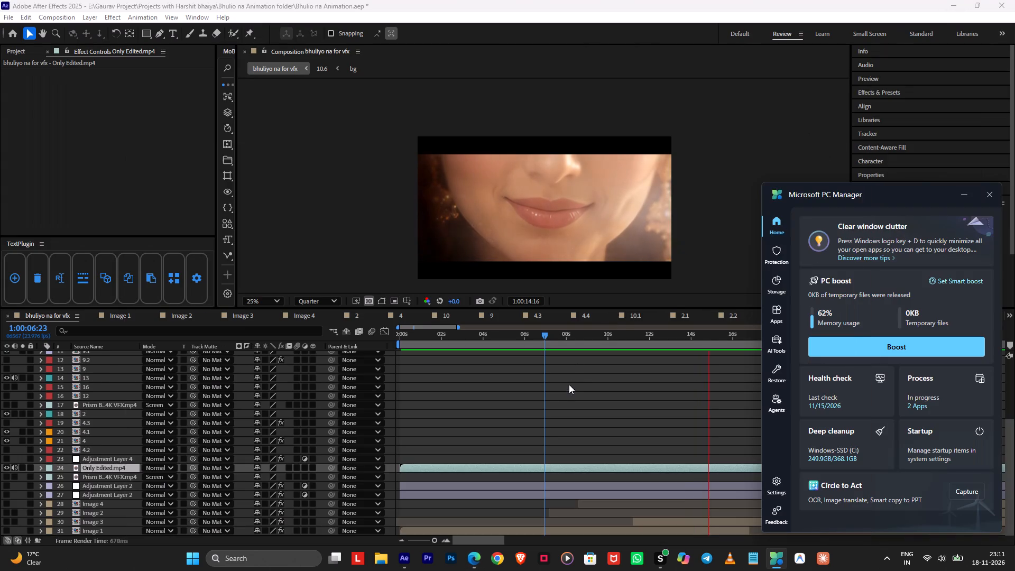
# Return to After Effects, watch the running preview of the opening, and stop at 1:00:25:17 to inspect the Prism Bokeh overlay.
pyautogui.click(568, 386)
pyautogui.click(412, 537)
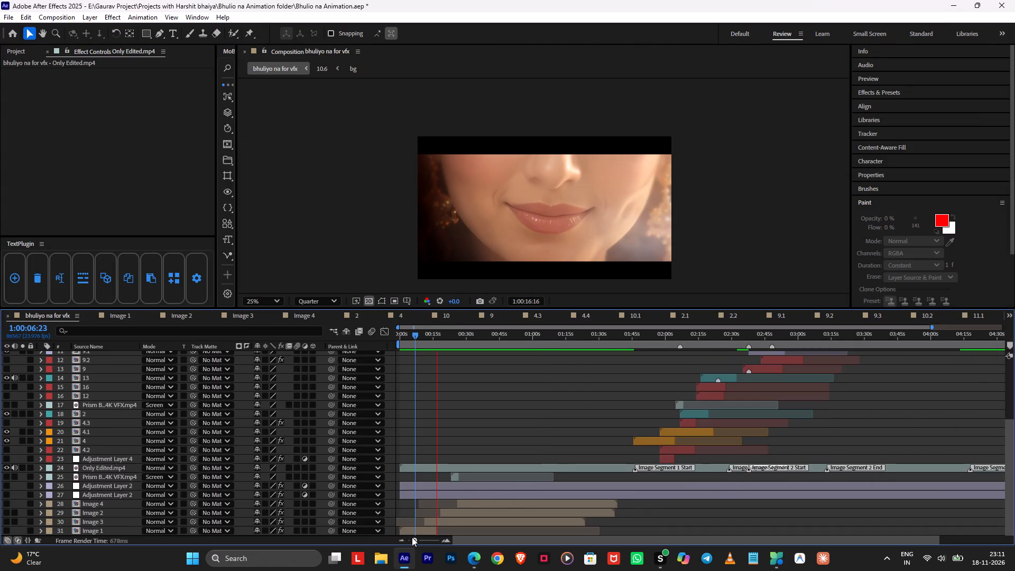
pyautogui.moveTo(412, 537); pyautogui.dragTo(436, 537)
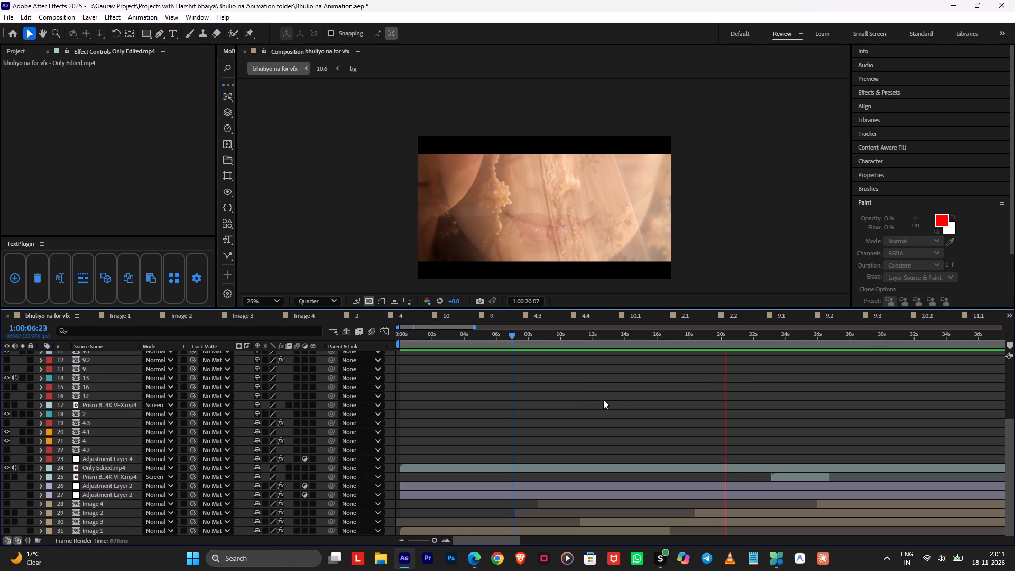
pyautogui.moveTo(728, 402); pyautogui.dragTo(522, 408, button='middle')
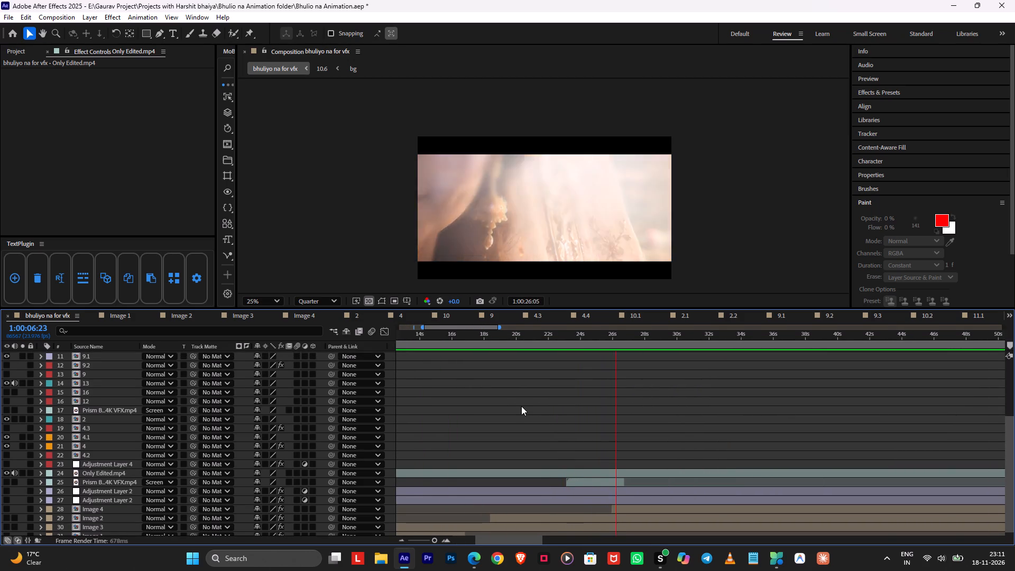
pyautogui.click(608, 337)
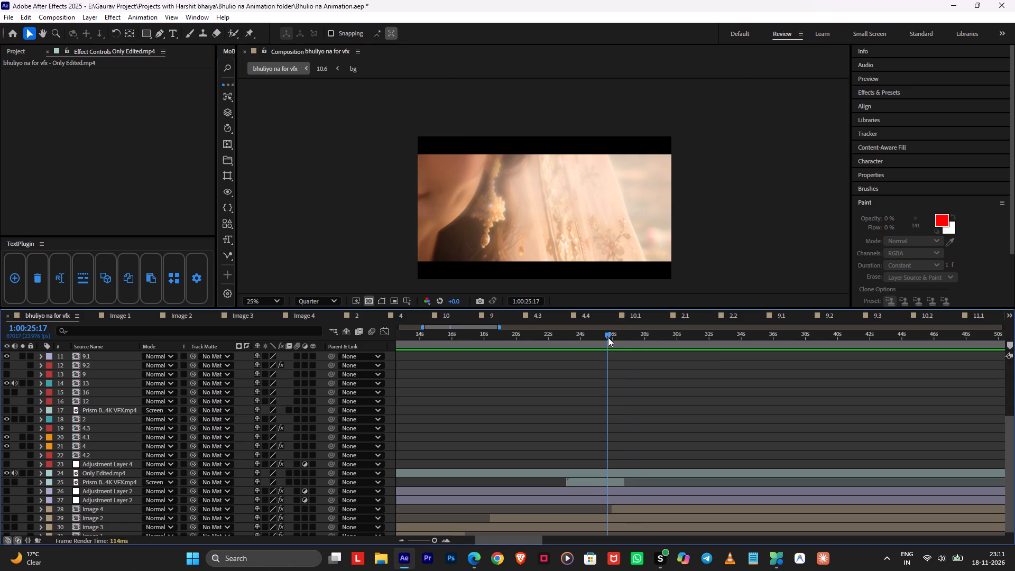
pyautogui.click(586, 479)
# Make the Prism Bokeh overlay on layer 17 visible and preview the shot of the women walking, from about 1:02:04:23.
pyautogui.keyDown('alt'); pyautogui.scroll(-6, 603, 429); pyautogui.keyUp('alt')
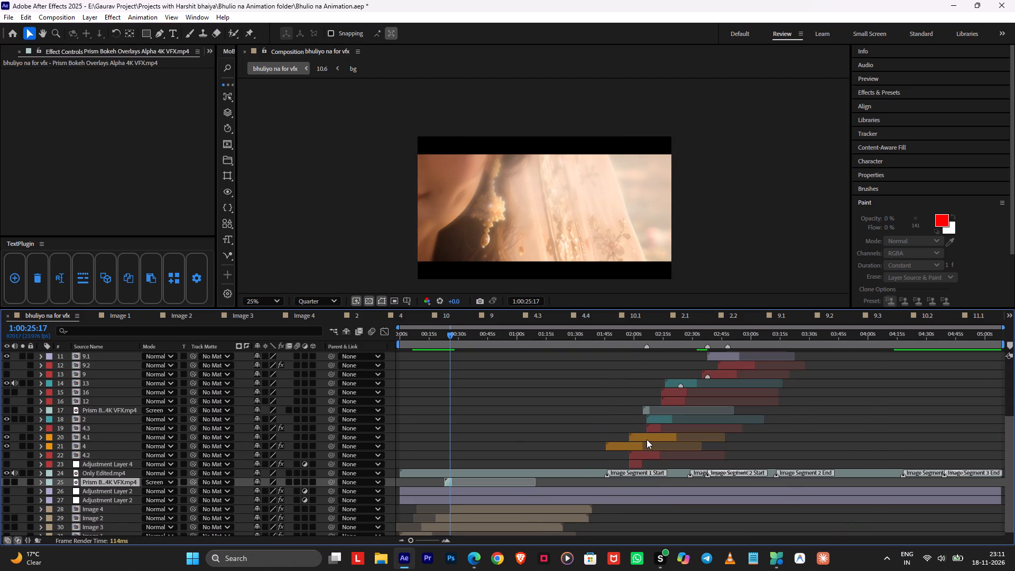
pyautogui.click(645, 404)
pyautogui.click(643, 344)
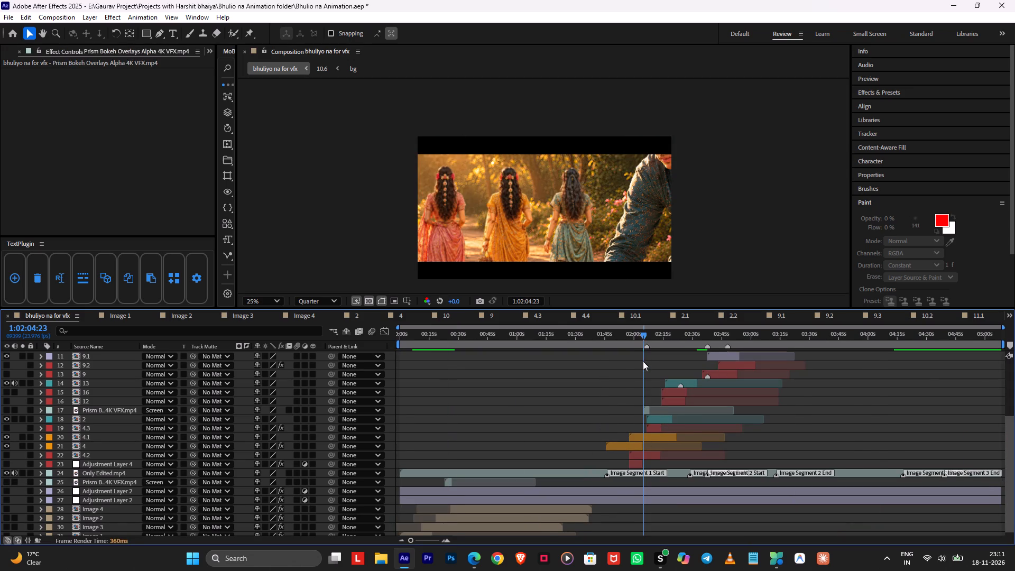
pyautogui.keyDown('alt'); pyautogui.scroll(3, 643, 362); pyautogui.keyUp('alt')
pyautogui.press('space')
pyautogui.press('space')
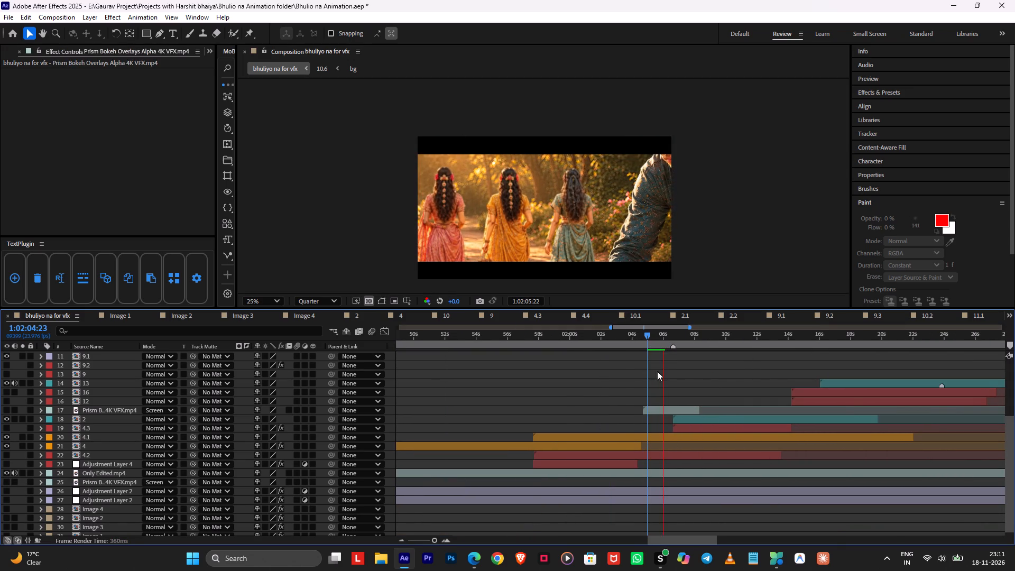
pyautogui.click(652, 412)
pyautogui.click(8, 412)
pyautogui.press('space')
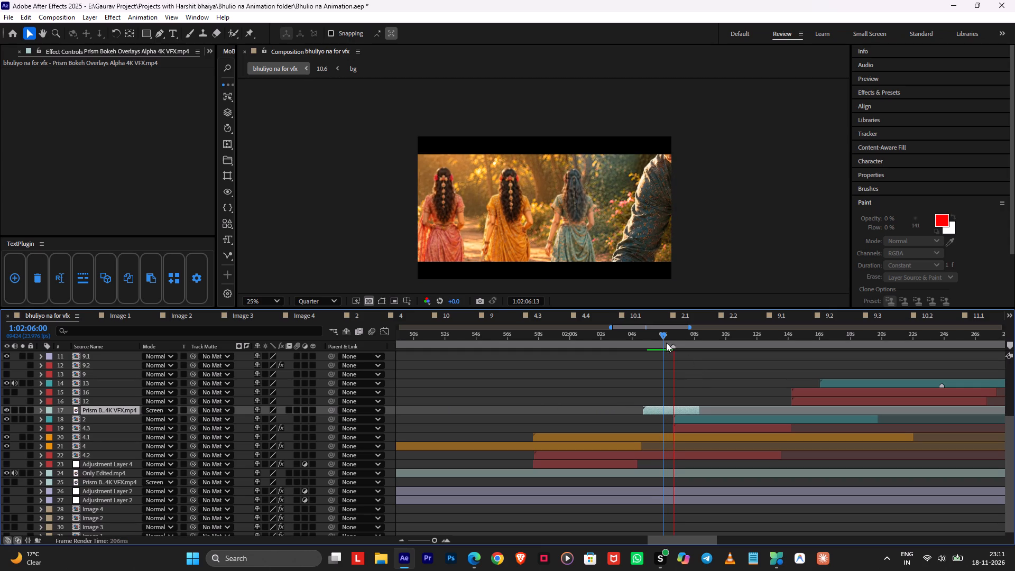
# Retime the layer 17 Prism Bokeh overlay to start at 1:02:05:16 and preview it.
pyautogui.moveTo(664, 338); pyautogui.dragTo(650, 345)
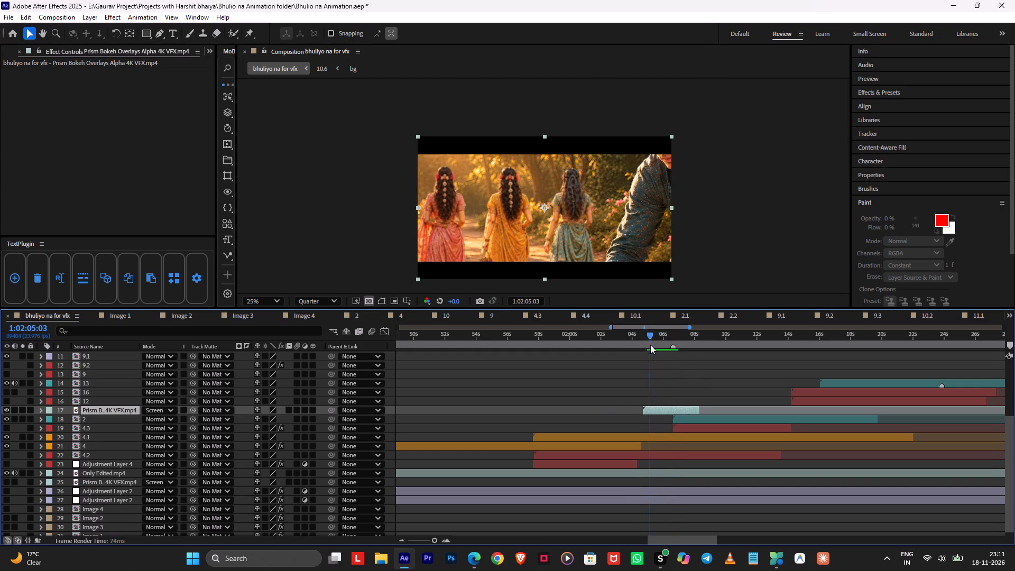
pyautogui.moveTo(650, 345); pyautogui.dragTo(659, 352)
pyautogui.moveTo(660, 408); pyautogui.dragTo(677, 408)
pyautogui.press('space')
pyautogui.keyDown('alt'); pyautogui.scroll(2, 670, 393); pyautogui.keyUp('alt')
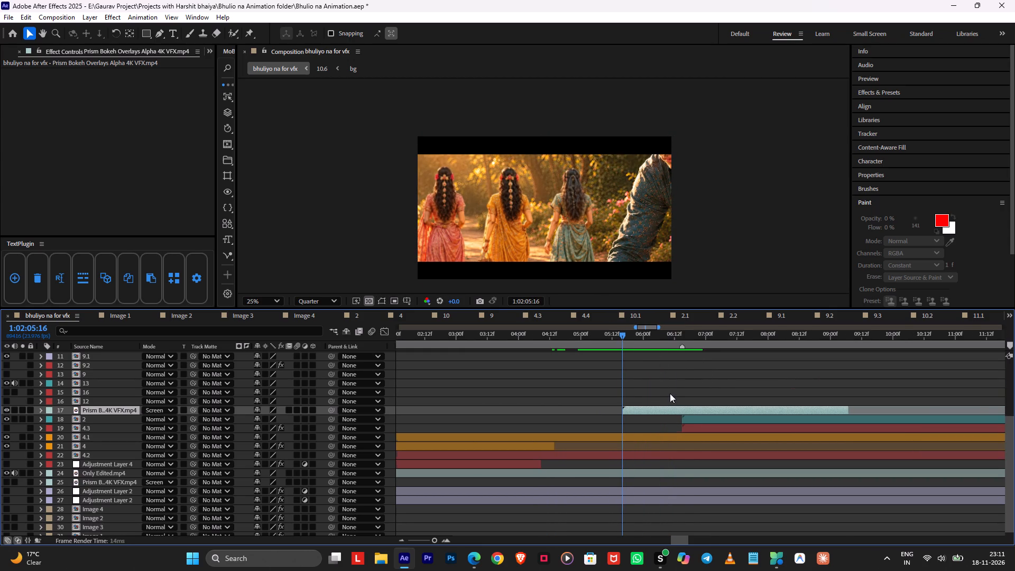
pyautogui.press('space')
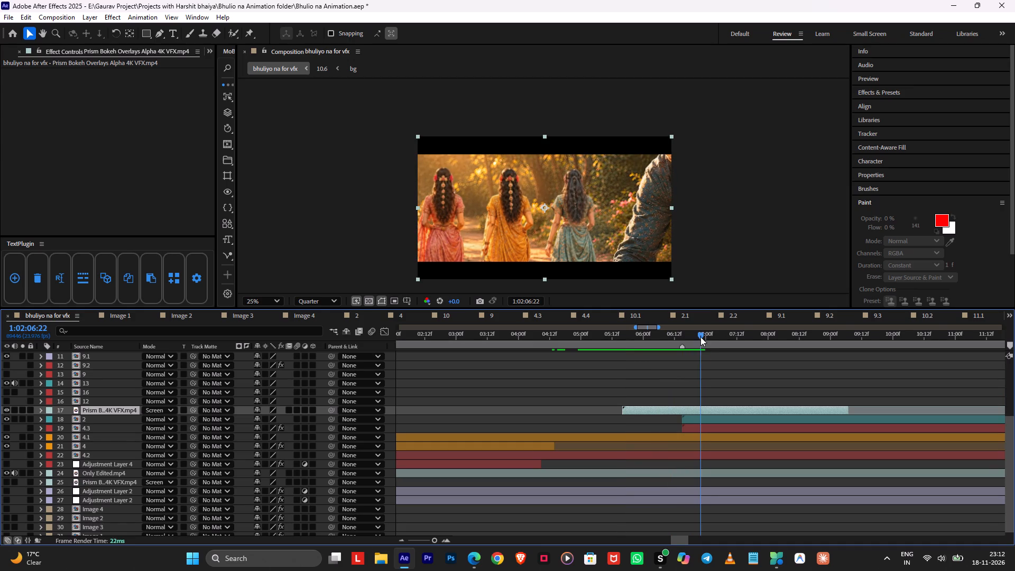
# Add an adjustment layer above the Prism Bokeh overlay and trim it to span 1:02:05:16 to 1:02:09:06.
pyautogui.moveTo(700, 335); pyautogui.dragTo(689, 336)
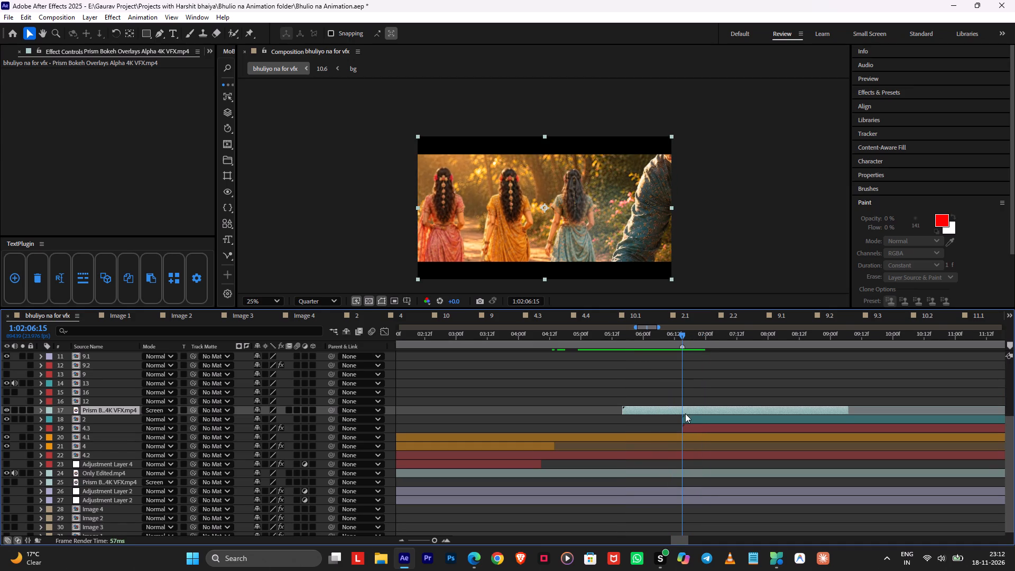
pyautogui.hotkey('ctrl', 'alt', 'y')
pyautogui.click(632, 331)
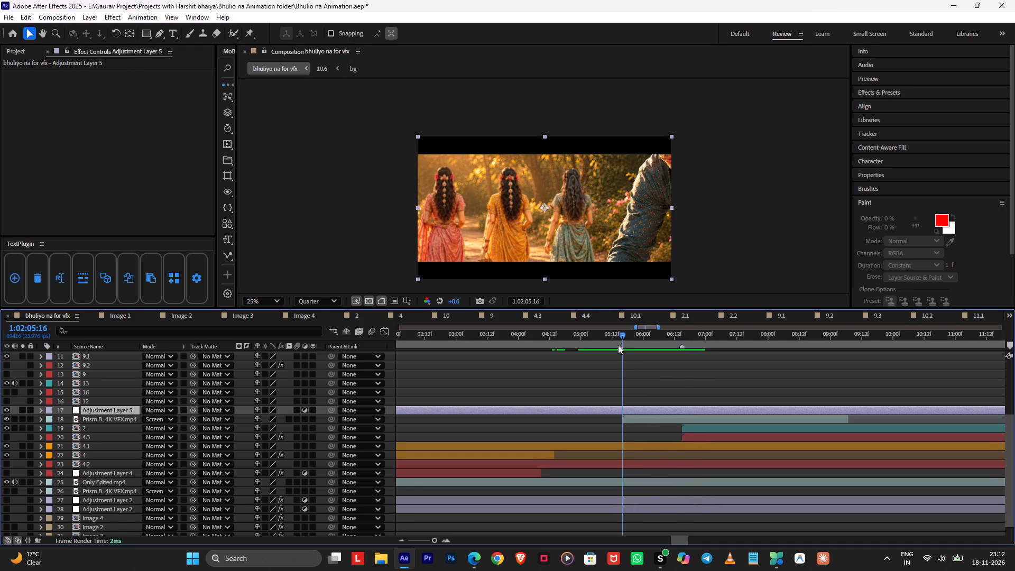
pyautogui.hotkey('alt', '[')
pyautogui.moveTo(696, 334); pyautogui.dragTo(713, 337)
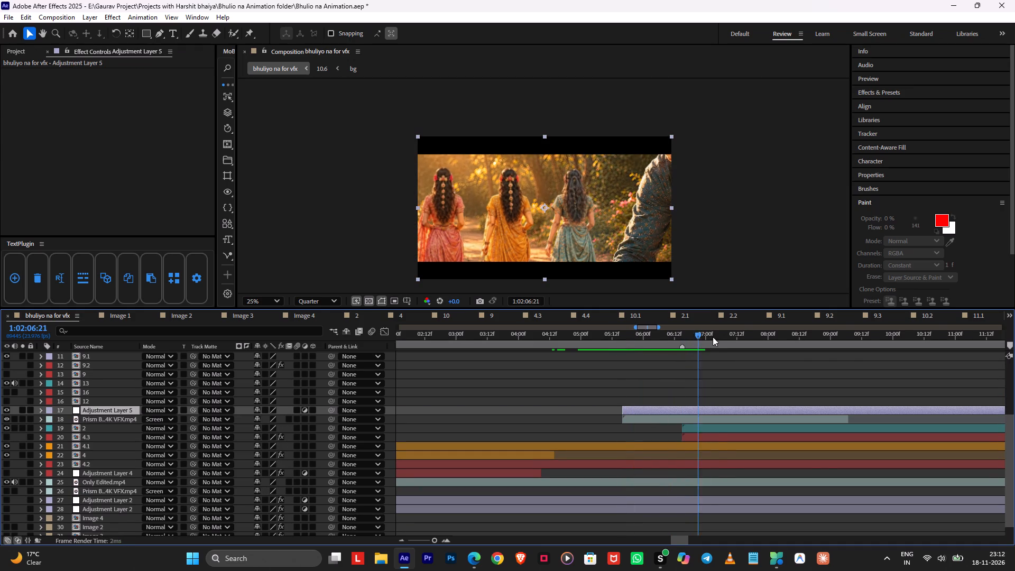
pyautogui.moveTo(713, 337); pyautogui.dragTo(848, 352)
pyautogui.hotkey('alt', ']')
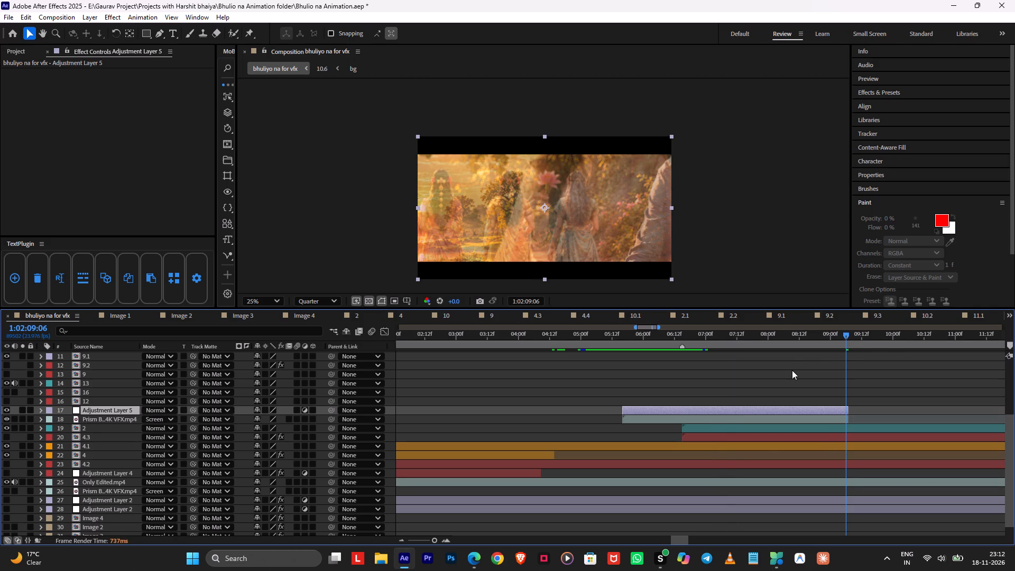
# Apply the Exposure effect to the new adjustment layer with 0.00 Exposure keyframes at 1:02:07:11 and 1:02:09:06.
pyautogui.hotkey('ctrl', 'space')
pyautogui.write('expo')
pyautogui.press('Return')
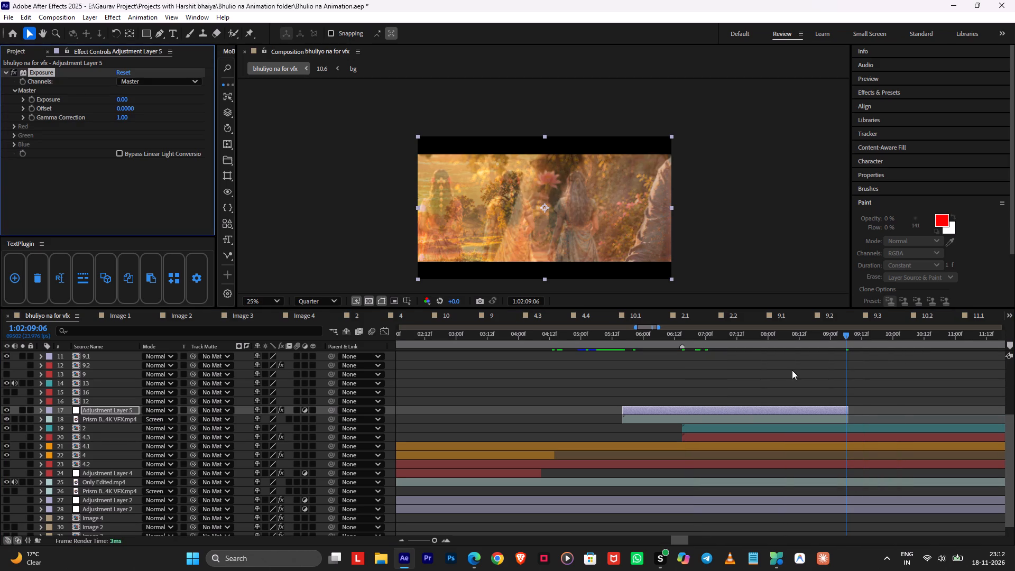
pyautogui.click(33, 98)
pyautogui.press('u')
pyautogui.moveTo(846, 426); pyautogui.dragTo(734, 426)
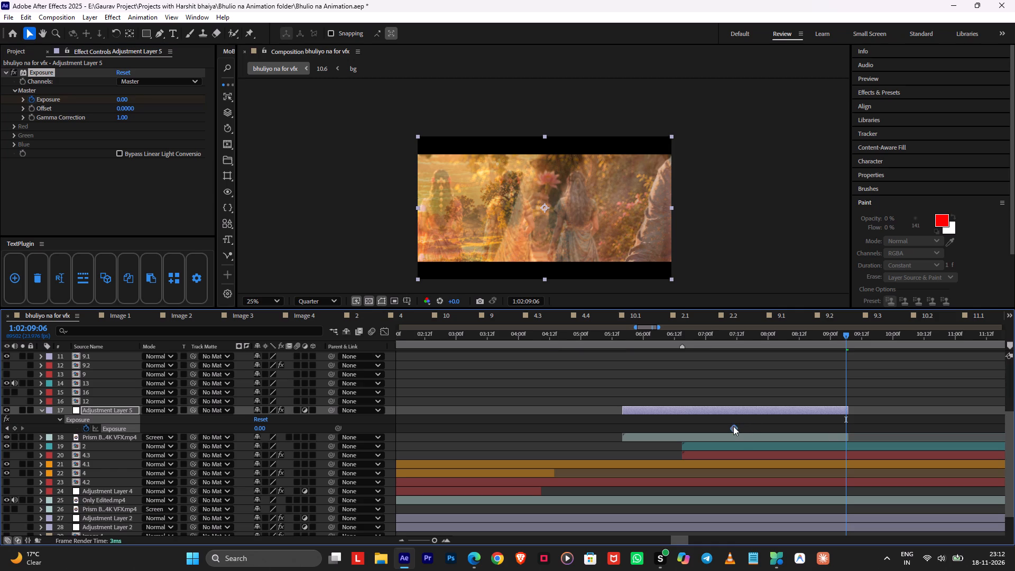
pyautogui.click(122, 101)
pyautogui.press('0')
pyautogui.click(649, 356)
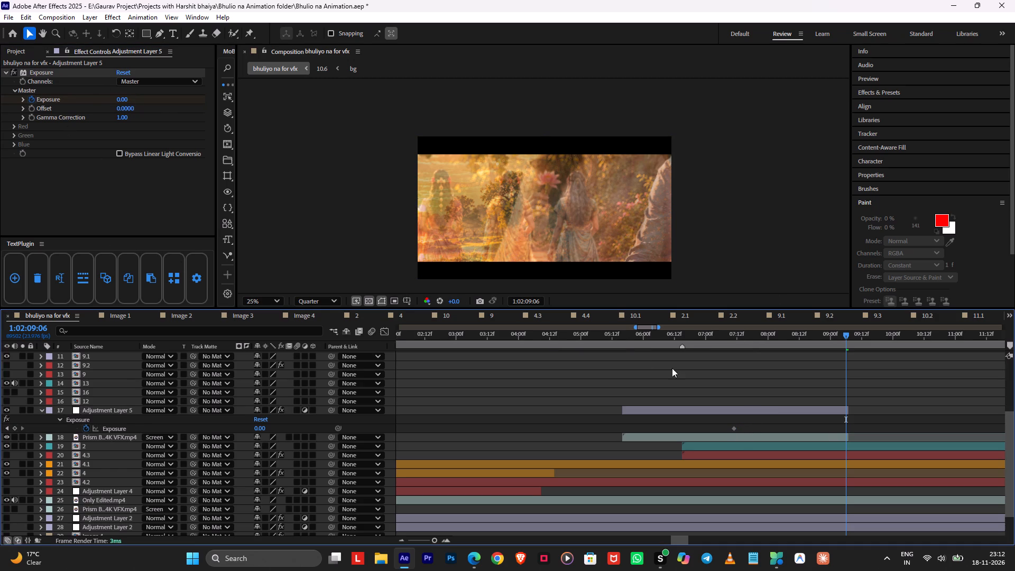
pyautogui.click(17, 428)
# Set the adjustment layer's Exposure keyframe at 1:02:07:11 to 3.07.
pyautogui.click(6, 429)
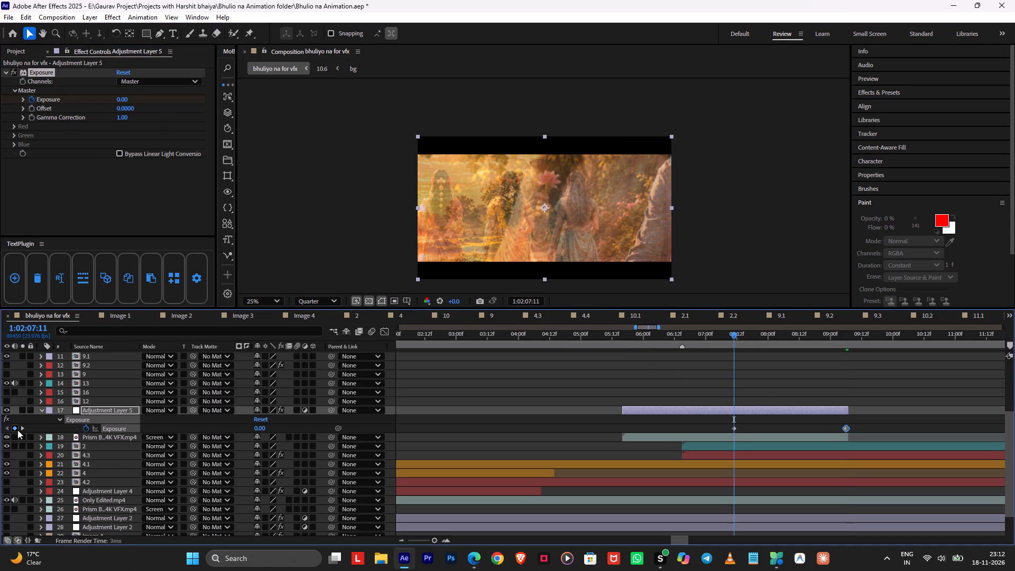
pyautogui.moveTo(259, 428); pyautogui.dragTo(356, 428)
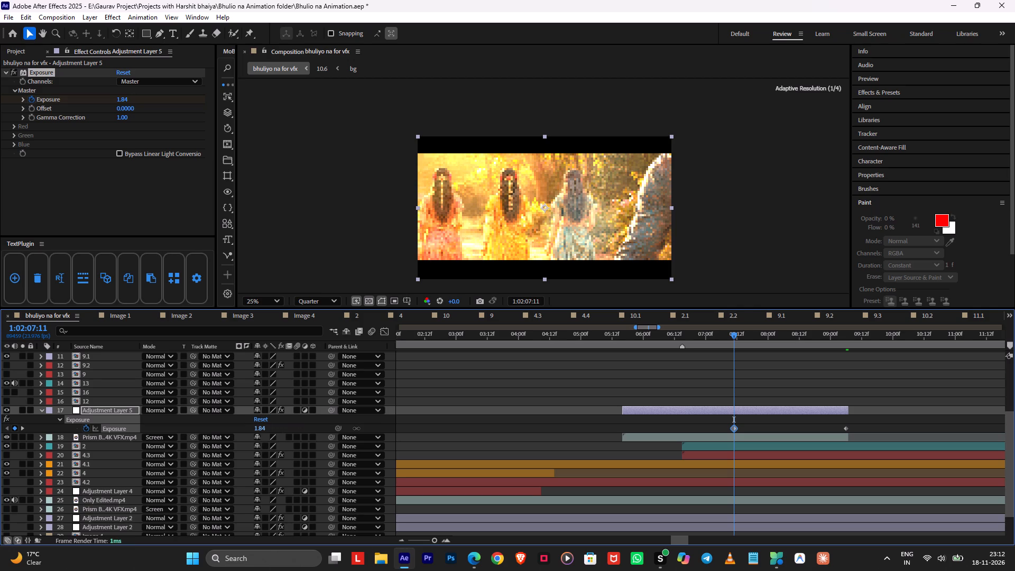
pyautogui.moveTo(356, 428); pyautogui.dragTo(419, 426)
# Copy the adjustment layer's final 0.00 Exposure keyframe to the layer's start at 1:02:05:16.
pyautogui.moveTo(625, 335); pyautogui.dragTo(612, 335)
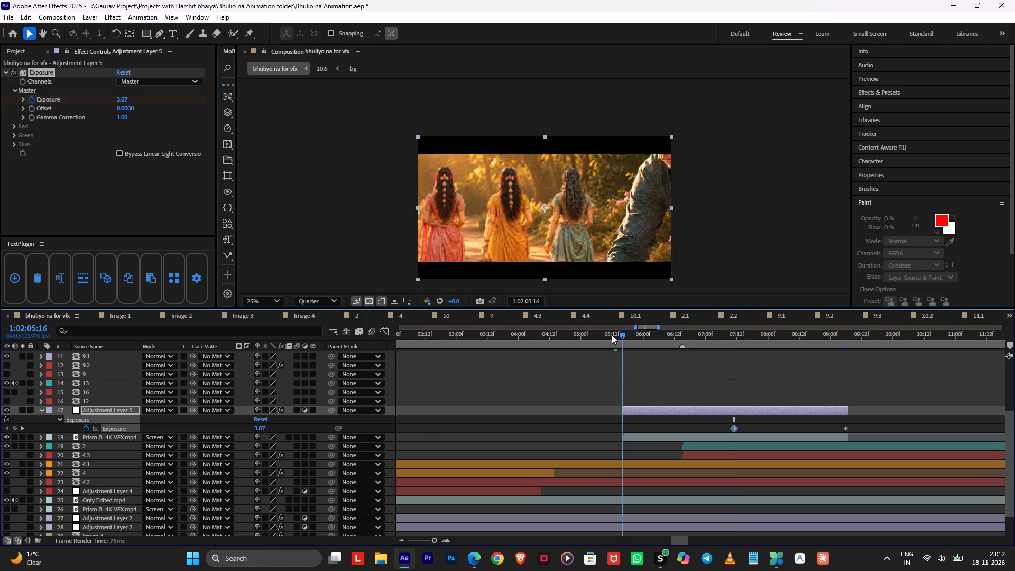
pyautogui.moveTo(612, 335); pyautogui.dragTo(612, 335)
pyautogui.moveTo(822, 425); pyautogui.dragTo(869, 432)
pyautogui.hotkey('ctrl', 'c')
pyautogui.hotkey('ctrl', 'v')
pyautogui.click(690, 377)
# Preview the exposure flash from 1:02:05:16 and again from its peak at 1:02:07:11.
pyautogui.press('space')
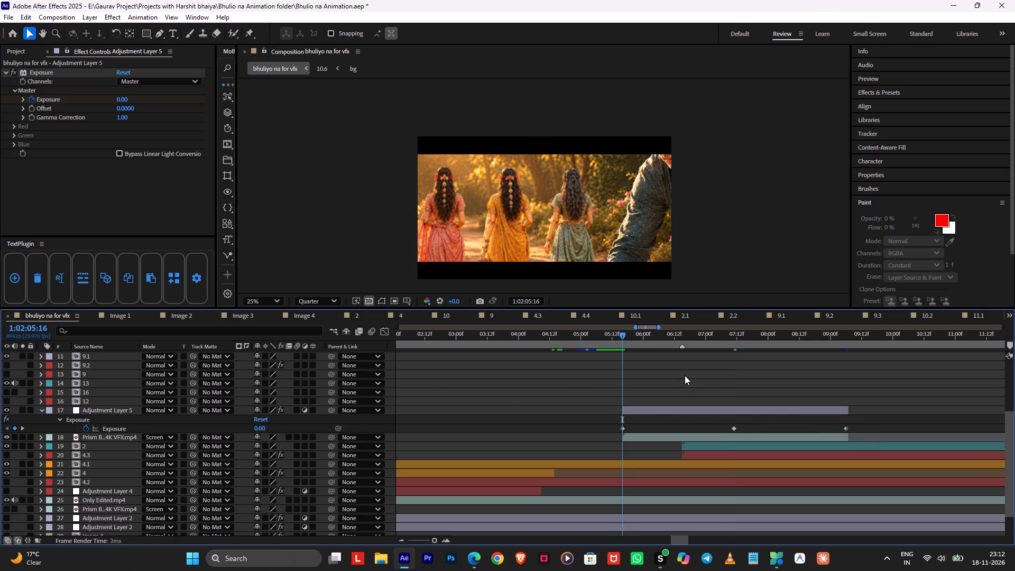
pyautogui.press('space')
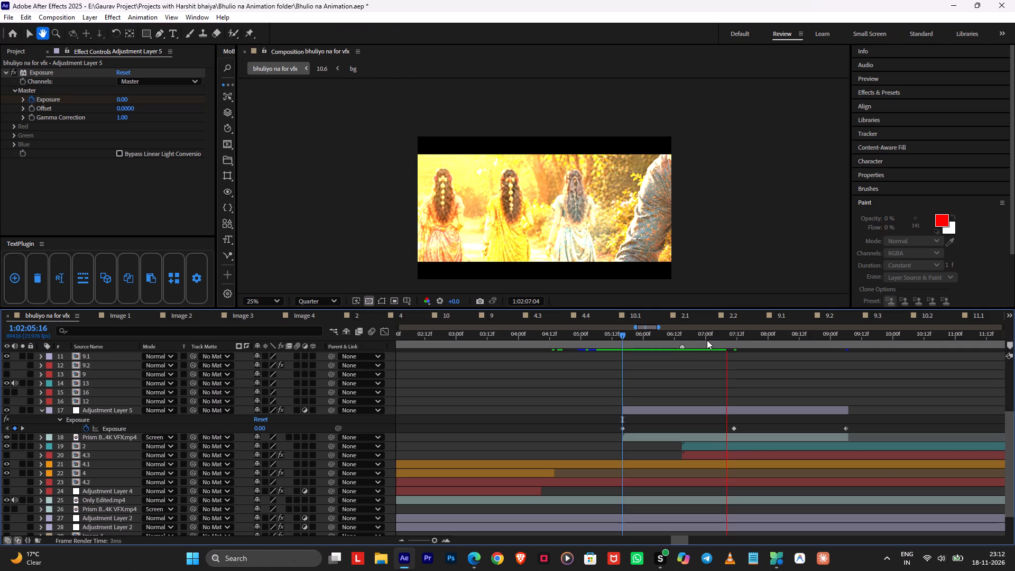
pyautogui.press('space')
pyautogui.press('space')
pyautogui.moveTo(727, 336); pyautogui.dragTo(737, 339)
pyautogui.press('space')
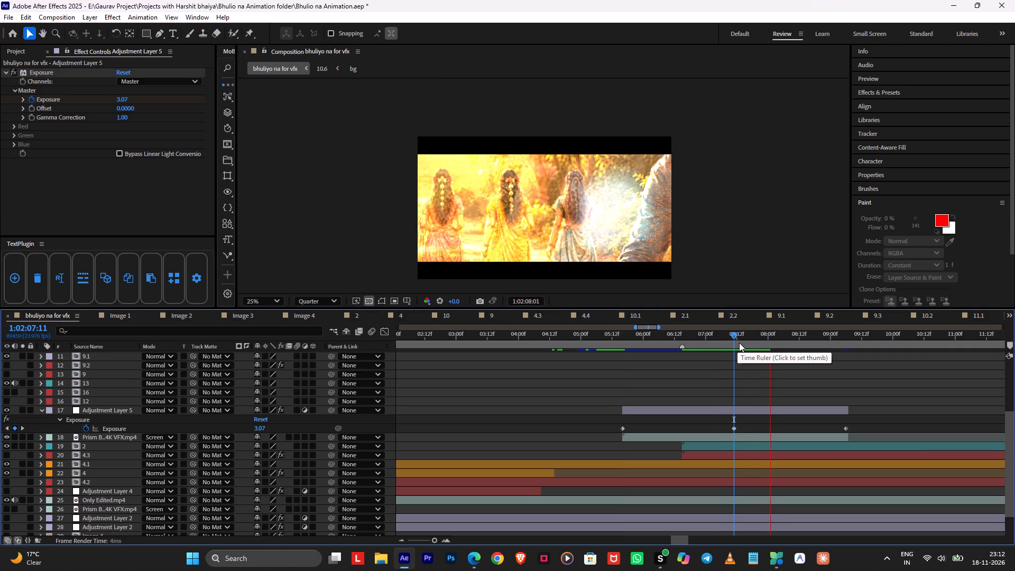
pyautogui.moveTo(739, 343); pyautogui.dragTo(733, 343)
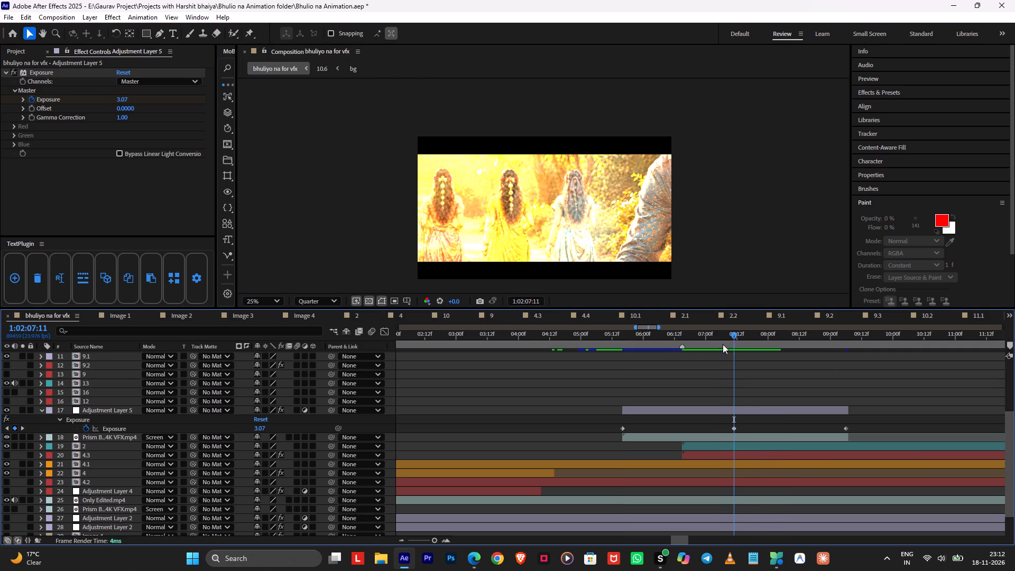
# Copy the adjustment layer's Exposure keyframes onto the Prism Bokeh overlay below it, starting at 1:02:05:16.
pyautogui.click(33, 72)
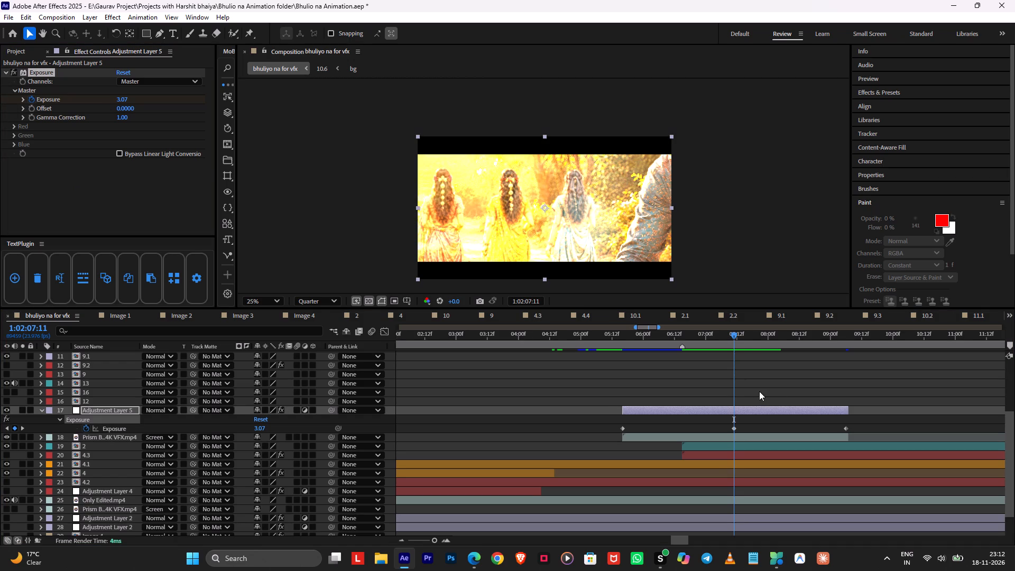
pyautogui.press('i')
pyautogui.click(115, 427)
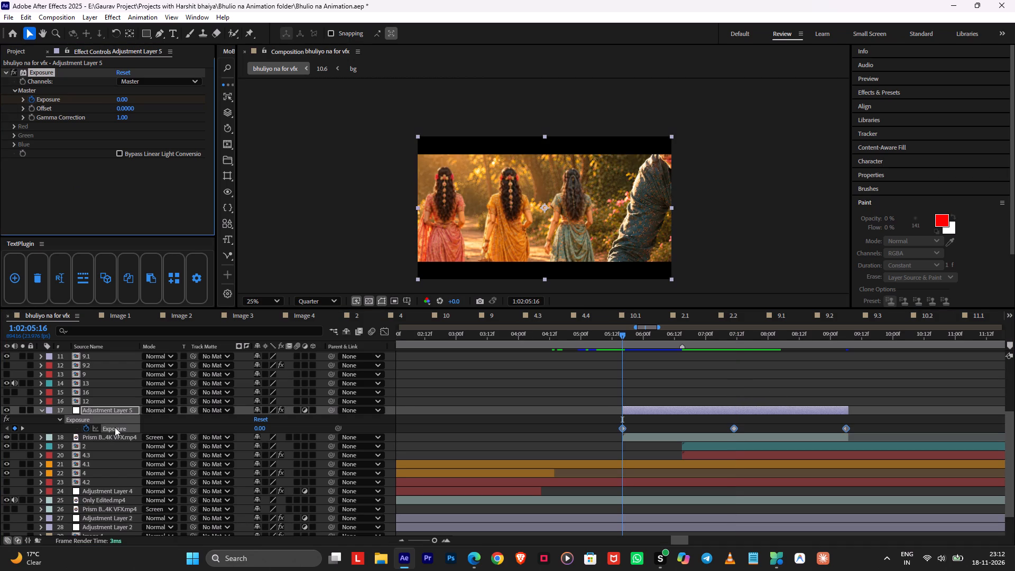
pyautogui.hotkey('ctrl', 'c')
pyautogui.click(116, 435)
pyautogui.hotkey('ctrl', 'v')
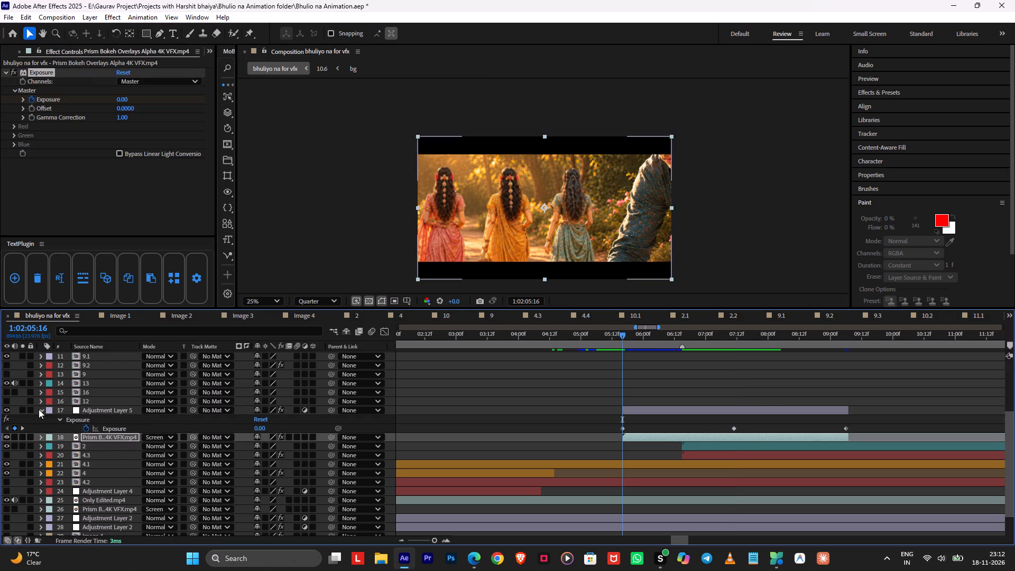
# Hide the Exposure adjustment layer and preview the overlay from 1:02:05:16.
pyautogui.click(10, 405)
pyautogui.click(5, 408)
pyautogui.press('space')
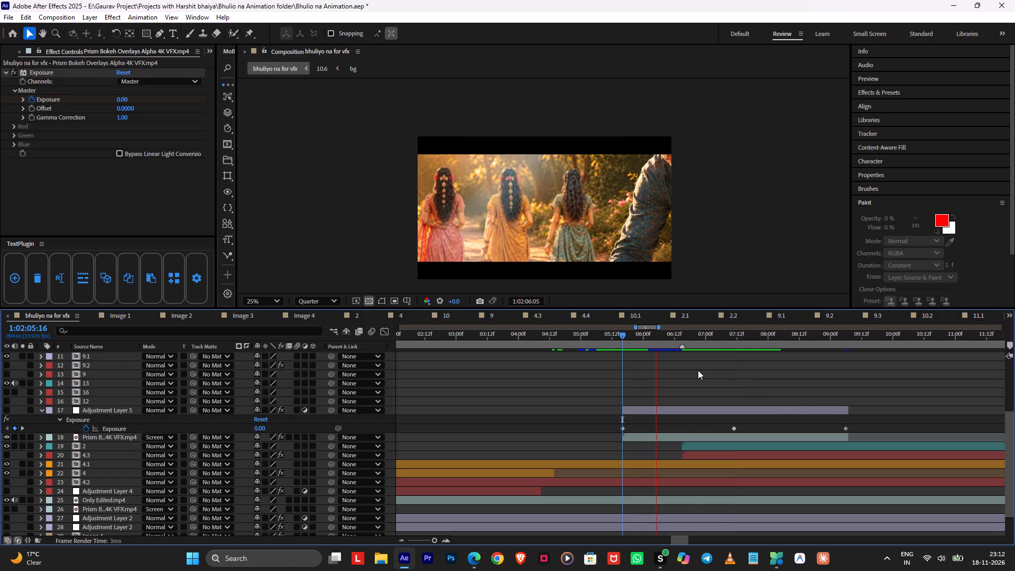
pyautogui.press('space')
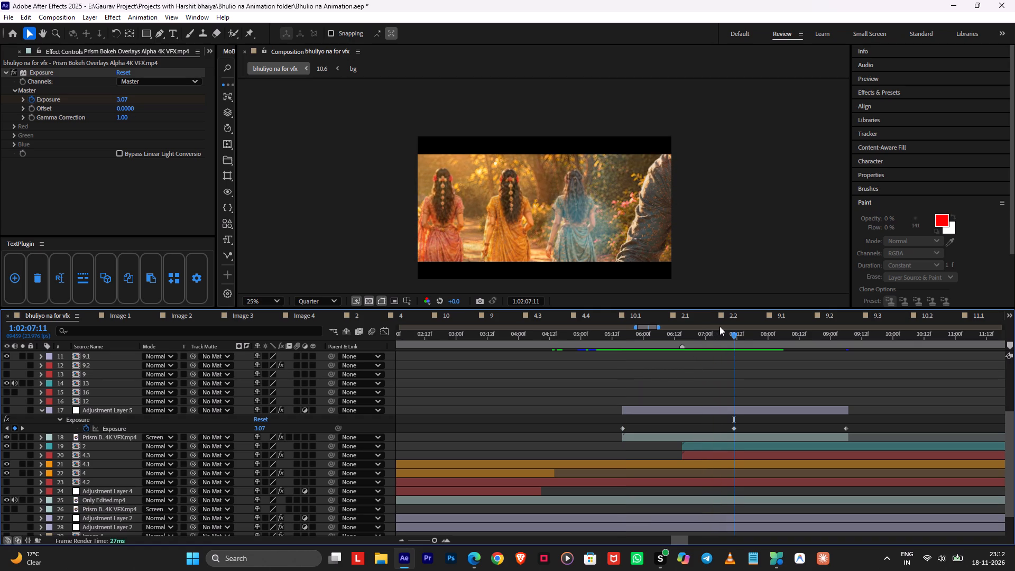
# Set the Prism Bokeh overlay's Exposure at 1:02:07:11 to 4.86.
pyautogui.click(741, 437)
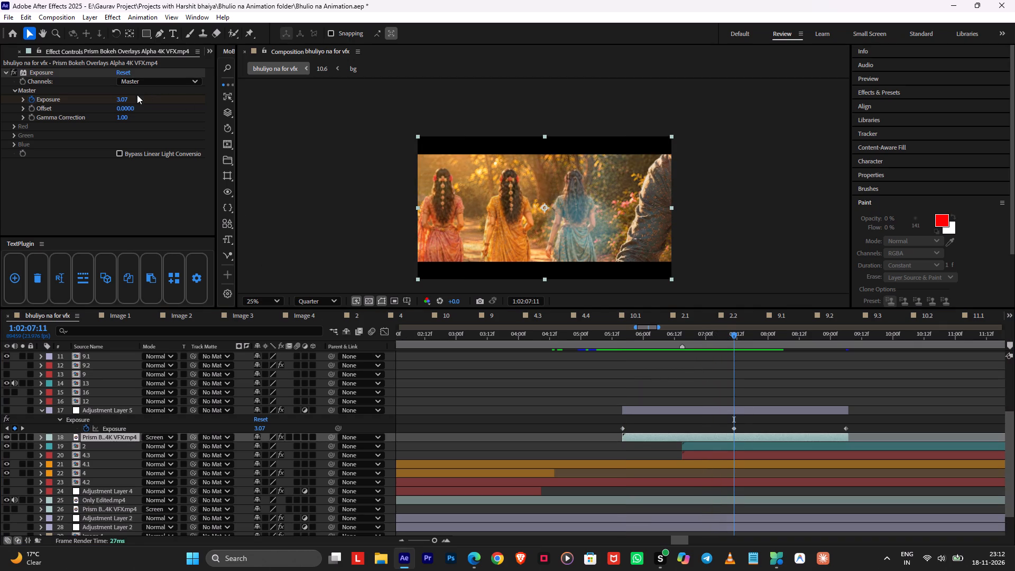
pyautogui.moveTo(122, 99); pyautogui.dragTo(210, 93)
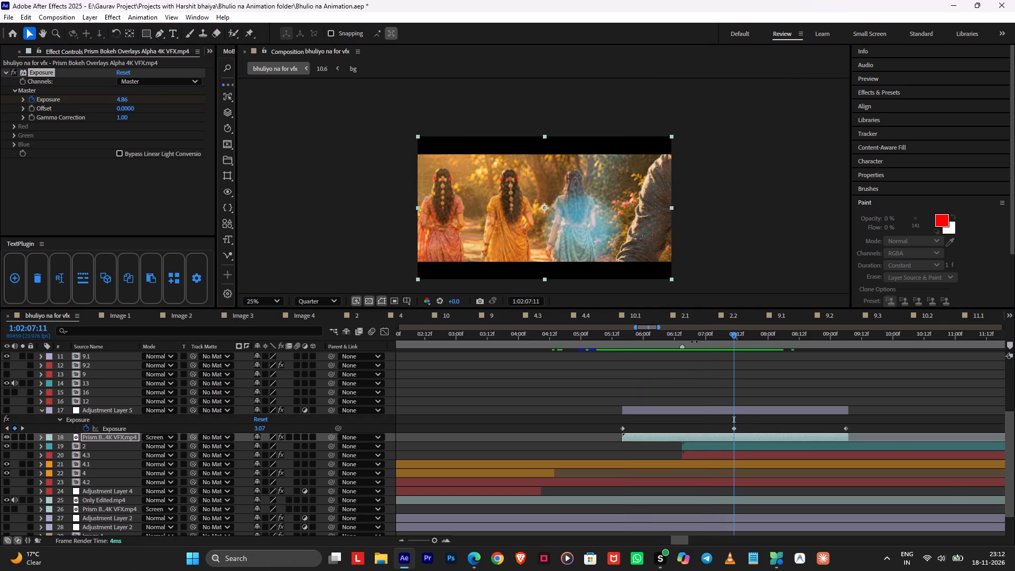
# Open composition 2 and make its Flares adjustment layer visible.
pyautogui.doubleClick(725, 446)
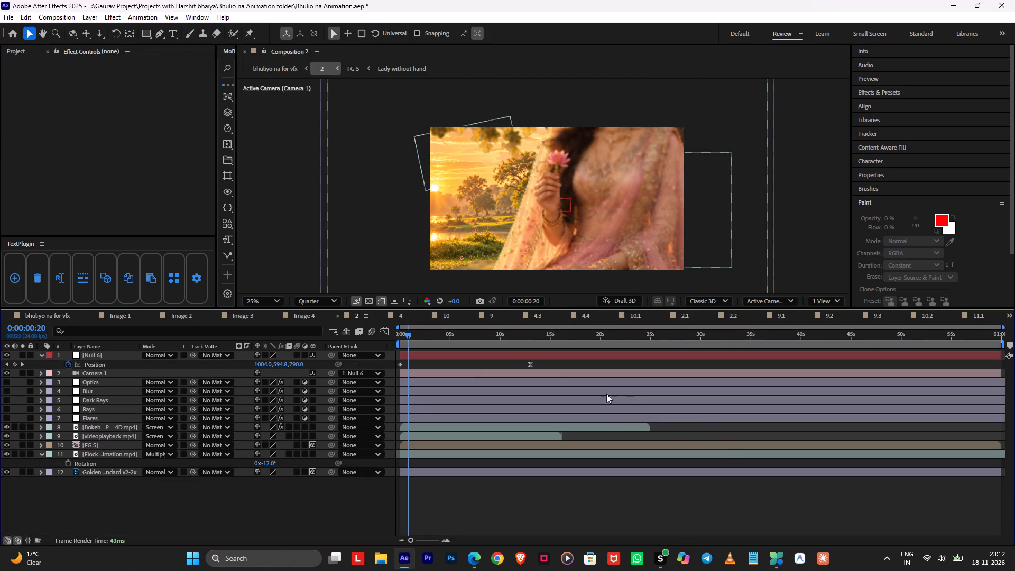
pyautogui.click(410, 382)
pyautogui.click(411, 393)
pyautogui.click(106, 402)
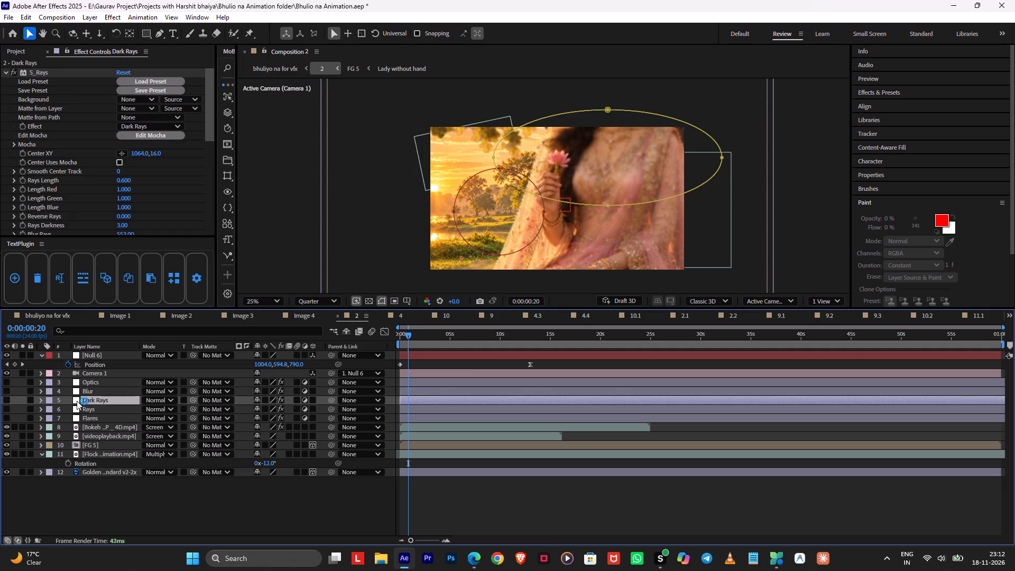
pyautogui.click(84, 391)
pyautogui.click(85, 417)
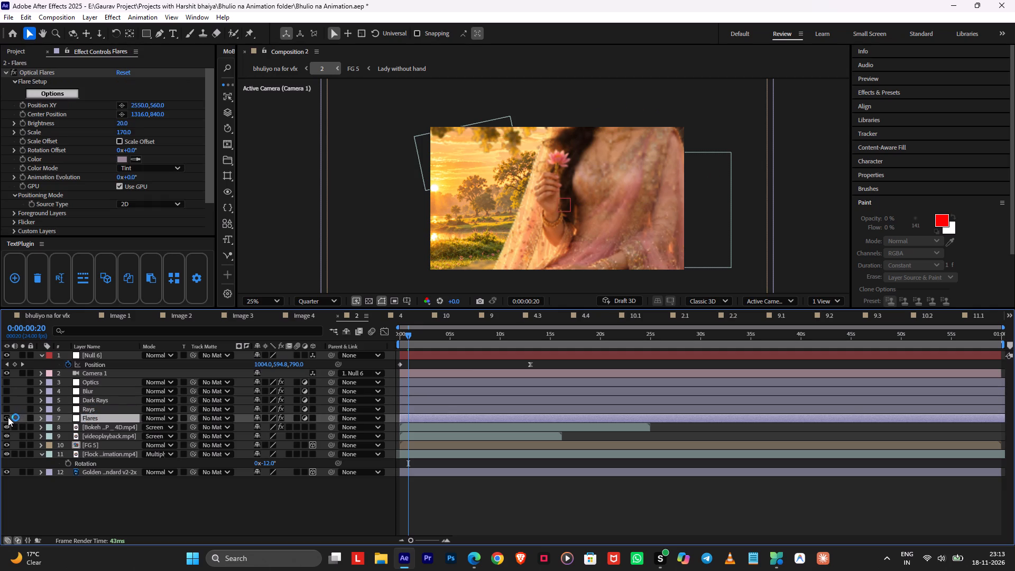
pyautogui.click(7, 417)
# Keyframe the Flares layer's Optical Flares Brightness and Scale, and move both keyframes to about 5 seconds.
pyautogui.moveTo(21, 122); pyautogui.dragTo(23, 129)
pyautogui.press('u')
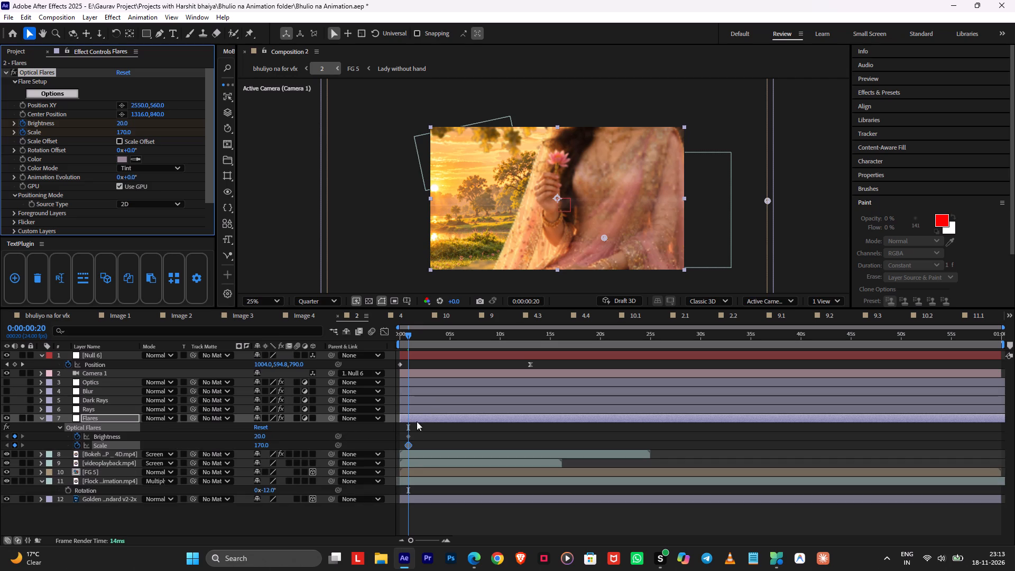
pyautogui.moveTo(414, 432); pyautogui.dragTo(408, 444)
pyautogui.moveTo(409, 434); pyautogui.dragTo(450, 440)
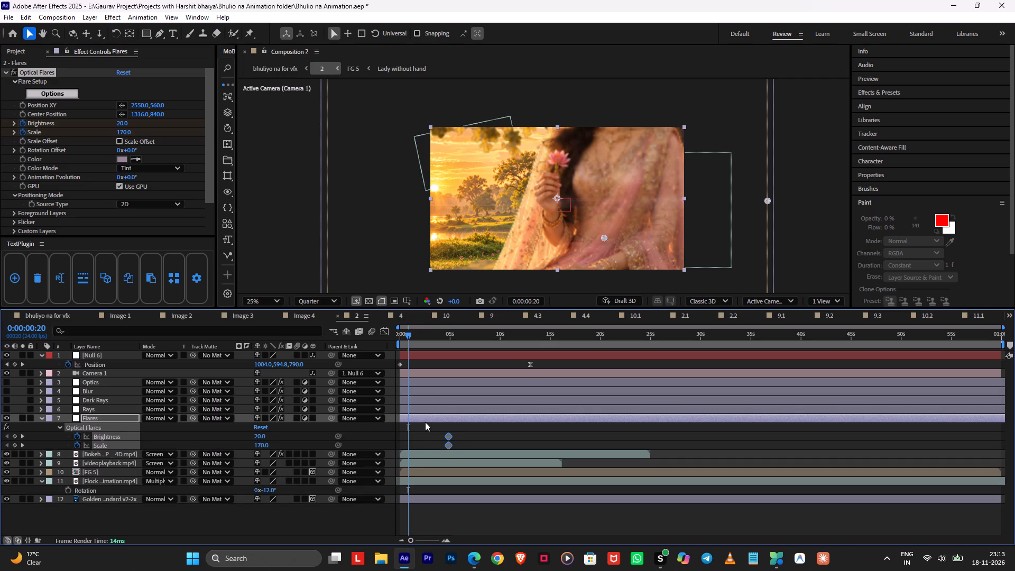
# Set the flare's Brightness at 0:00:00:20 to 220.
pyautogui.moveTo(124, 124); pyautogui.dragTo(170, 124)
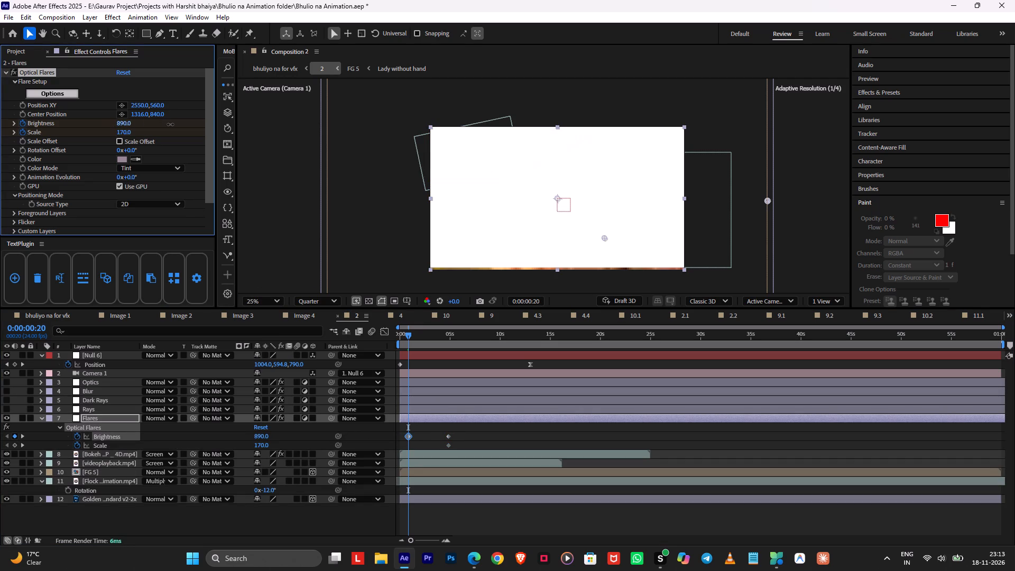
pyautogui.moveTo(170, 124); pyautogui.dragTo(133, 123)
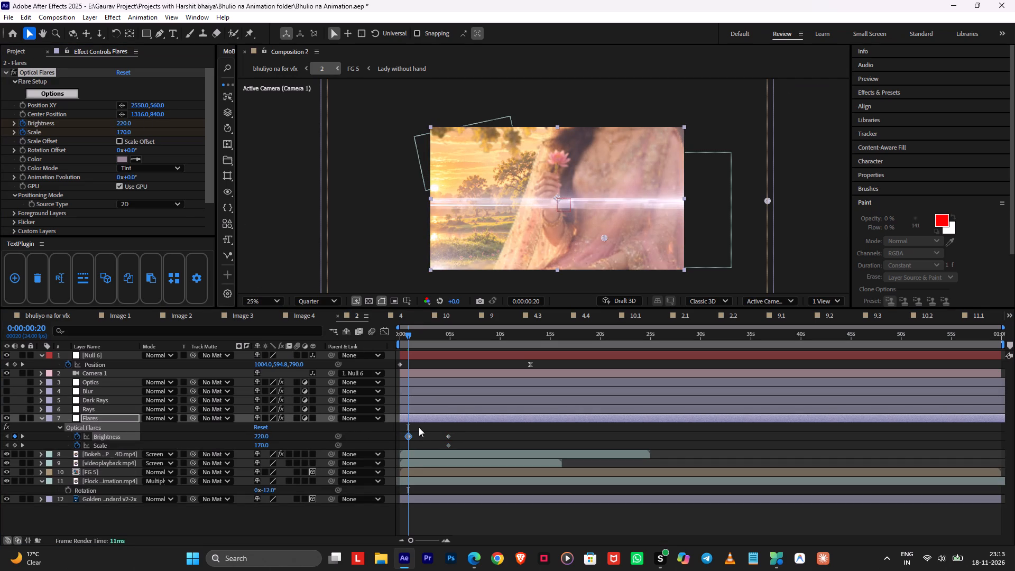
pyautogui.click(421, 434)
# Return to the main composition and preview the flare transition from 1:02:07:08 and again from 1:02:07:11.
pyautogui.press('Tab')
pyautogui.click(338, 432)
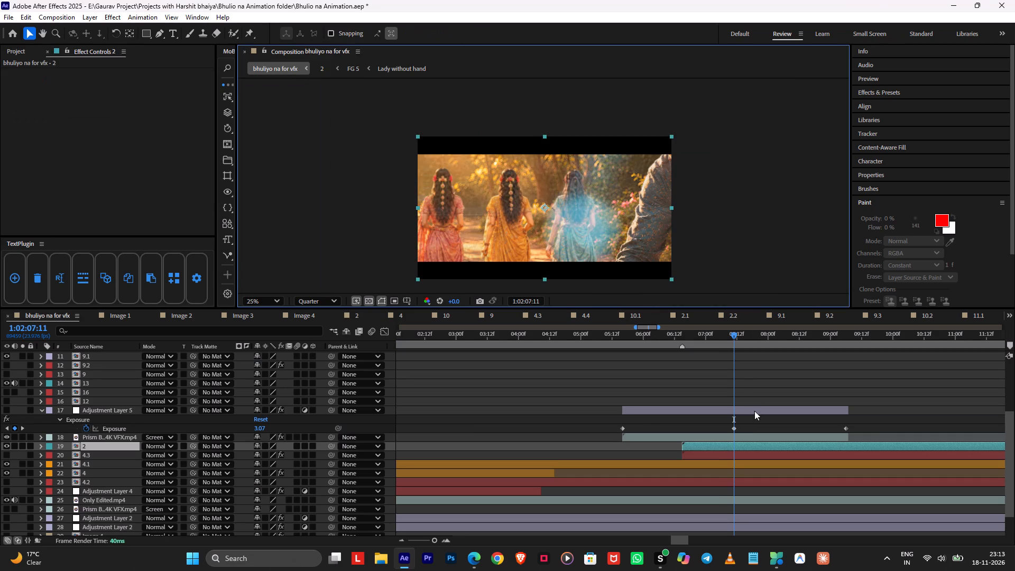
pyautogui.click(727, 336)
pyautogui.press('space')
pyautogui.keyDown('alt'); pyautogui.scroll(2, 730, 362); pyautogui.keyUp('alt')
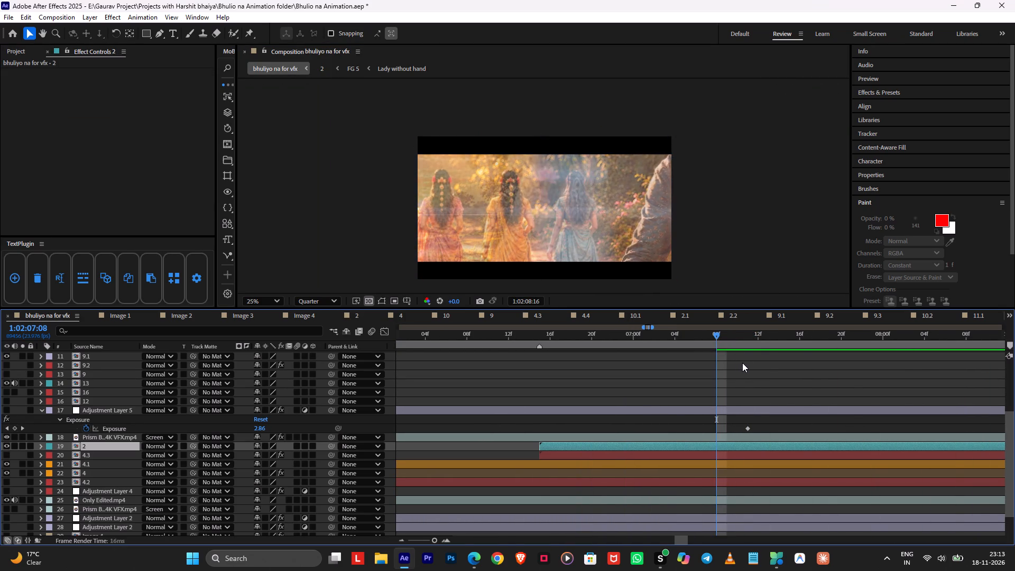
pyautogui.moveTo(739, 337); pyautogui.dragTo(744, 338)
pyautogui.press('space')
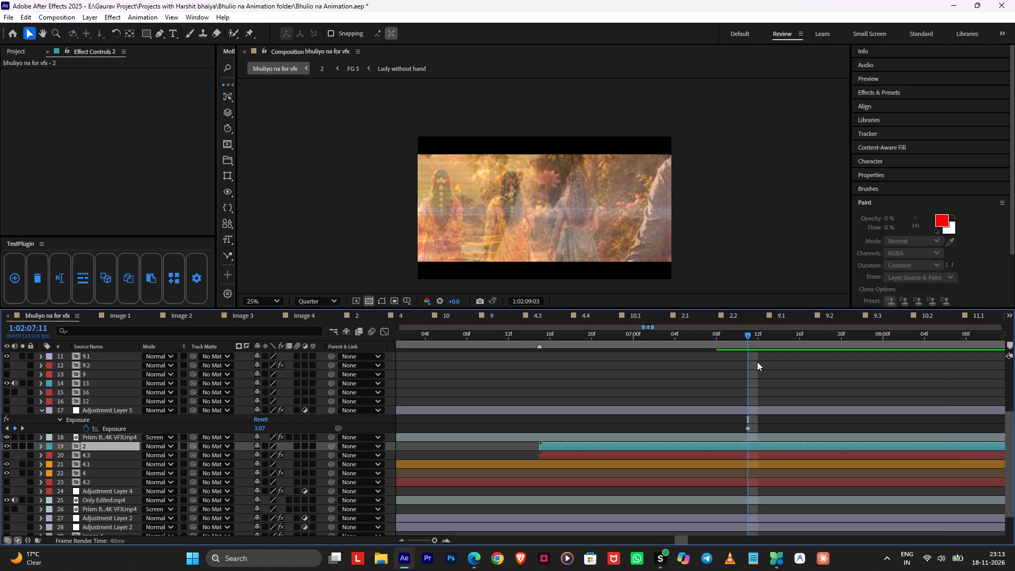
pyautogui.press('space')
pyautogui.keyDown('alt'); pyautogui.scroll(-2, 715, 428); pyautogui.keyUp('alt')
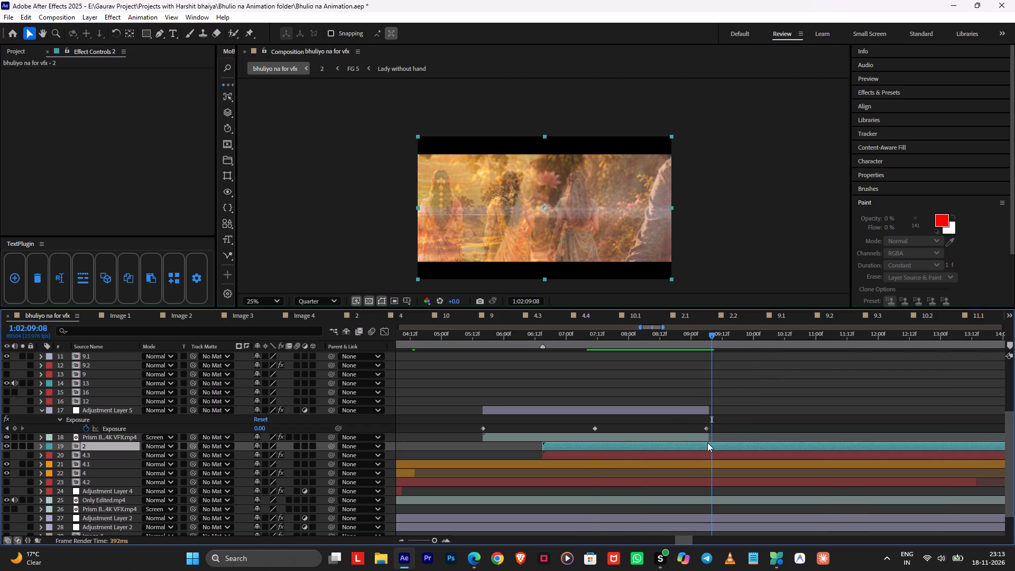
# Set layer 2's Opacity to 100% at 1:02:09:08 and remove its Opacity keyframes.
pyautogui.press('t')
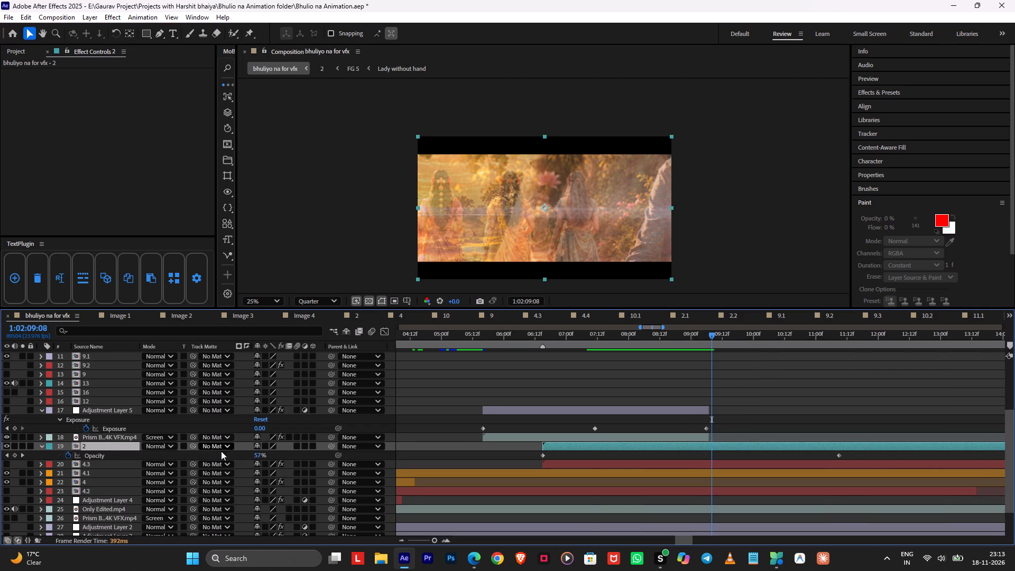
pyautogui.moveTo(258, 453); pyautogui.dragTo(496, 456)
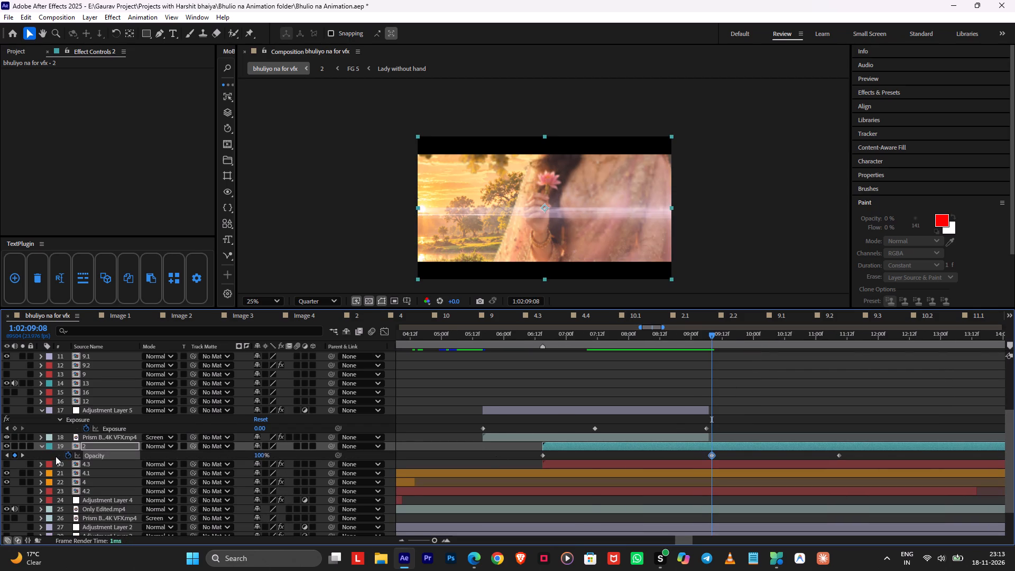
pyautogui.click(69, 453)
# Reopen composition 2 from the layer's start at 1:02:06:15 and move the first flare Brightness keyframe to 0:00:00:00.
pyautogui.moveTo(576, 338); pyautogui.dragTo(593, 340)
pyautogui.moveTo(575, 338); pyautogui.dragTo(543, 344)
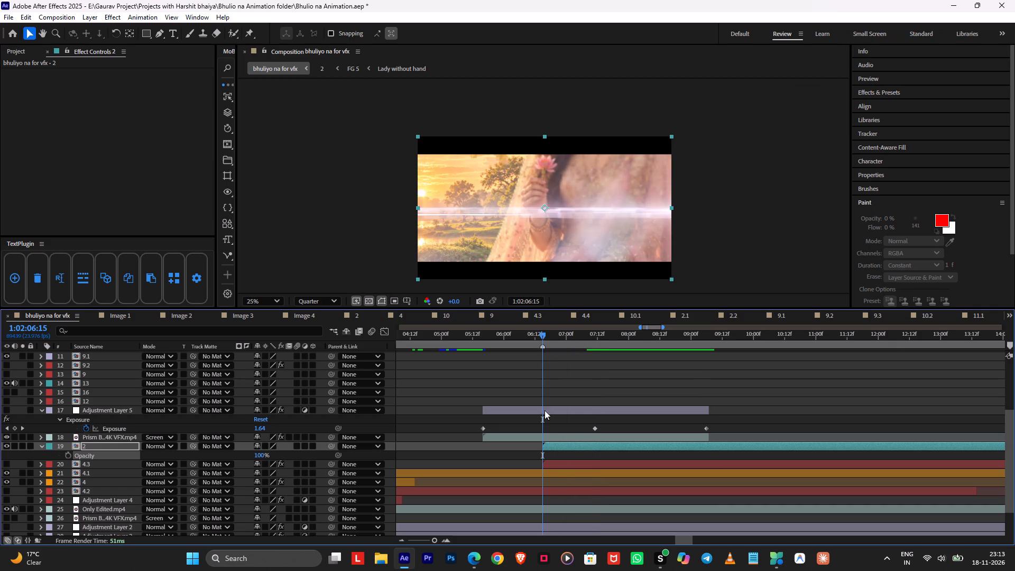
pyautogui.click(546, 438)
pyautogui.click(547, 447)
pyautogui.click(547, 447)
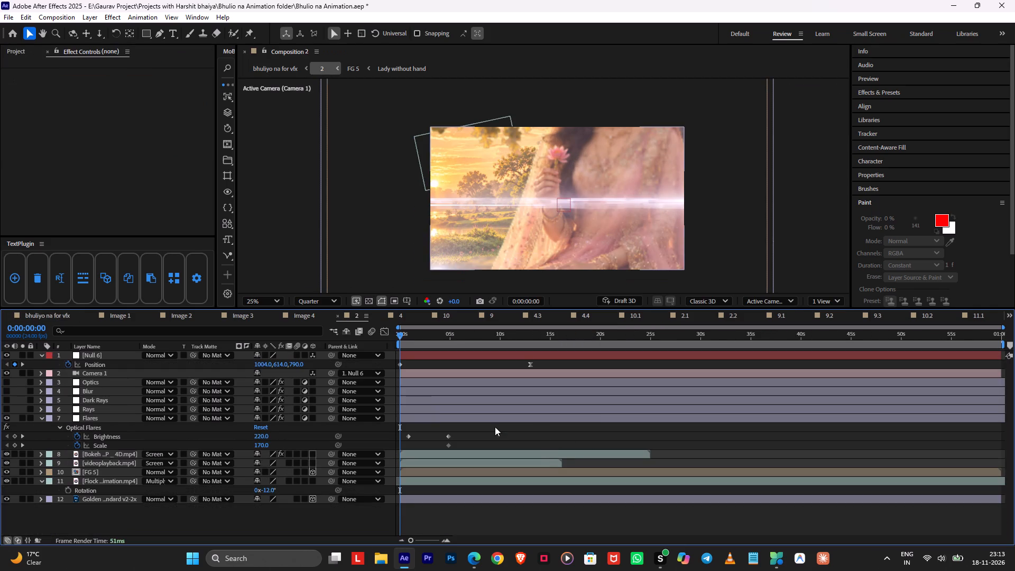
pyautogui.moveTo(405, 336); pyautogui.dragTo(372, 344)
pyautogui.moveTo(407, 436); pyautogui.dragTo(398, 432)
# Set the flare's Scale at 0:00:00:00 to 650.
pyautogui.moveTo(127, 132); pyautogui.dragTo(146, 133)
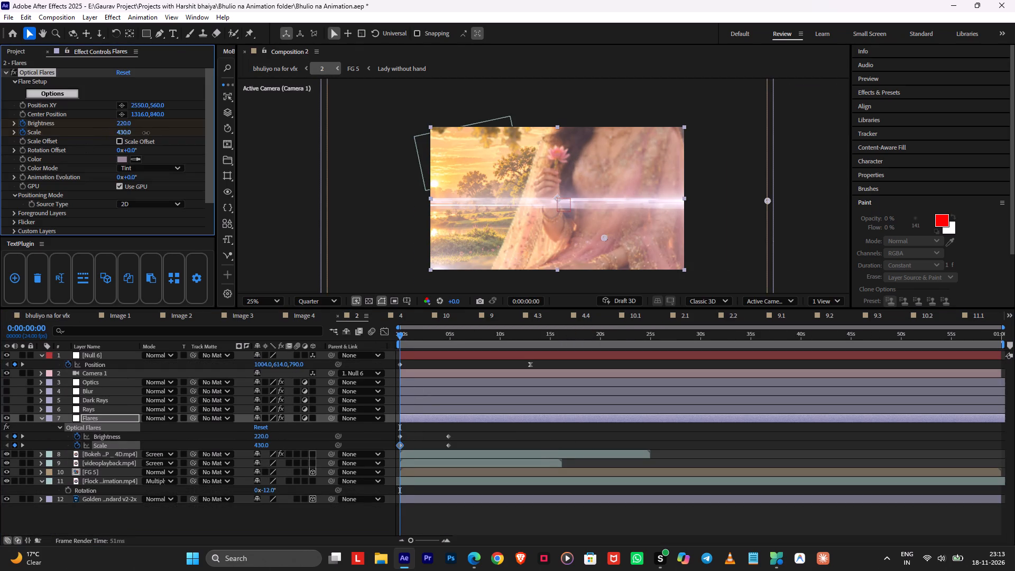
pyautogui.moveTo(146, 133); pyautogui.dragTo(153, 137)
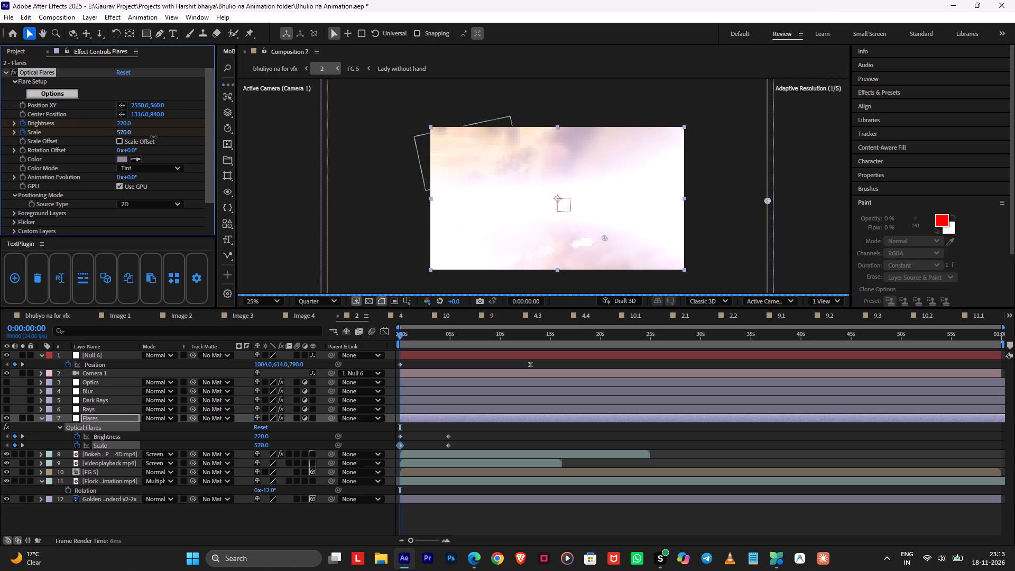
pyautogui.moveTo(153, 137); pyautogui.dragTo(158, 137)
# Return to the main composition and preview the cut into layer 2 from 1:02:06:09.
pyautogui.press('Tab')
pyautogui.click(90, 134)
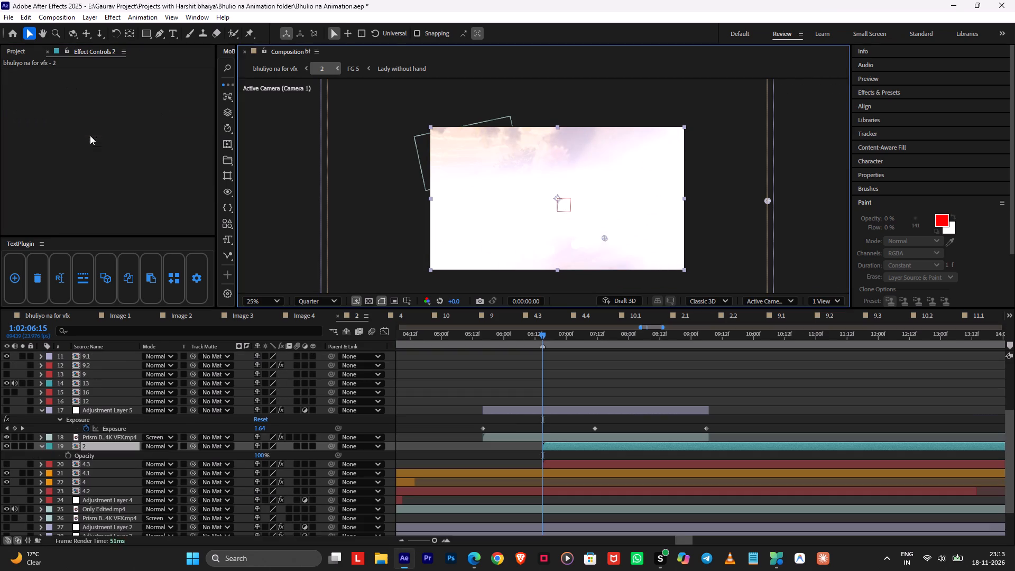
pyautogui.click(527, 339)
pyautogui.press('space')
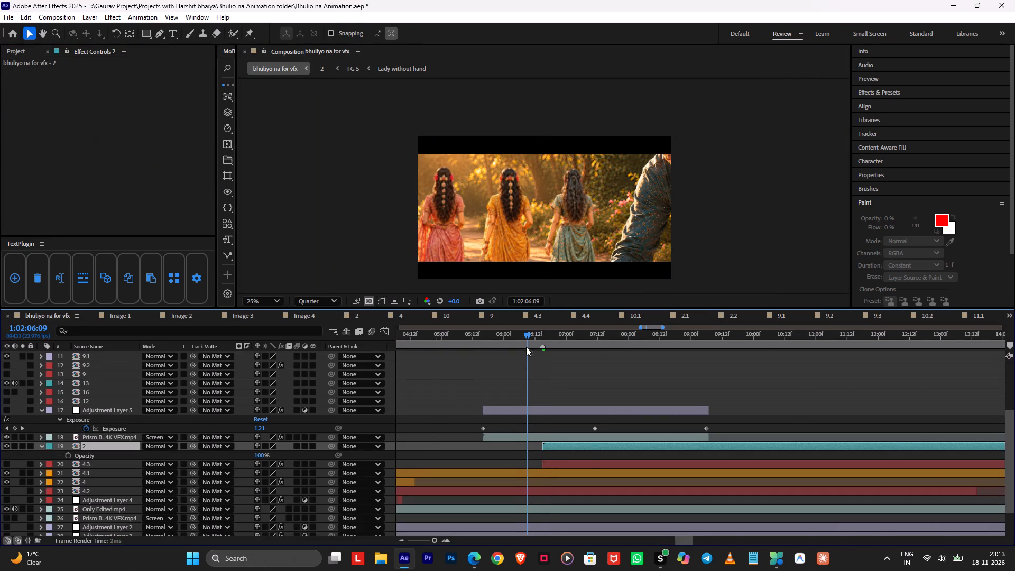
pyautogui.keyDown('alt'); pyautogui.scroll(2, 526, 347); pyautogui.keyUp('alt')
pyautogui.moveTo(586, 337); pyautogui.dragTo(593, 336)
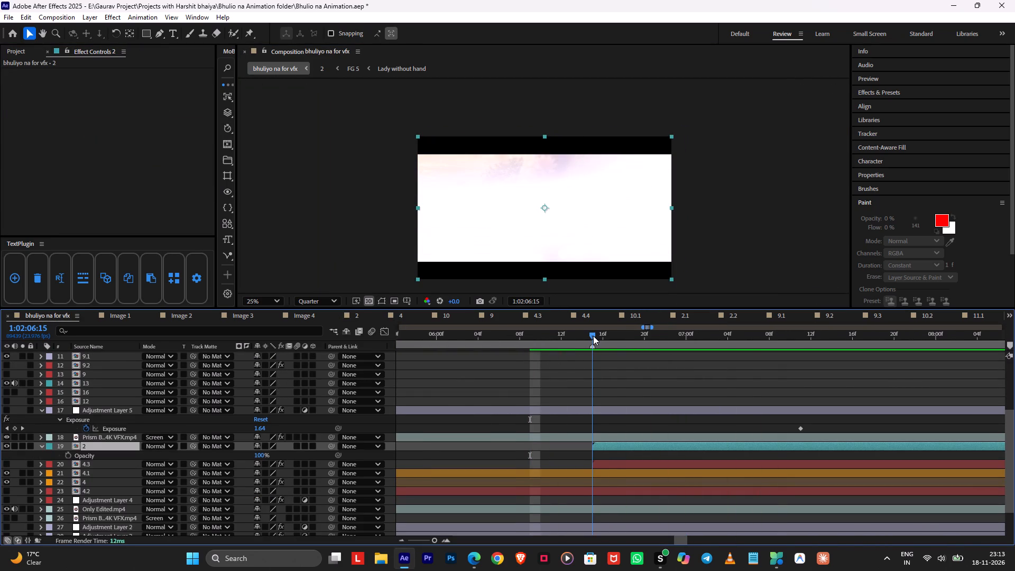
pyautogui.moveTo(593, 336); pyautogui.dragTo(590, 343)
# Fade in layer 2 by keyframing its Opacity from 0% at 1:02:06:15 to 100% at 1:02:07:00.
pyautogui.press('t')
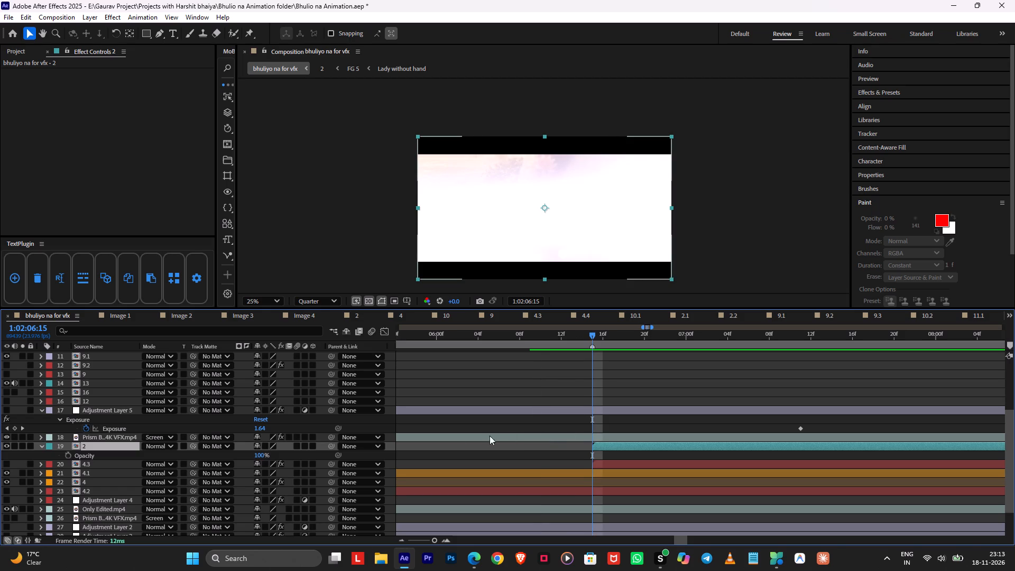
pyautogui.press('t')
pyautogui.click(69, 456)
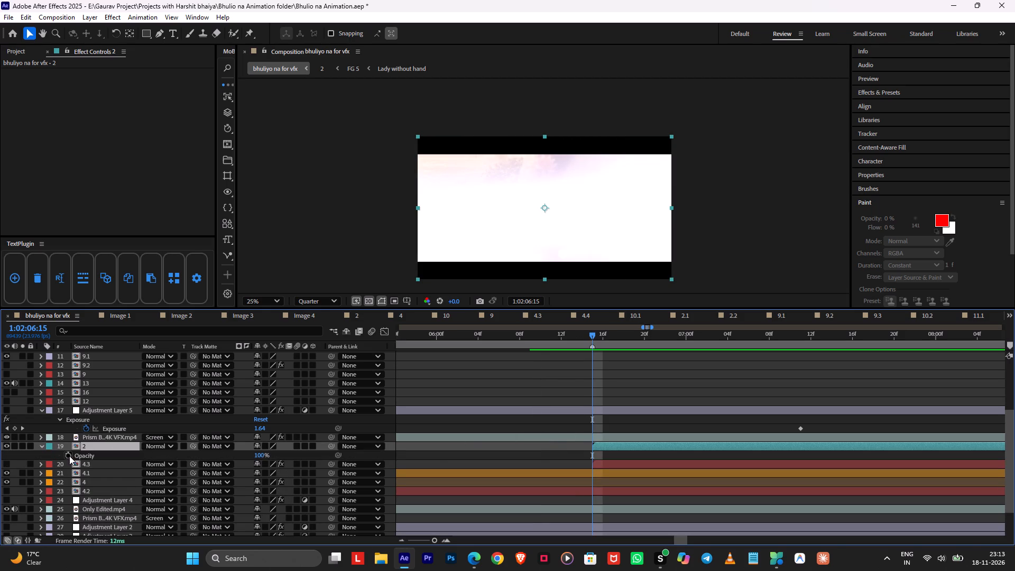
pyautogui.moveTo(592, 452); pyautogui.dragTo(684, 452)
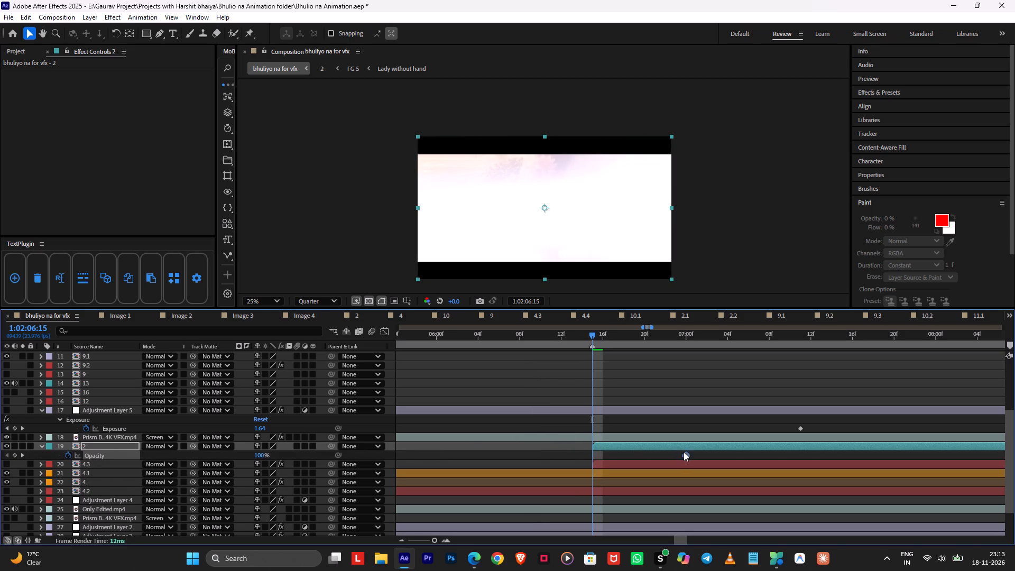
pyautogui.moveTo(684, 452); pyautogui.dragTo(685, 452)
pyautogui.moveTo(260, 454); pyautogui.dragTo(131, 459)
# Preview the layer 2 fade-in from 1:02:06:15.
pyautogui.press('space')
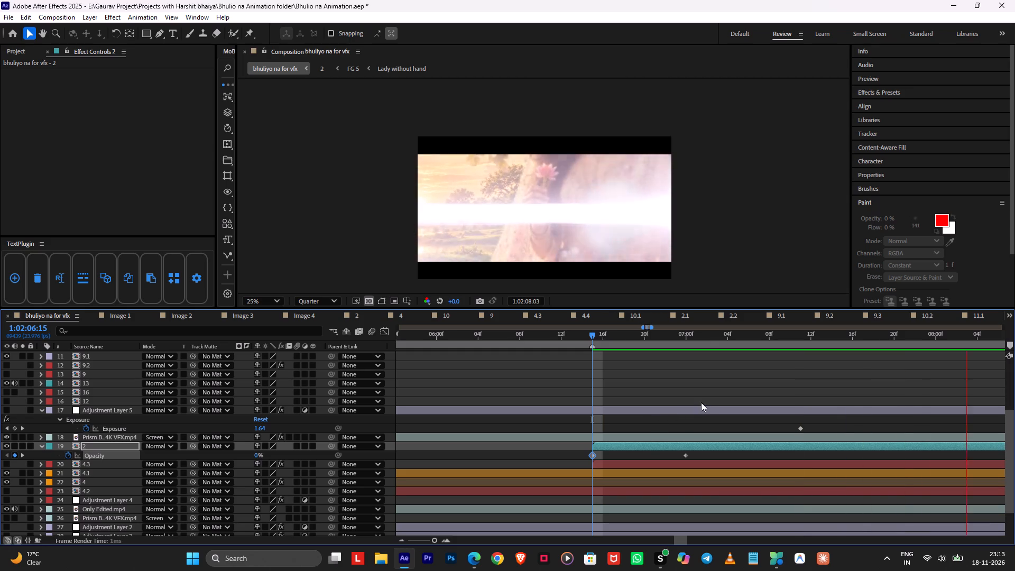
pyautogui.press('space')
# In composition 2, apply Easy Ease to the ending flare Brightness and Scale keyframes and move them to about 4.3 seconds.
pyautogui.doubleClick(714, 448)
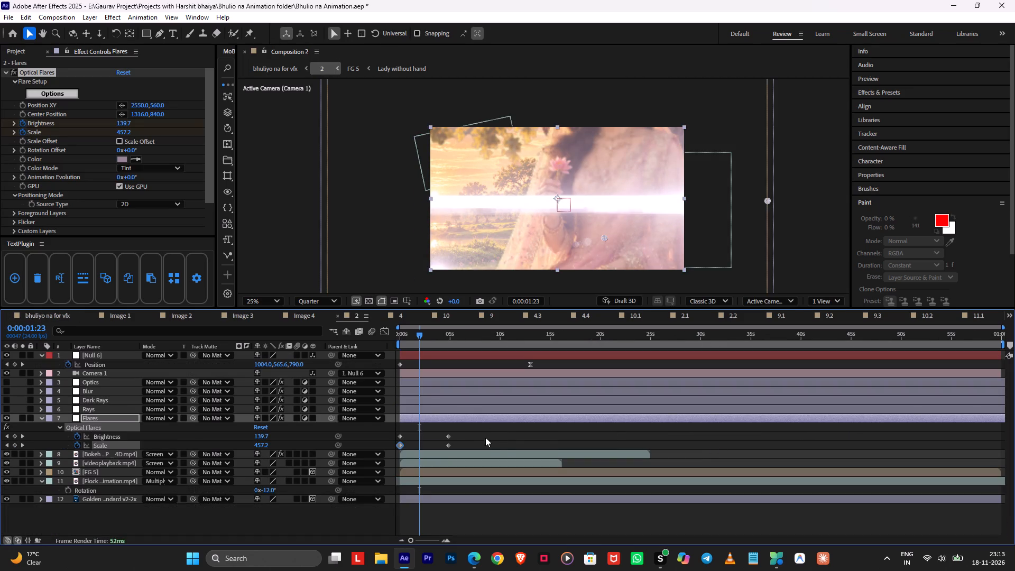
pyautogui.moveTo(483, 437); pyautogui.dragTo(438, 449)
pyautogui.moveTo(448, 435); pyautogui.dragTo(428, 437)
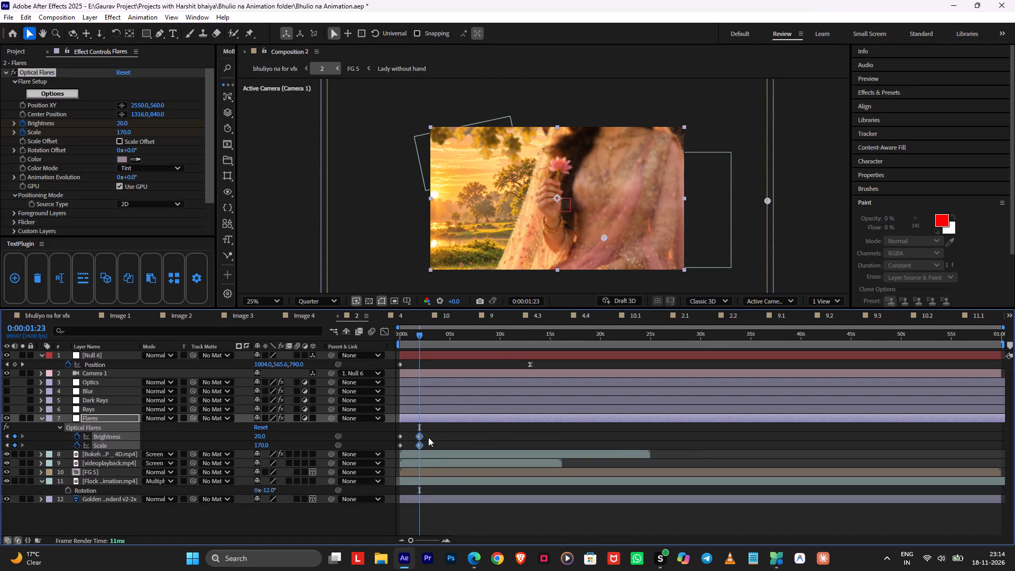
pyautogui.press('F9')
pyautogui.moveTo(419, 437); pyautogui.dragTo(442, 437)
pyautogui.moveTo(428, 338); pyautogui.dragTo(404, 343)
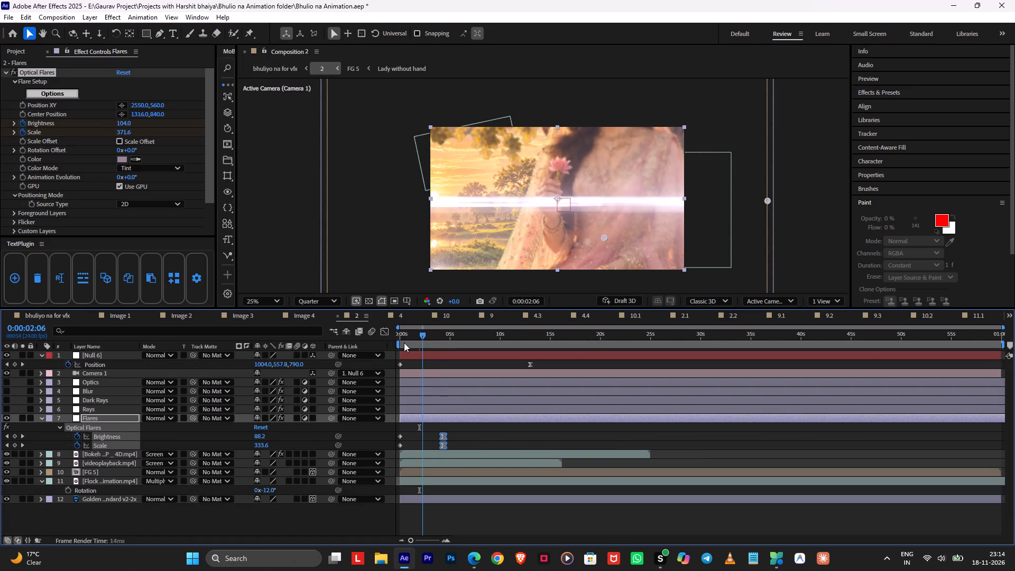
pyautogui.moveTo(404, 343); pyautogui.dragTo(364, 351)
pyautogui.click(457, 440)
# In the main composition, lengthen layer 2's fade-in by moving its ending Opacity keyframe to about 1:02:07:06.
pyautogui.press('Tab')
pyautogui.click(390, 439)
pyautogui.keyDown('alt'); pyautogui.scroll(-1, 524, 408); pyautogui.keyUp('alt')
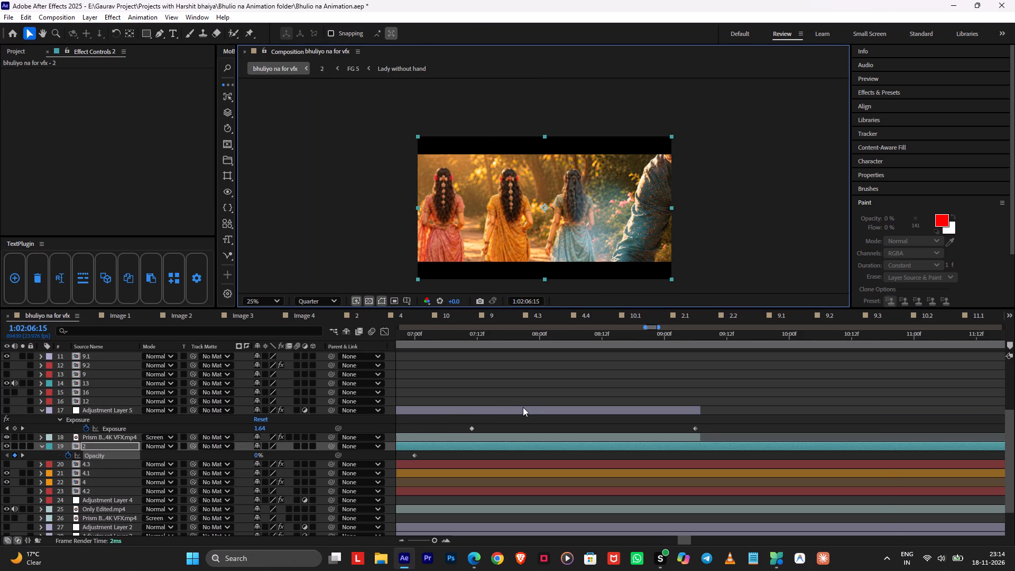
pyautogui.press('space')
pyautogui.press('space')
pyautogui.press('space')
pyautogui.moveTo(436, 419); pyautogui.dragTo(610, 412)
pyautogui.moveTo(587, 447); pyautogui.dragTo(618, 446)
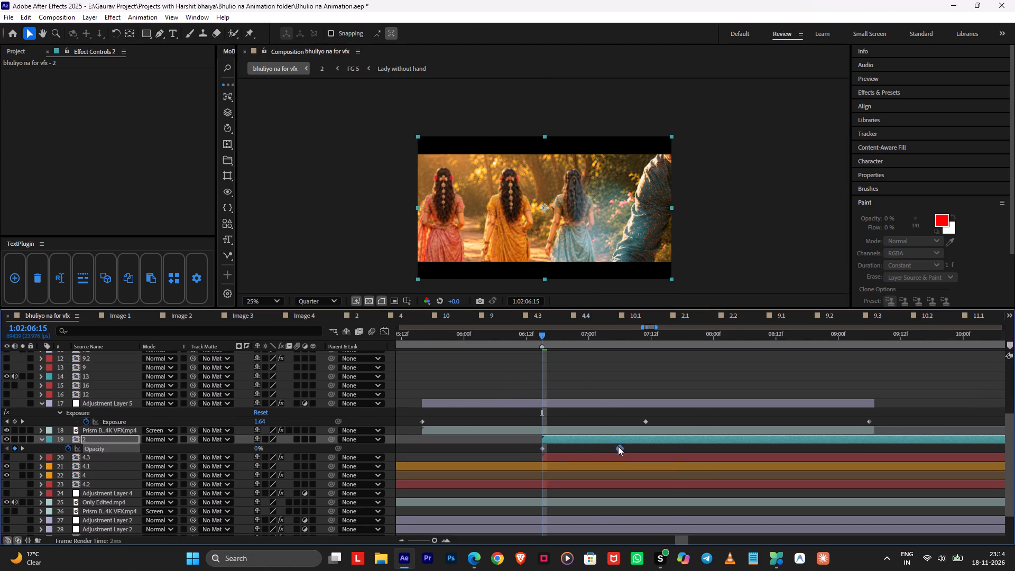
pyautogui.moveTo(618, 446); pyautogui.dragTo(619, 445)
# Preview the complete flash and flare transition from 1:02:05:16.
pyautogui.click(578, 369)
pyautogui.keyDown('alt'); pyautogui.scroll(-3, 579, 370); pyautogui.keyUp('alt')
pyautogui.click(563, 339)
pyautogui.click(561, 340)
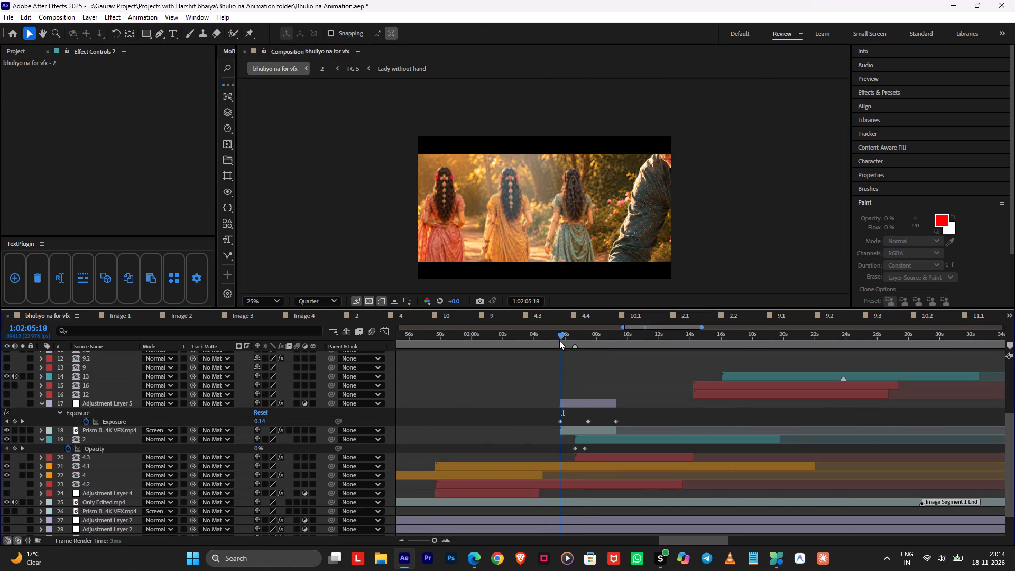
pyautogui.press('space')
pyautogui.keyDown('alt'); pyautogui.scroll(2, 548, 369); pyautogui.keyUp('alt')
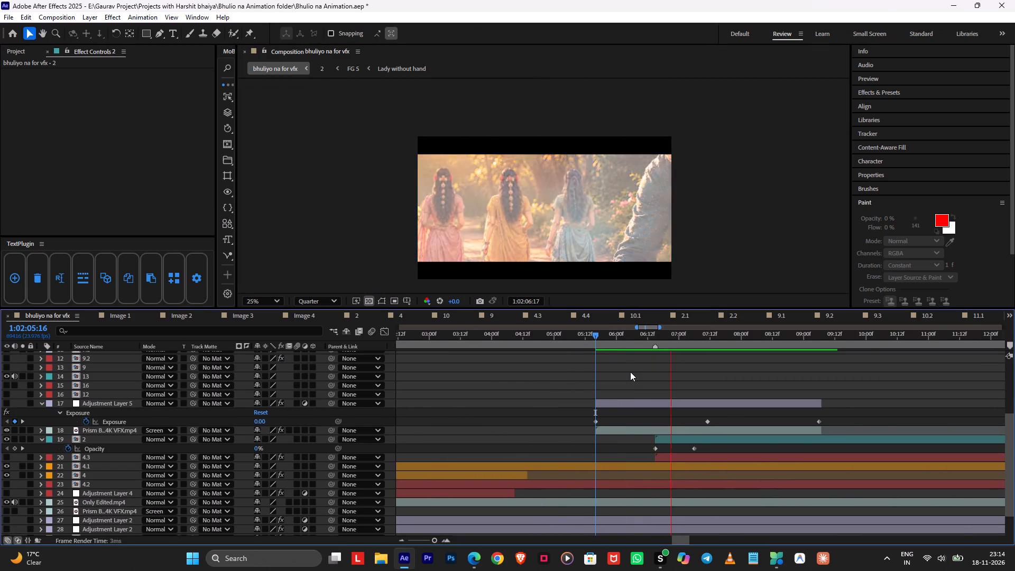
pyautogui.press('space')
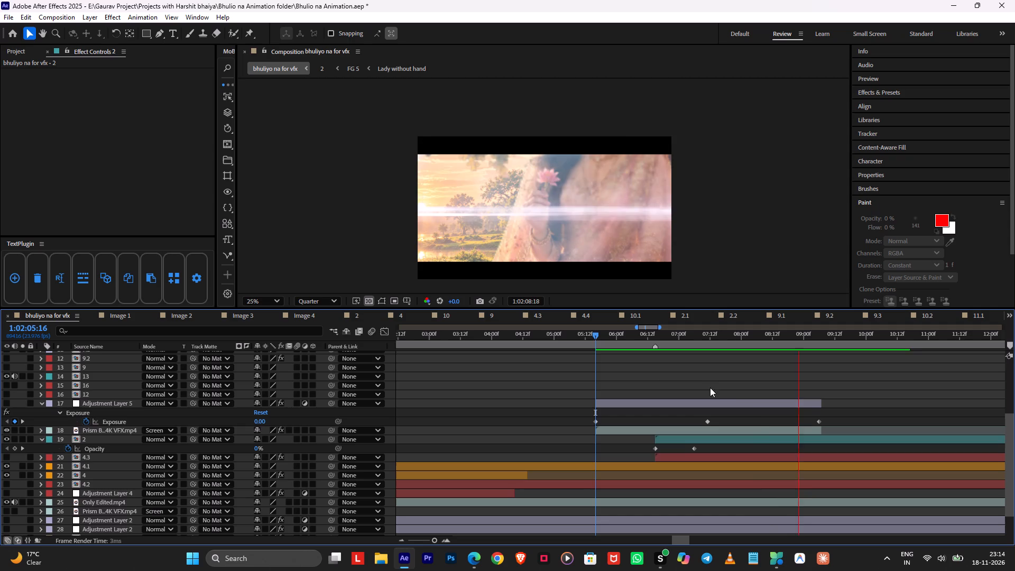
# In composition 2, set the Flares layer's starting keyframes to Brightness 130 and Scale 560.
pyautogui.doubleClick(788, 441)
pyautogui.moveTo(426, 338); pyautogui.dragTo(342, 340)
pyautogui.click(401, 435)
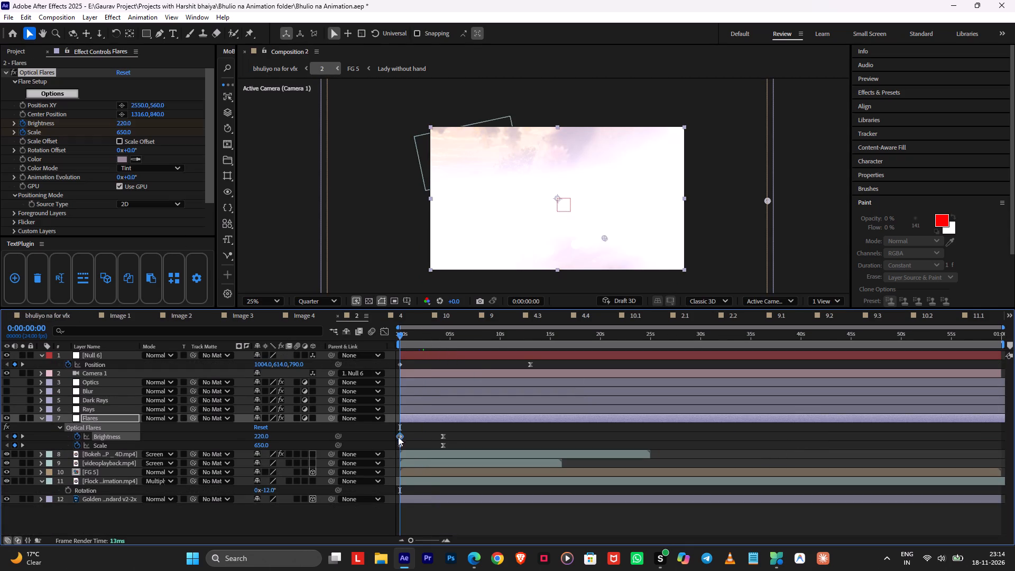
pyautogui.moveTo(264, 435); pyautogui.dragTo(257, 432)
pyautogui.moveTo(264, 443); pyautogui.dragTo(250, 443)
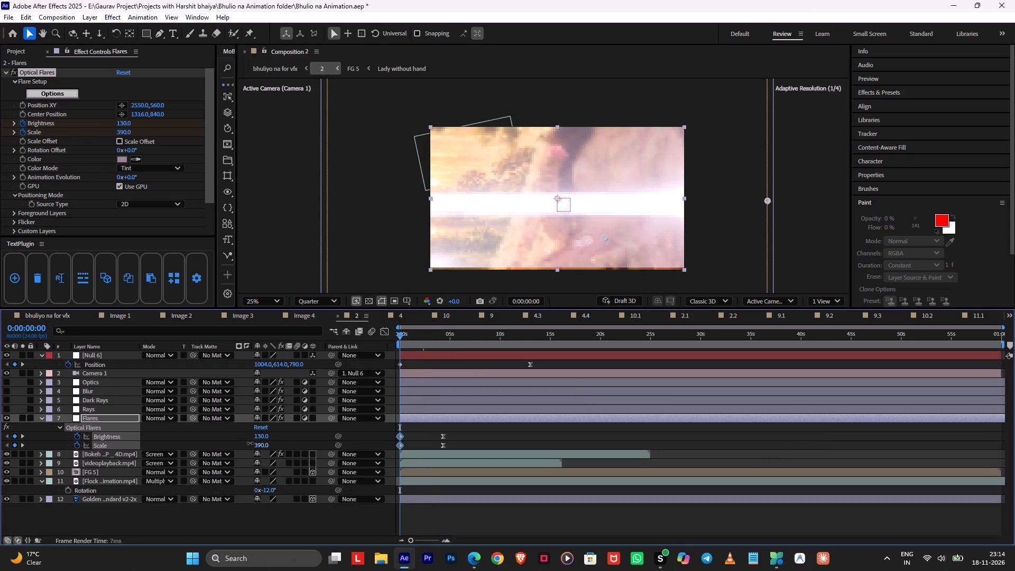
pyautogui.moveTo(250, 443); pyautogui.dragTo(243, 444)
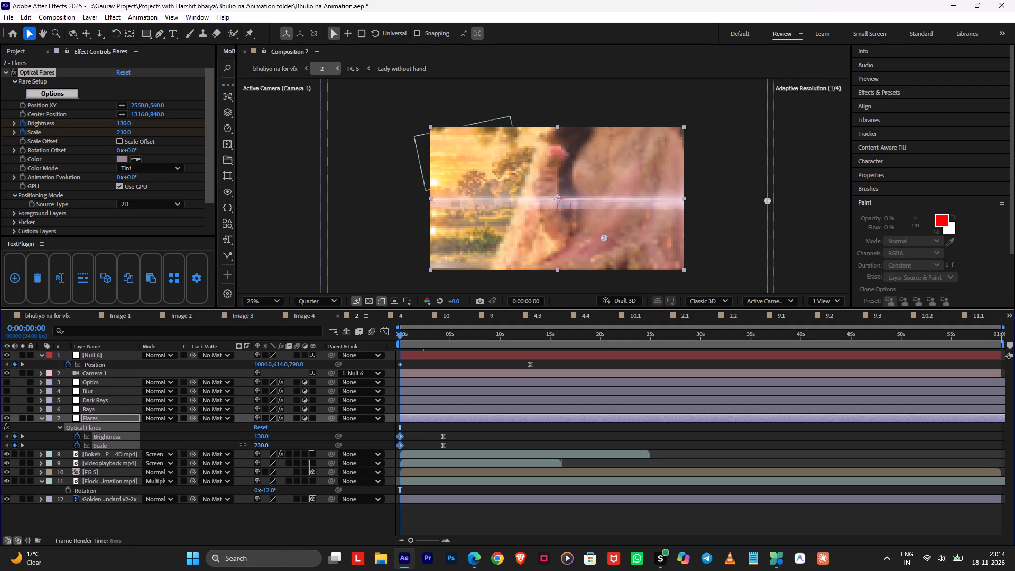
pyautogui.moveTo(243, 444); pyautogui.dragTo(259, 443)
# Reposition the optical flare beyond the frame's right edge, to a Position XY of about 3574, 480.
pyautogui.moveTo(767, 199); pyautogui.dragTo(769, 159)
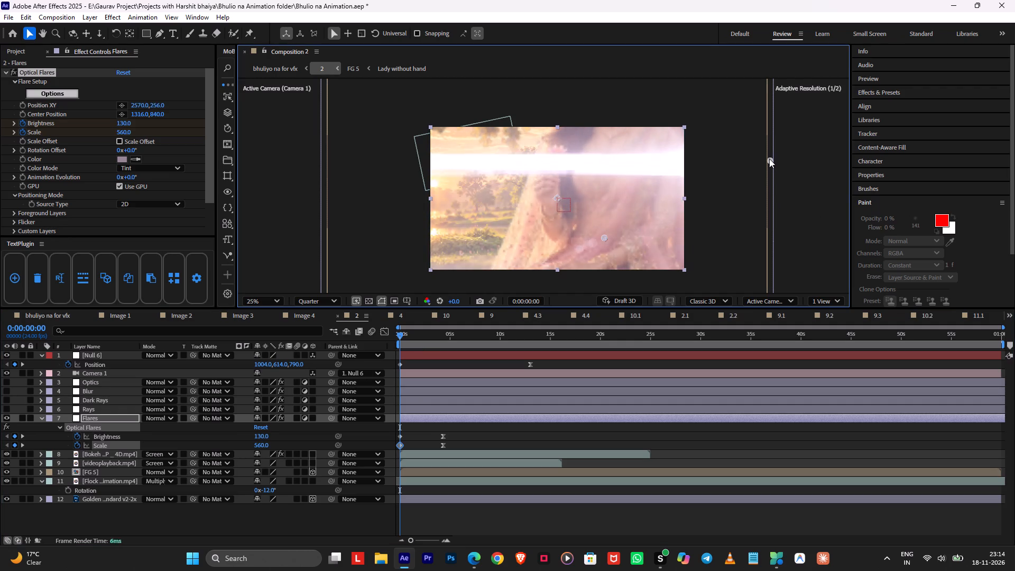
pyautogui.moveTo(769, 159); pyautogui.dragTo(803, 194)
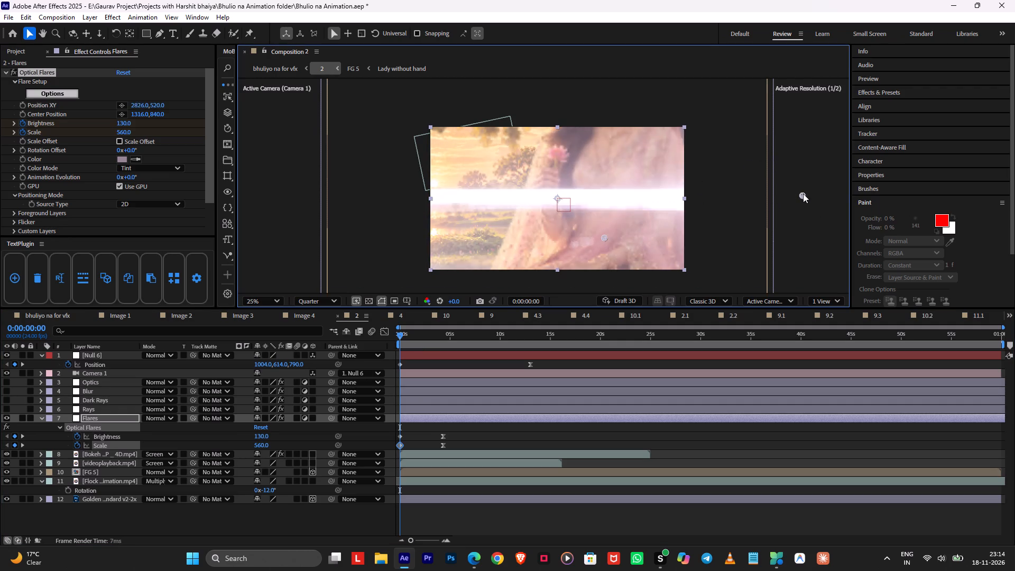
pyautogui.moveTo(803, 194); pyautogui.dragTo(902, 188)
# Return to the main composition, save the project and preview the transition from 1:02:06:15 and from 1:02:06:02.
pyautogui.press('Tab')
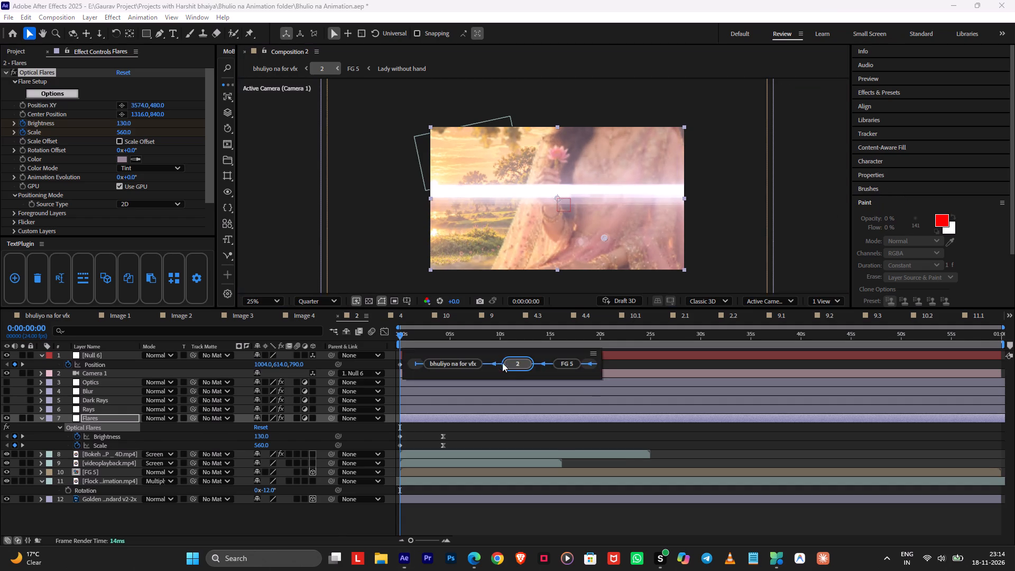
pyautogui.click(473, 362)
pyautogui.press('space')
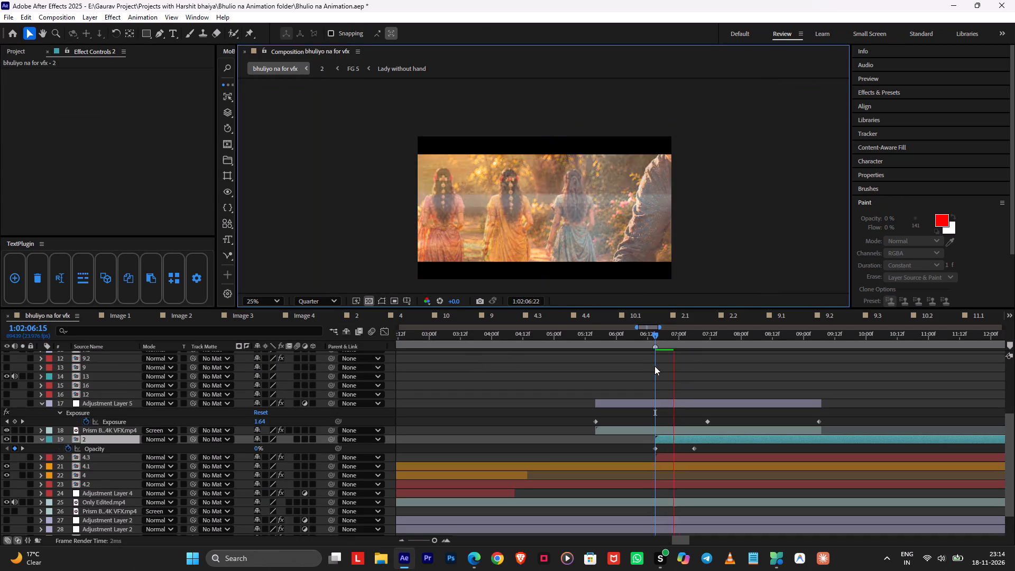
pyautogui.hotkey('ctrl', 's')
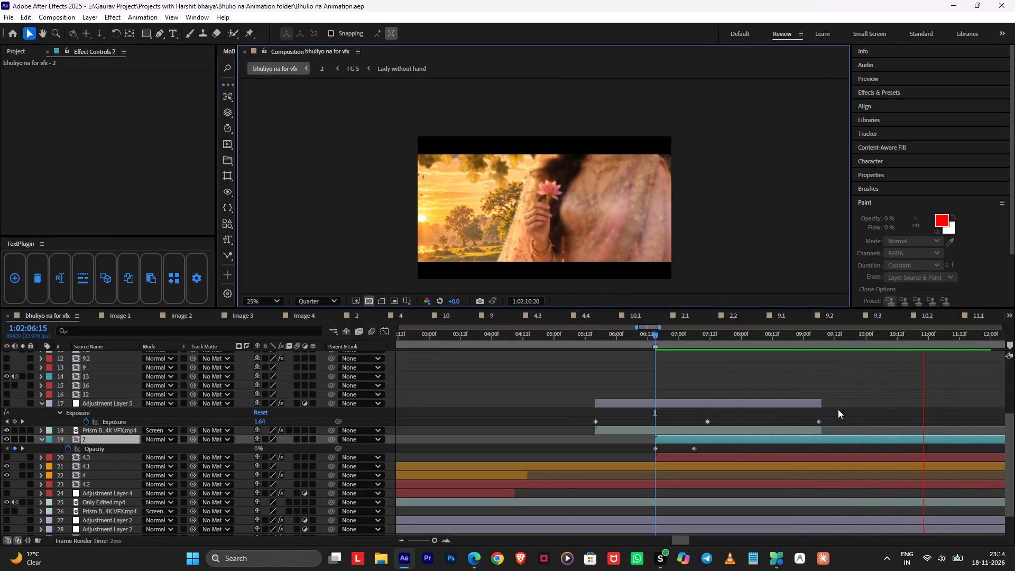
pyautogui.press('space')
pyautogui.moveTo(805, 335); pyautogui.dragTo(620, 347)
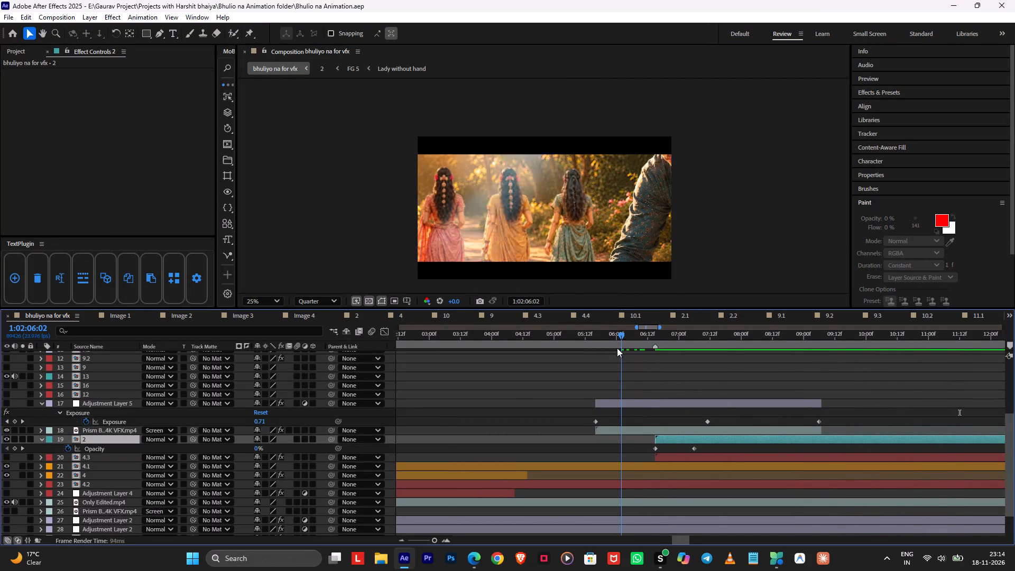
pyautogui.press('space')
pyautogui.keyDown('alt'); pyautogui.scroll(2, 628, 372); pyautogui.keyUp('alt')
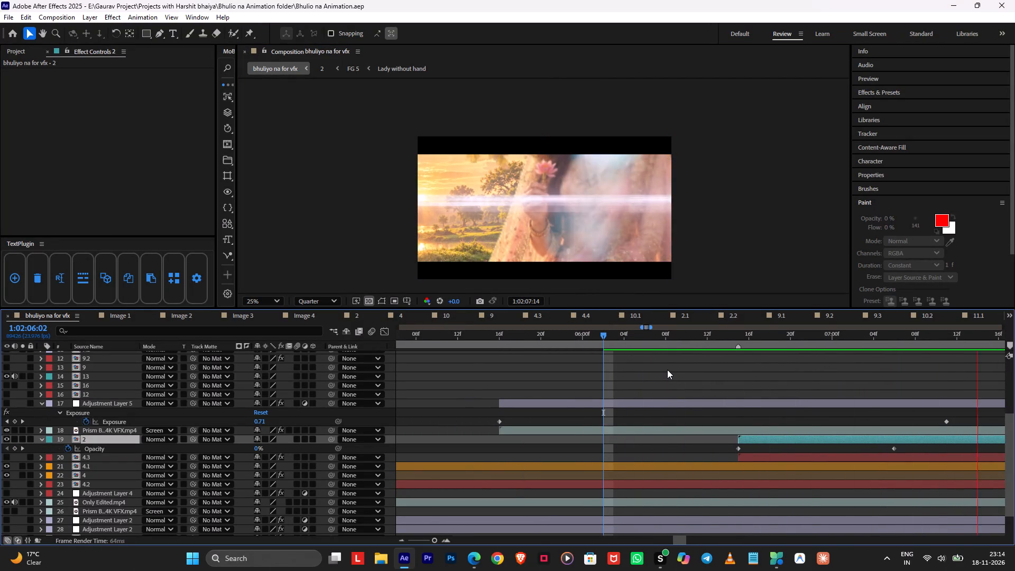
pyautogui.press('space')
# Move layer 2's ending Opacity keyframe to the Exposure peak at about 1:02:07:11 and preview the fade from 1:02:06:13.
pyautogui.moveTo(576, 444); pyautogui.dragTo(587, 444)
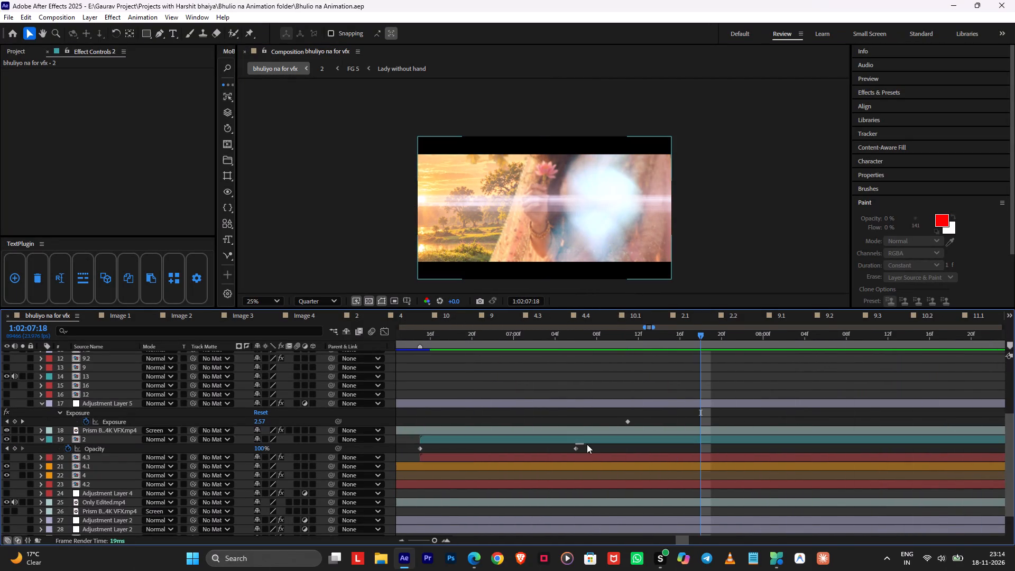
pyautogui.moveTo(587, 444); pyautogui.dragTo(592, 444)
pyautogui.moveTo(575, 447); pyautogui.dragTo(624, 448)
pyautogui.keyDown('alt'); pyautogui.scroll(-2, 632, 423); pyautogui.keyUp('alt')
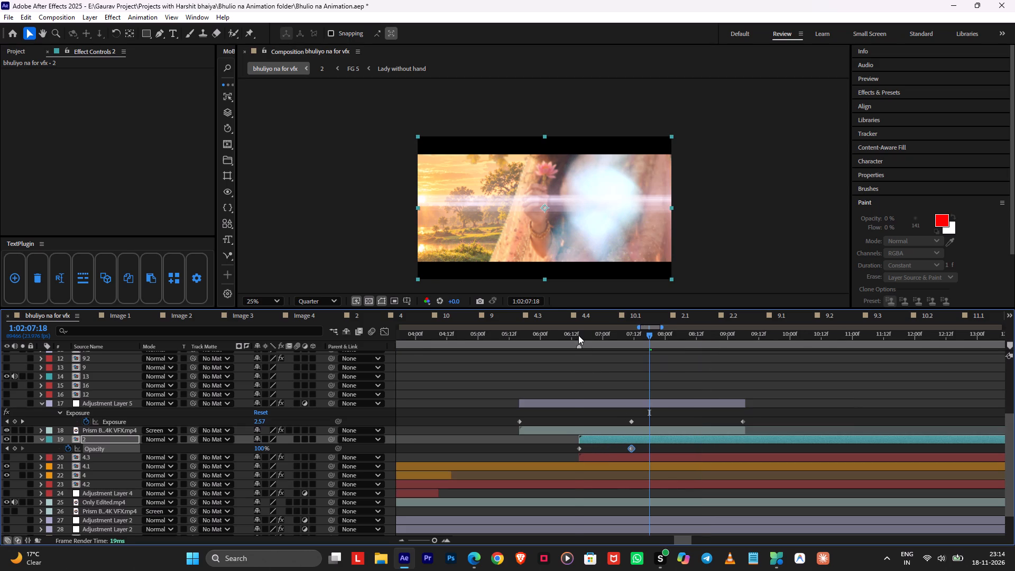
pyautogui.click(575, 332)
pyautogui.press('space')
pyautogui.keyDown('alt'); pyautogui.scroll(2, 568, 368); pyautogui.keyUp('alt')
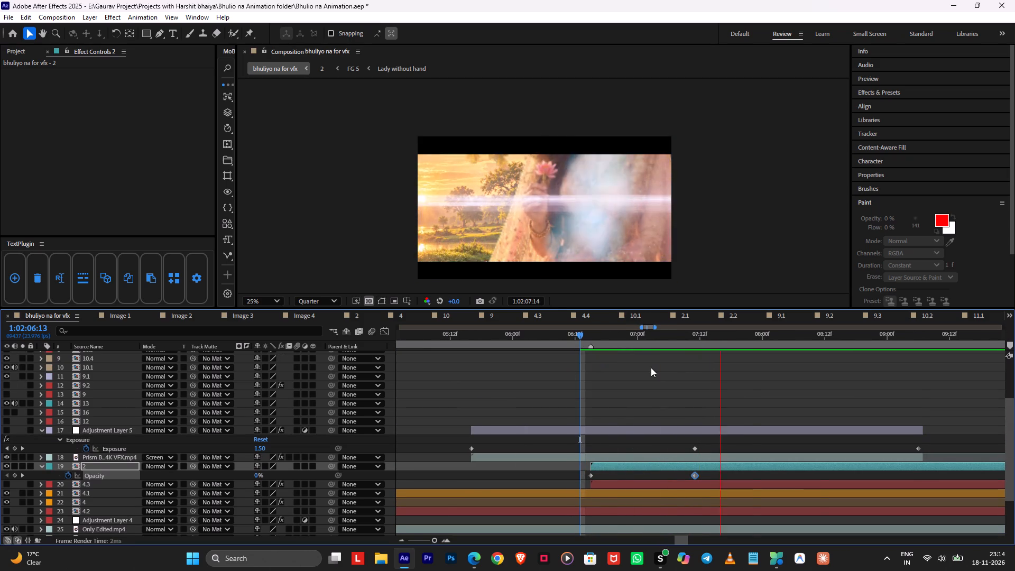
pyautogui.press('space')
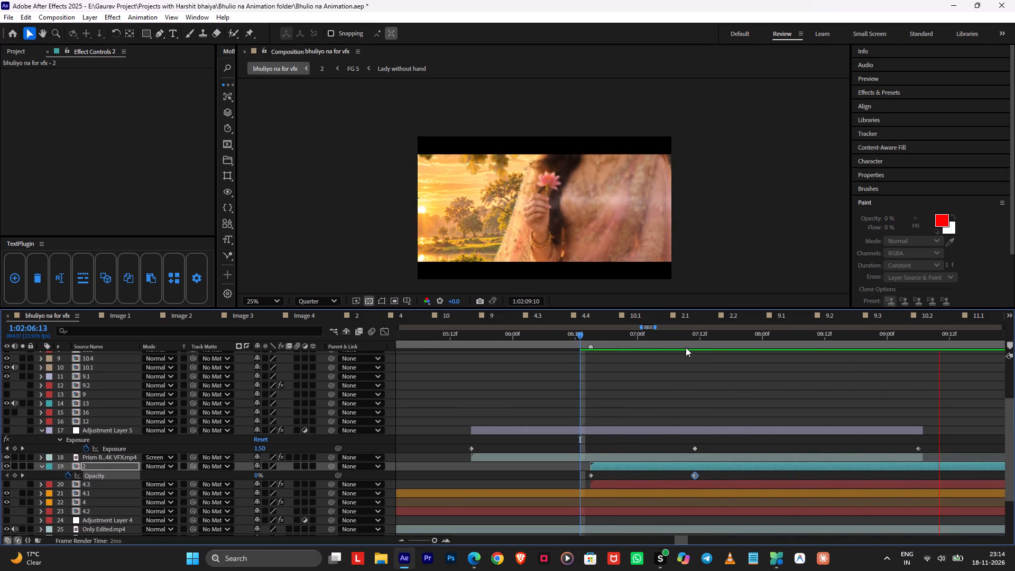
pyautogui.moveTo(694, 338); pyautogui.dragTo(699, 340)
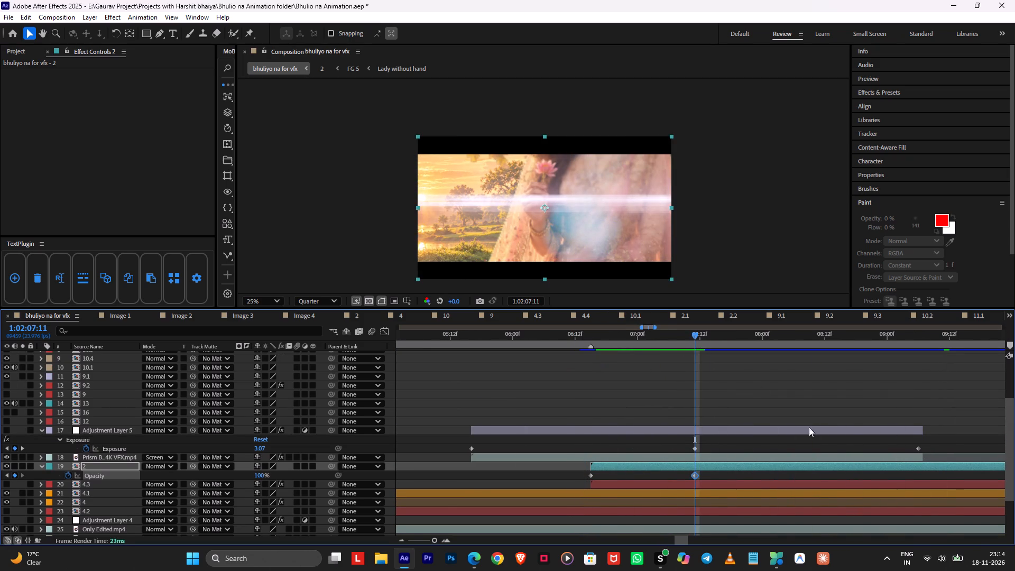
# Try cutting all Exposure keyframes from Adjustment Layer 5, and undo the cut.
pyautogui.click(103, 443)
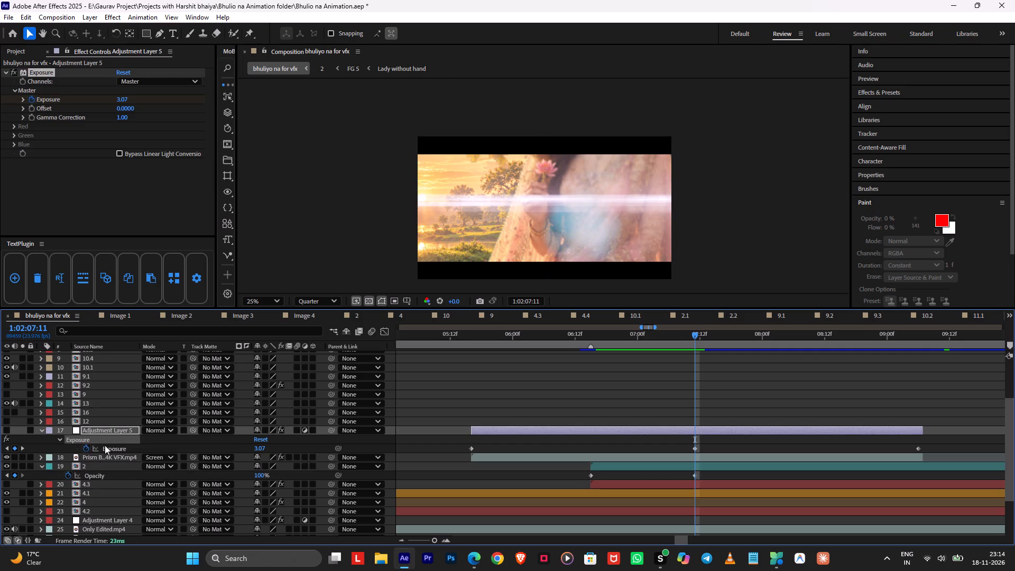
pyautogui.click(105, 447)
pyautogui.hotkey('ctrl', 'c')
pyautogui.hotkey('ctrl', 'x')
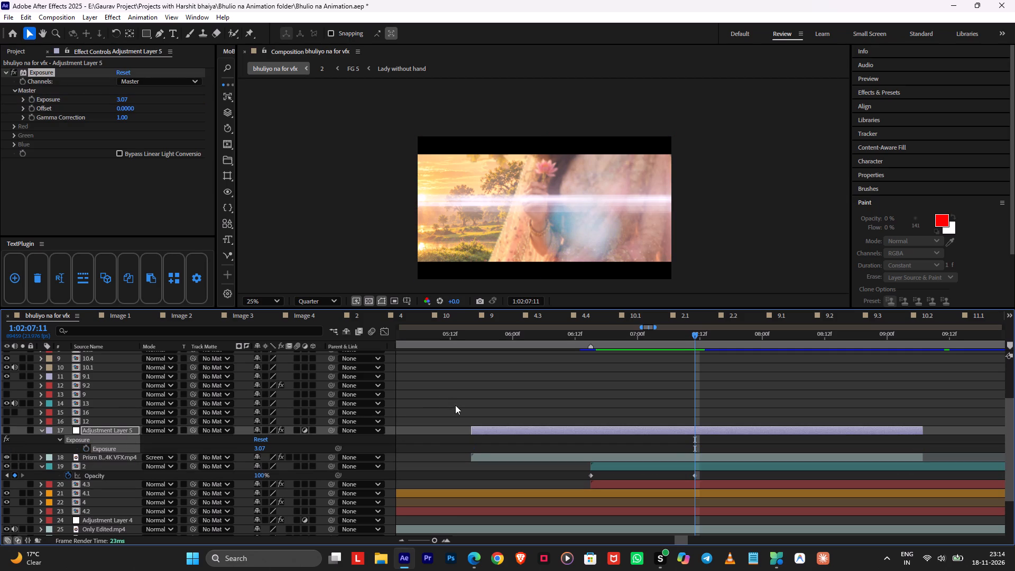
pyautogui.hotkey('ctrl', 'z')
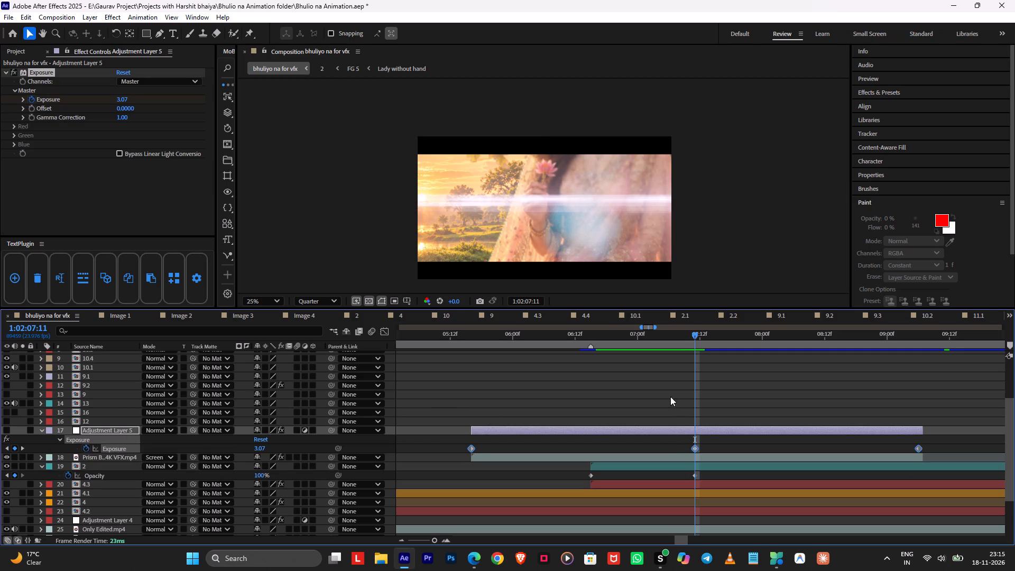
# Preview the exposure flash from 1:02:05:16 and save the project.
pyautogui.moveTo(662, 333); pyautogui.dragTo(465, 351)
pyautogui.press('space')
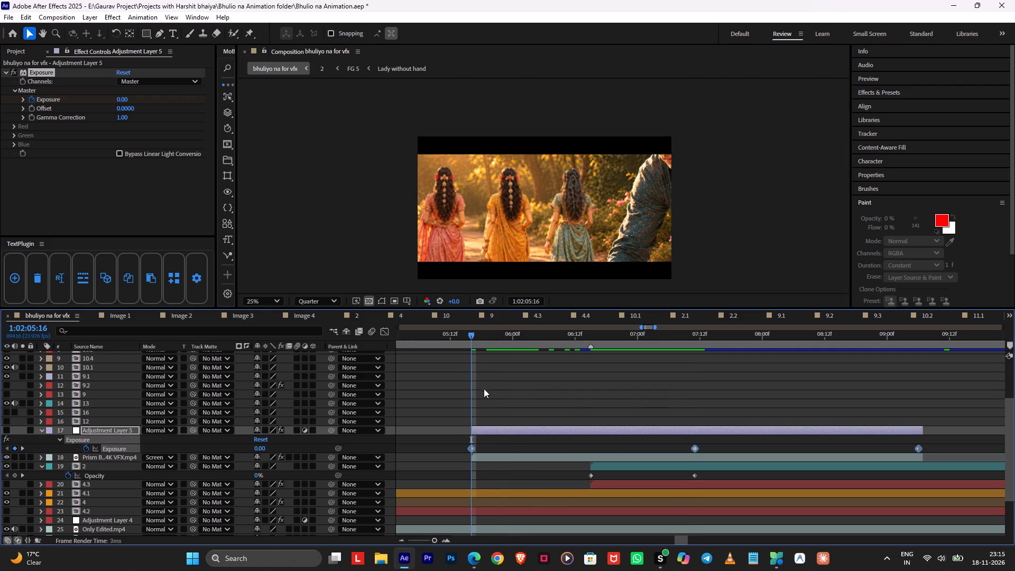
pyautogui.hotkey('ctrl', 's')
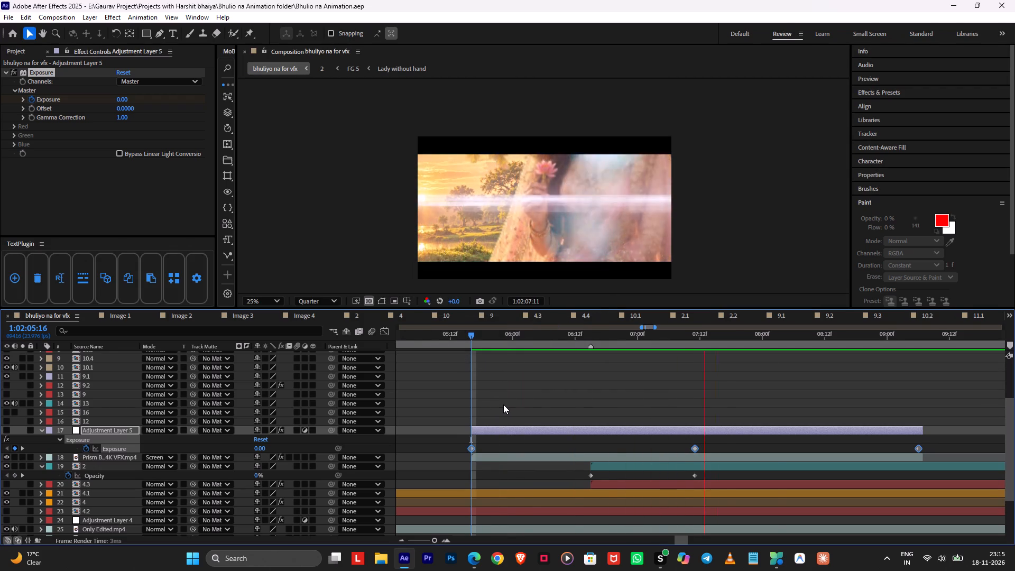
pyautogui.press('space')
pyautogui.moveTo(689, 333); pyautogui.dragTo(707, 342)
pyautogui.press('space')
pyautogui.press('space')
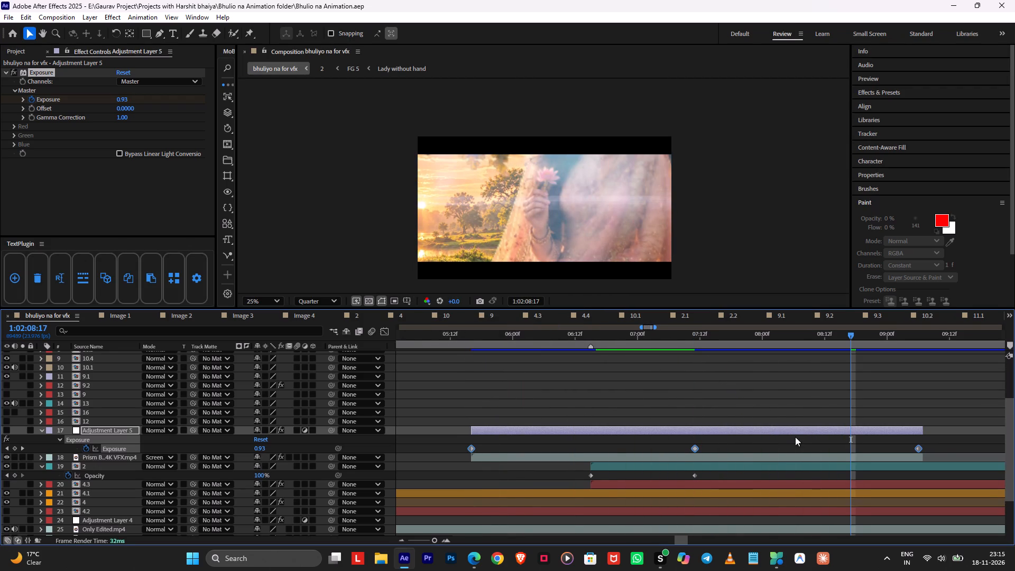
# Shorten the flash by moving Adjustment Layer 5's ending Exposure keyframe to about 1:02:07:21, and preview it from 1:02:07:08.
pyautogui.click(934, 444)
pyautogui.moveTo(919, 446); pyautogui.dragTo(746, 446)
pyautogui.moveTo(760, 340); pyautogui.dragTo(680, 343)
pyautogui.press('space')
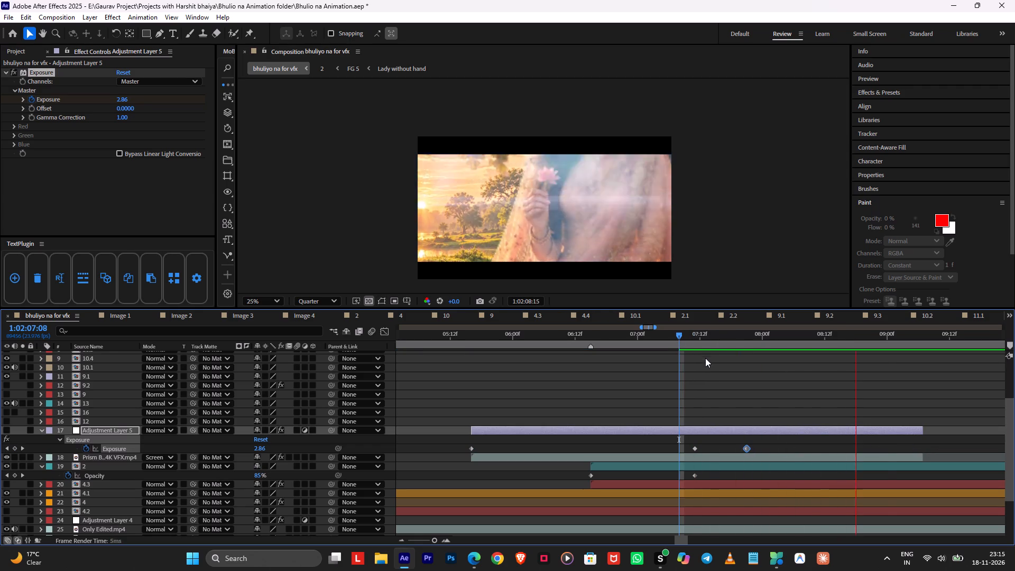
pyautogui.keyDown('alt'); pyautogui.scroll(-1, 778, 373); pyautogui.keyUp('alt')
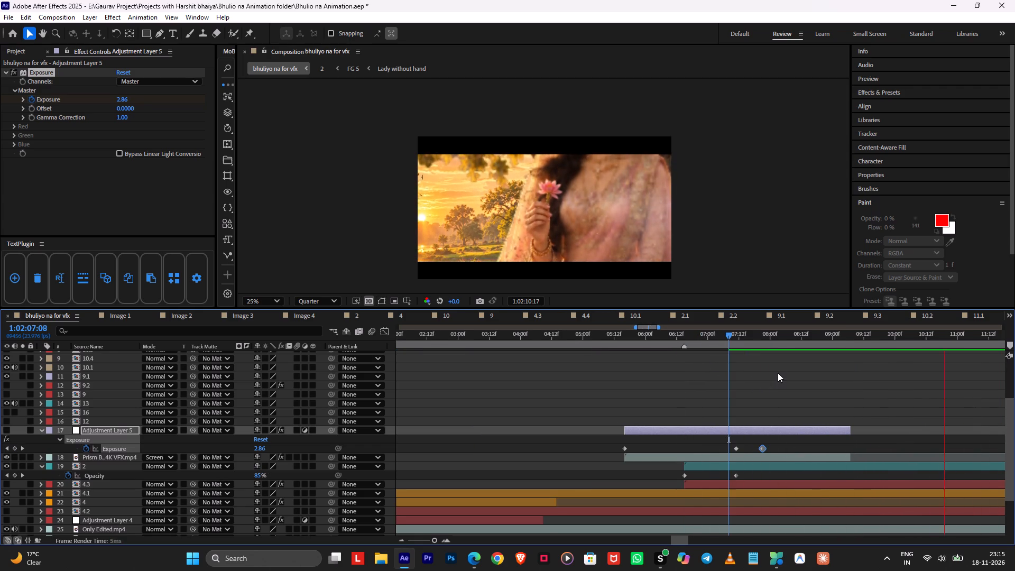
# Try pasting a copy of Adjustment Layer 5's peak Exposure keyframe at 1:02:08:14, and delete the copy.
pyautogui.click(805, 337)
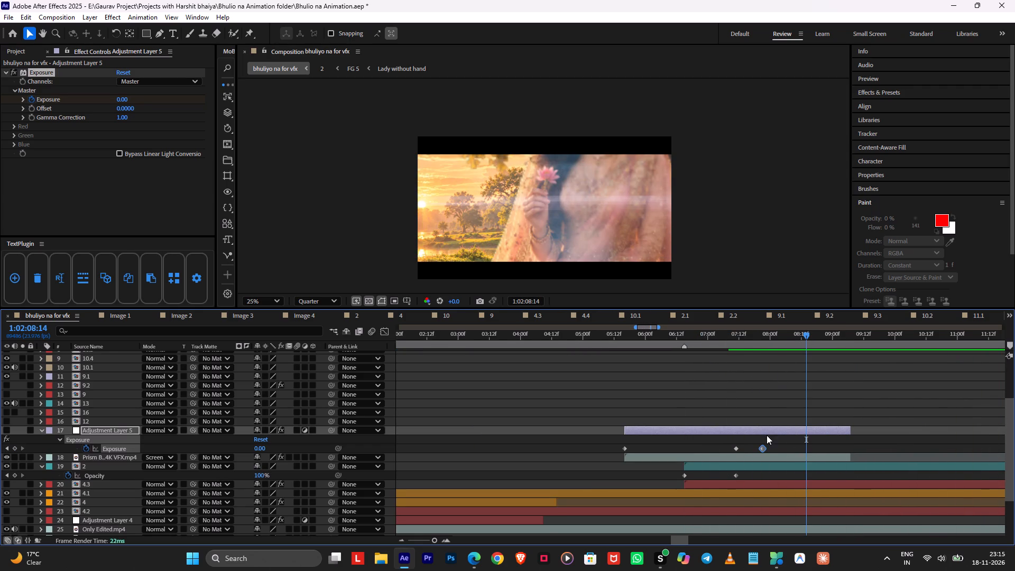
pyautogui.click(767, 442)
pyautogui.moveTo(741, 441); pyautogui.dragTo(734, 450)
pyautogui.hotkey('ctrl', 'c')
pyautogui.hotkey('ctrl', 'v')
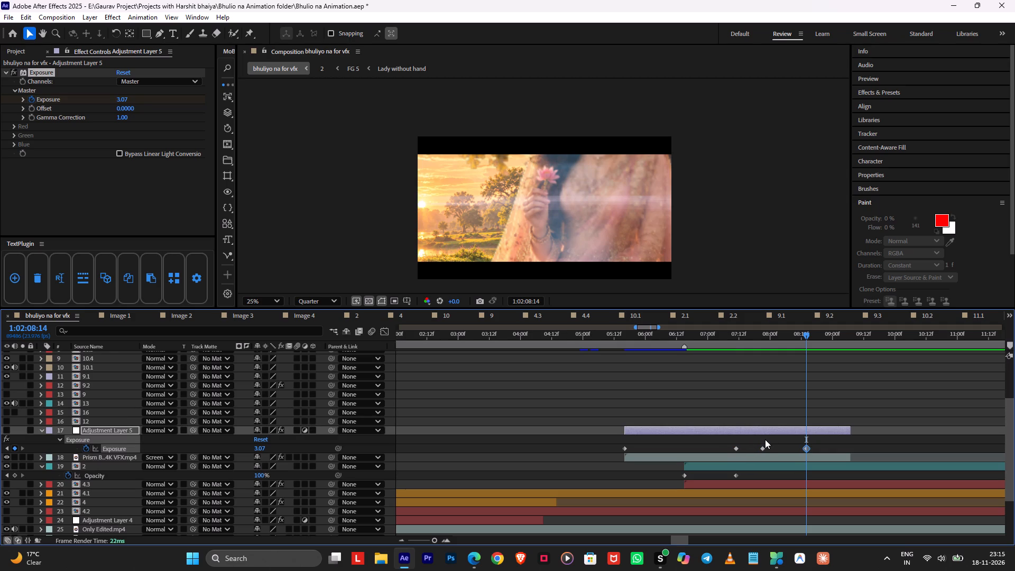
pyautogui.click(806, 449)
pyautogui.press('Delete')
# Preview the shortened flash and the shot following it from 1:02:05:12, and save the project.
pyautogui.moveTo(771, 331); pyautogui.dragTo(613, 350)
pyautogui.press('space')
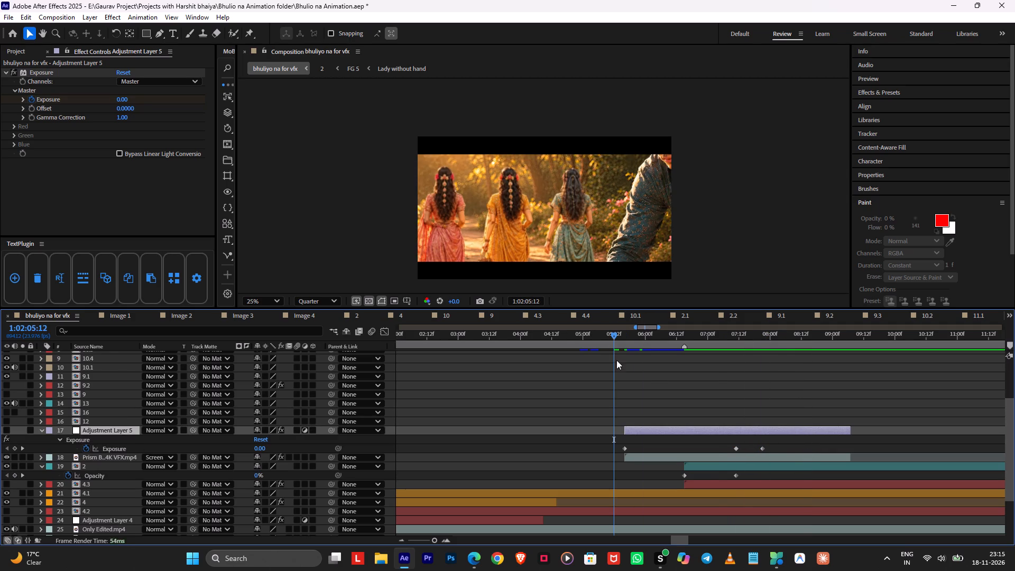
pyautogui.hotkey('ctrl', 's')
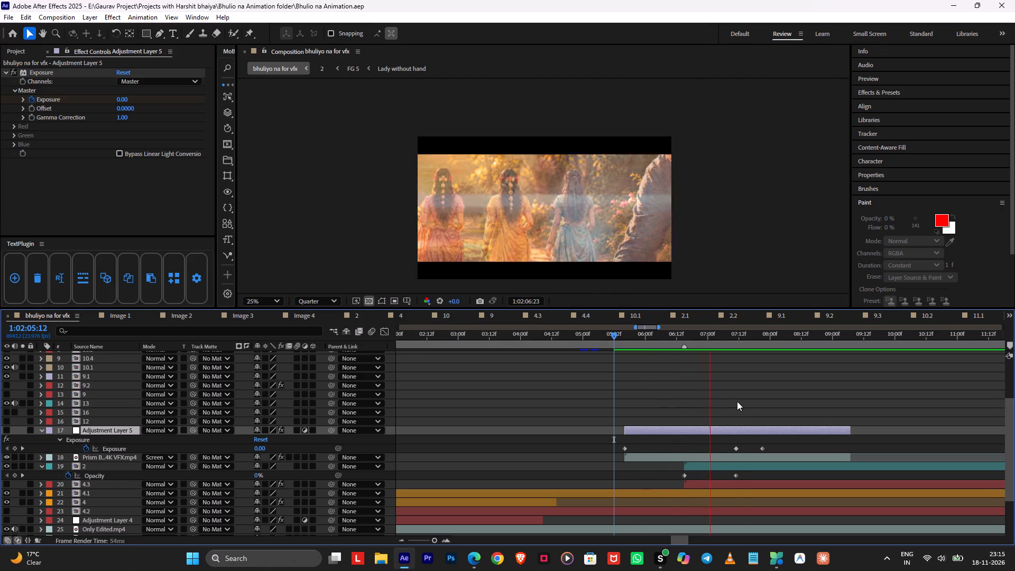
pyautogui.moveTo(787, 404); pyautogui.dragTo(588, 419, button='middle')
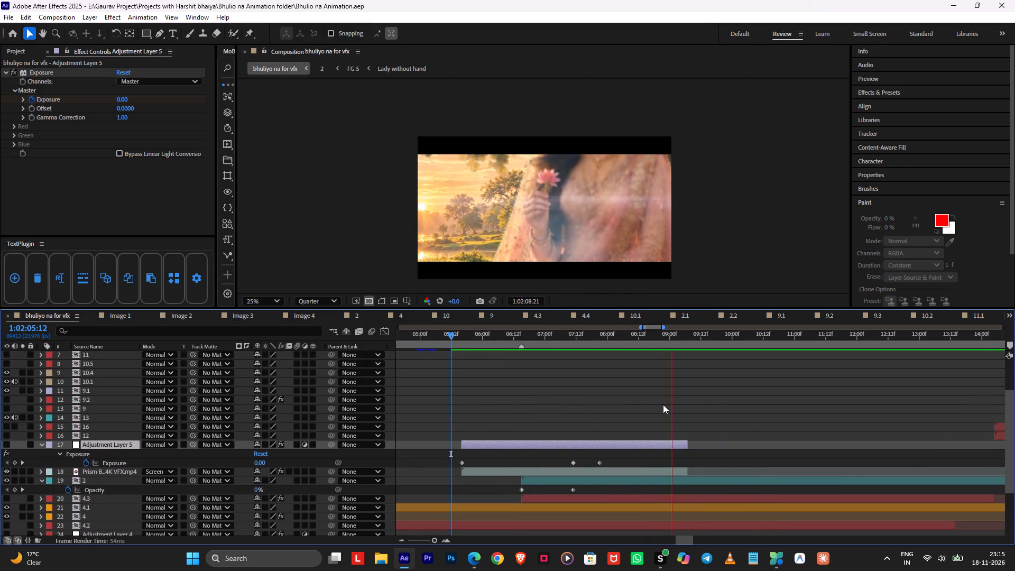
pyautogui.keyDown('alt'); pyautogui.scroll(-1, 705, 379); pyautogui.keyUp('alt')
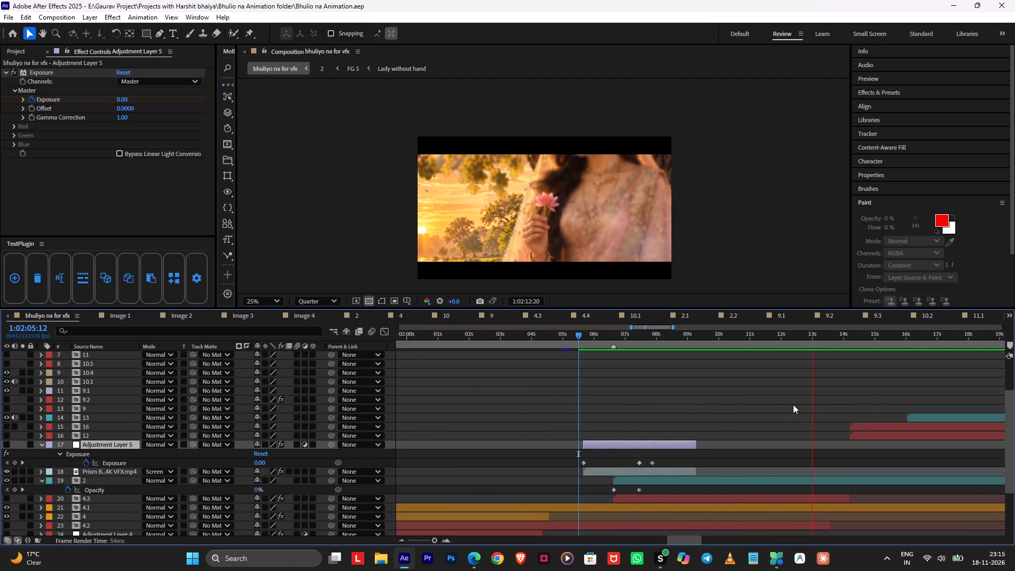
pyautogui.moveTo(793, 404); pyautogui.dragTo(659, 414, button='middle')
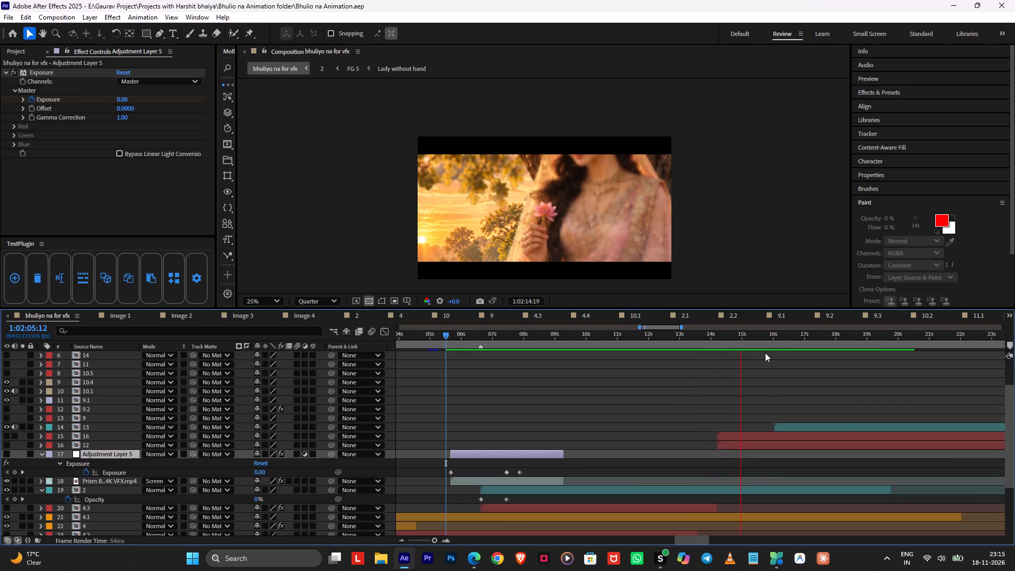
# Duplicate Adjustment Layer 5 and its Prism Bokeh layer, place the copies above layer 13, and start them at about 1:02:14:08.
pyautogui.click(769, 339)
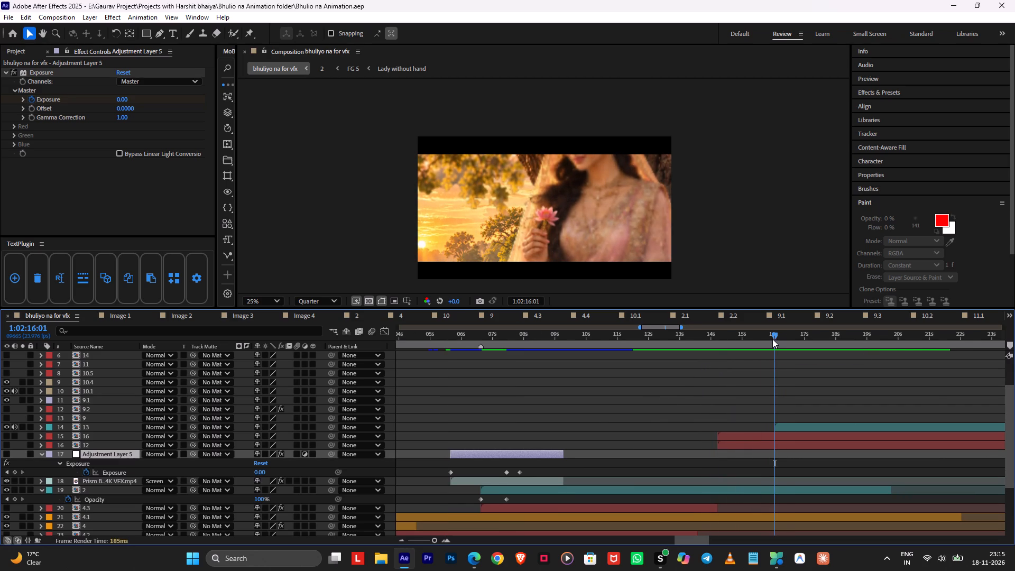
pyautogui.keyDown('shift'); pyautogui.click(485, 482); pyautogui.keyUp('shift')
pyautogui.hotkey('ctrl', 'd')
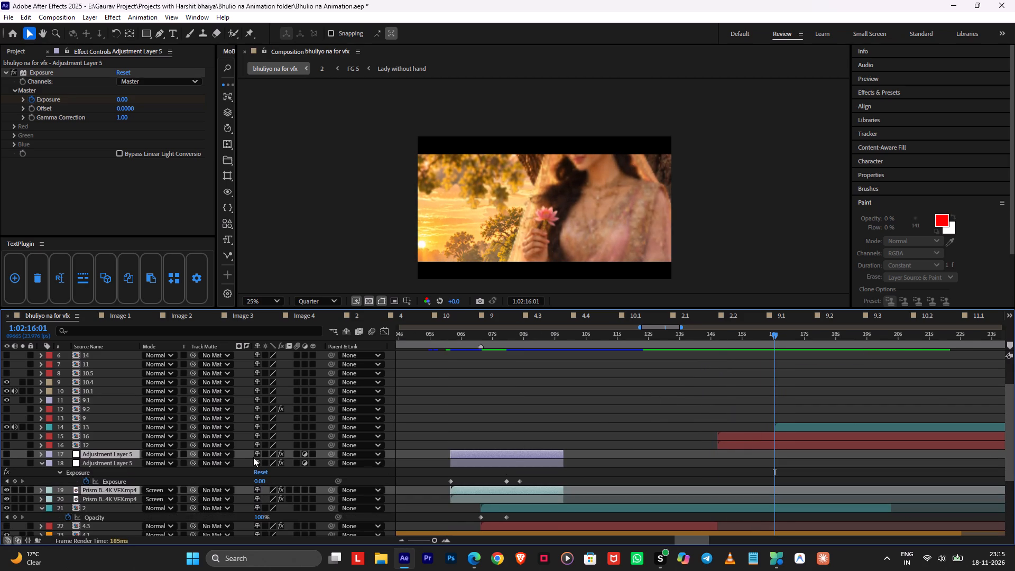
pyautogui.moveTo(114, 455); pyautogui.dragTo(125, 421)
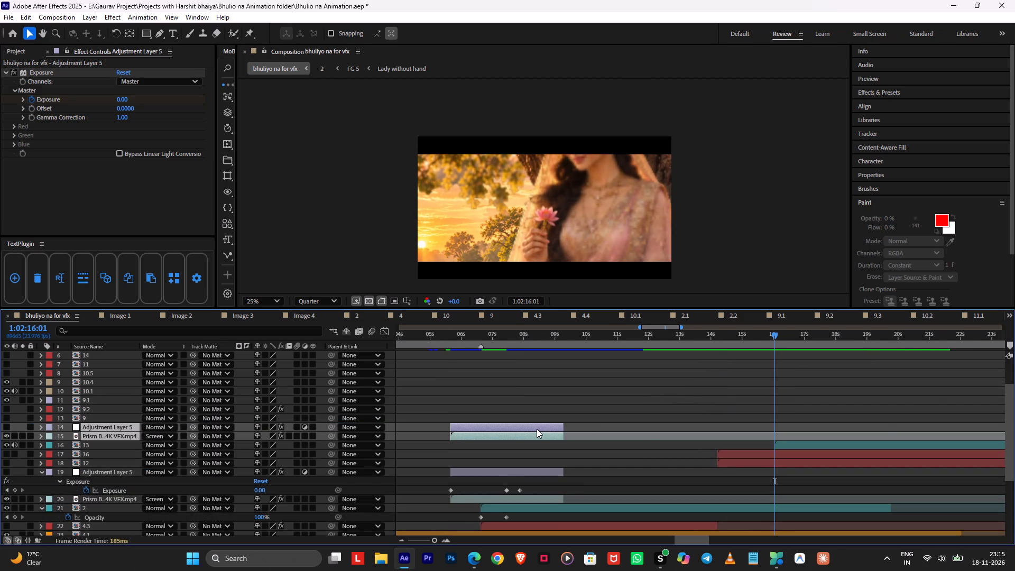
pyautogui.press('[')
pyautogui.moveTo(804, 435); pyautogui.dragTo(761, 431)
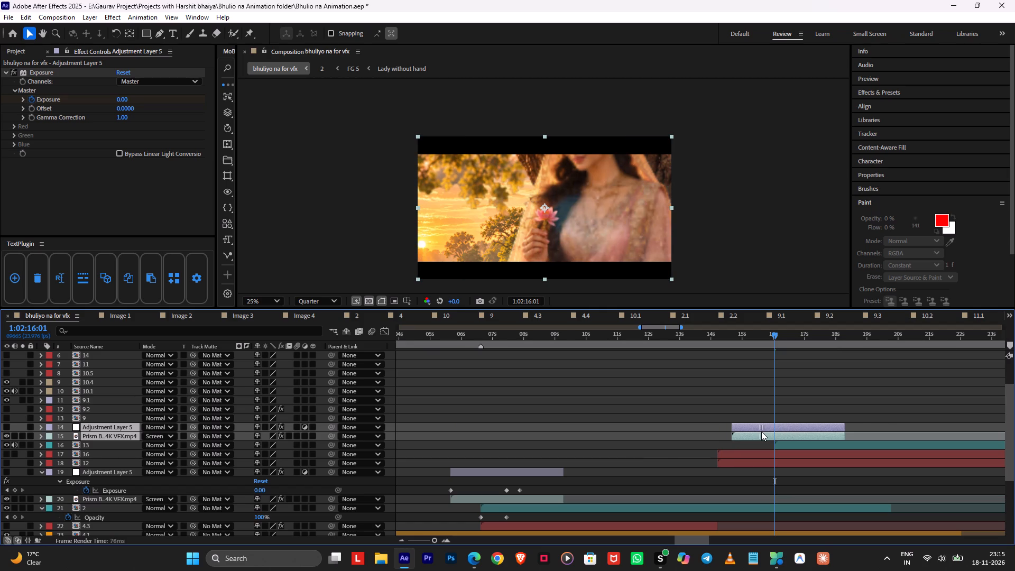
pyautogui.moveTo(761, 431); pyautogui.dragTo(751, 434)
# Preview the copied flash across the cut to layer 13 from 1:02:13:19.
pyautogui.click(753, 404)
pyautogui.click(705, 330)
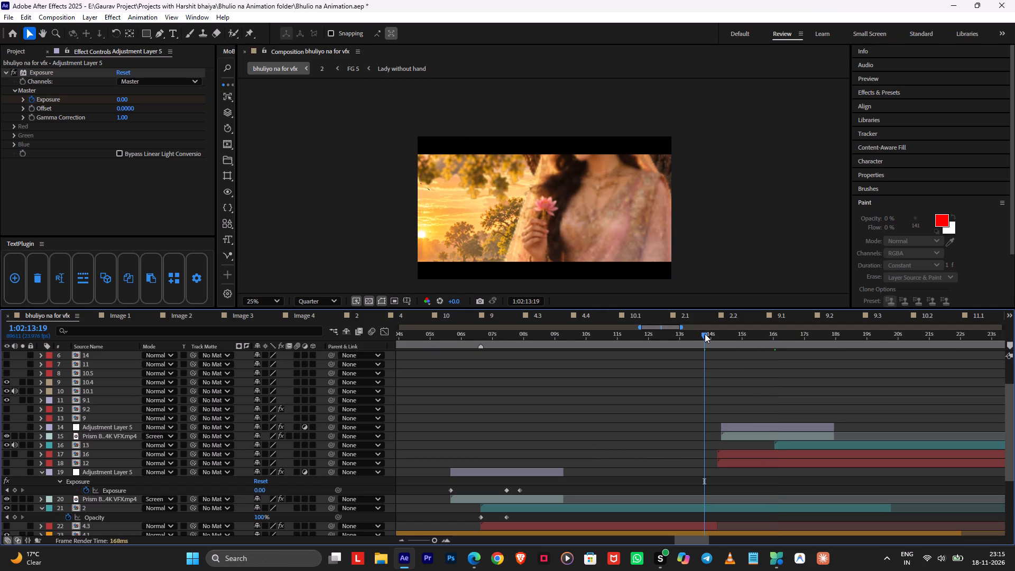
pyautogui.press('space')
pyautogui.keyDown('alt'); pyautogui.scroll(1, 704, 365); pyautogui.keyUp('alt')
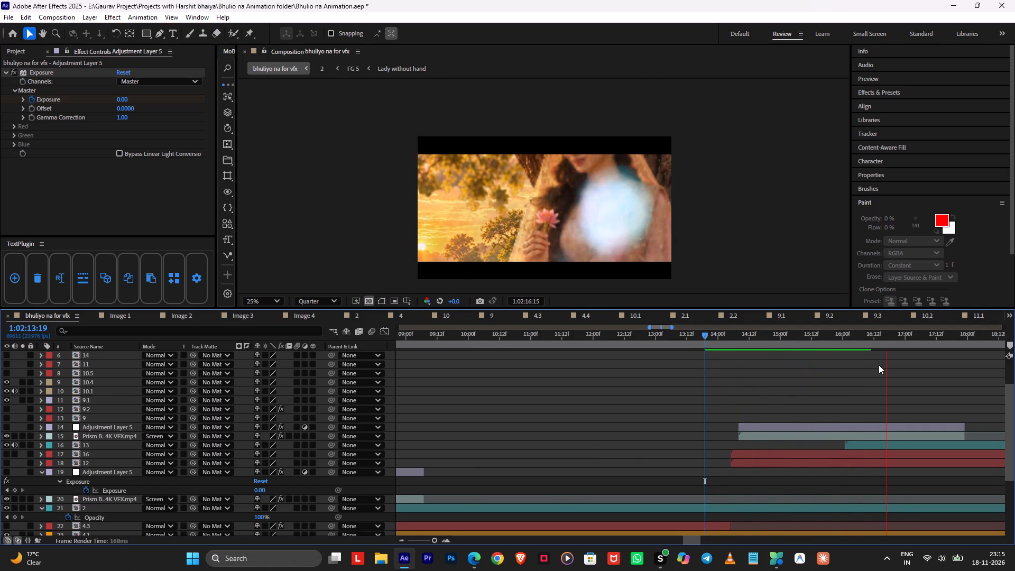
pyautogui.moveTo(882, 338); pyautogui.dragTo(866, 337)
# At the copied flash's peak Exposure keyframe, 1:02:16:03, remove layer 13's Opacity animation and set its Opacity to 100%.
pyautogui.click(863, 427)
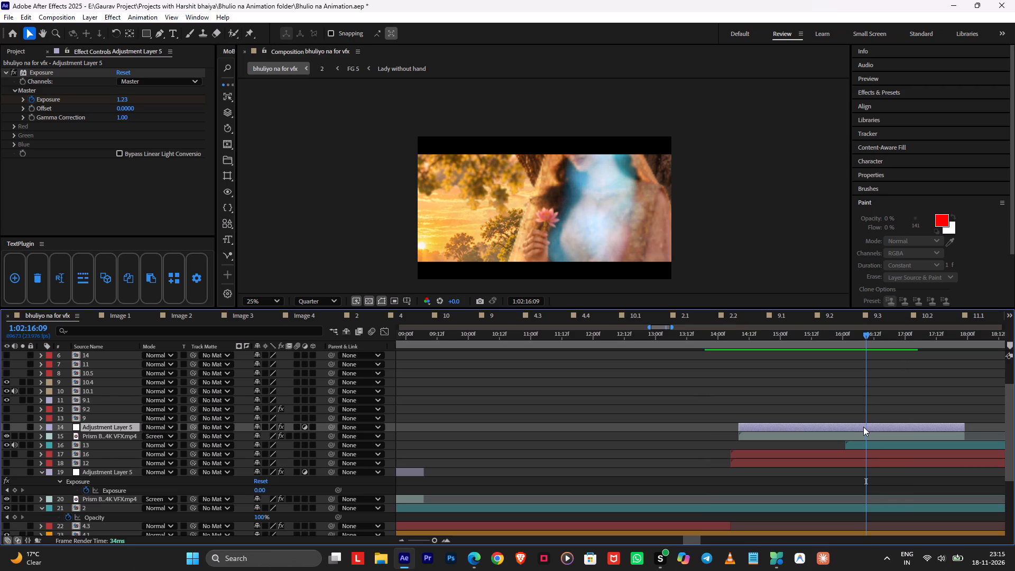
pyautogui.press('u')
pyautogui.moveTo(855, 329); pyautogui.dragTo(854, 330)
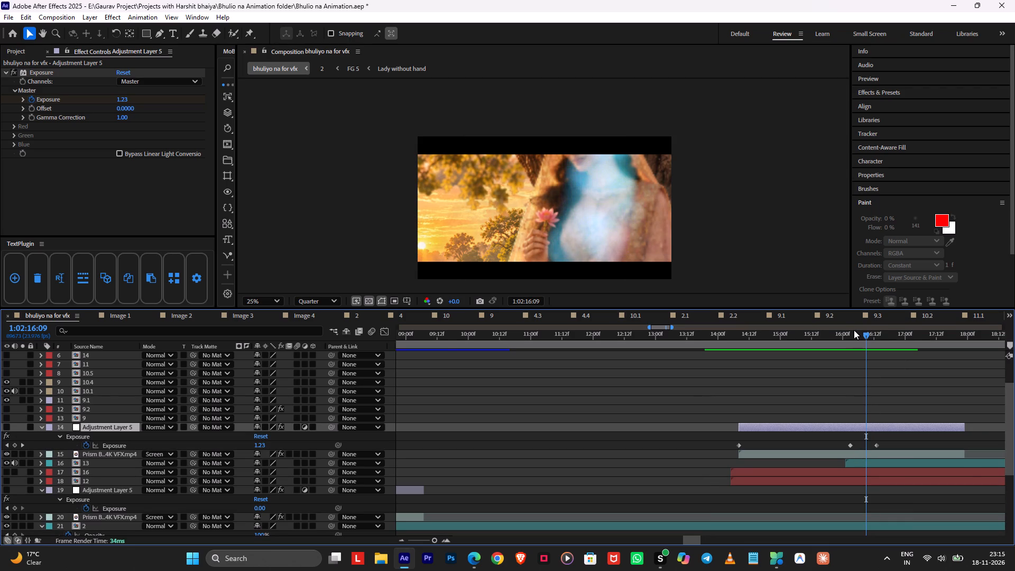
pyautogui.moveTo(854, 330); pyautogui.dragTo(850, 332)
pyautogui.keyDown('shift'); pyautogui.moveTo(850, 334); pyautogui.dragTo(847, 340); pyautogui.keyUp('shift')
pyautogui.click(850, 459)
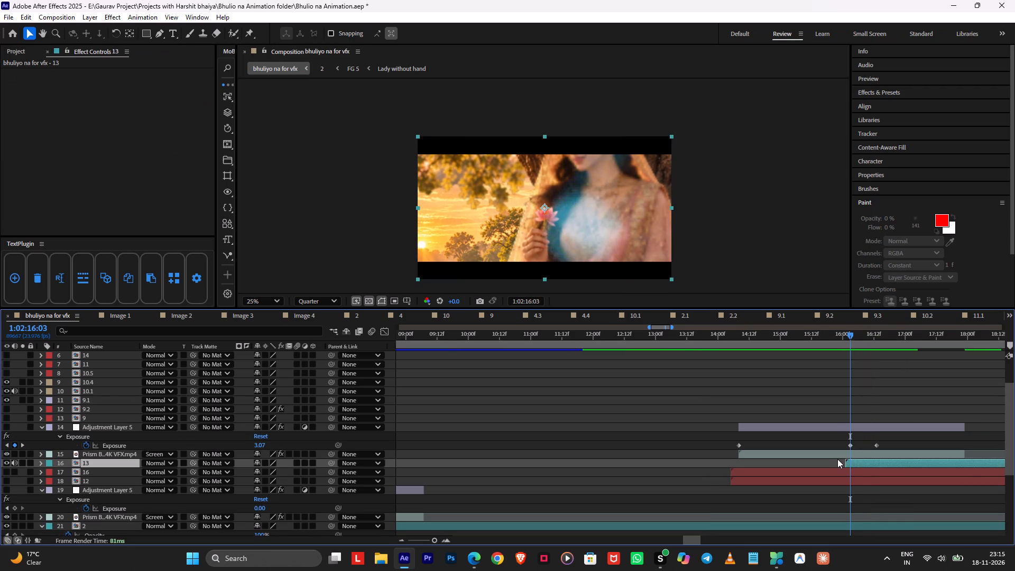
pyautogui.press('t')
pyautogui.click(68, 473)
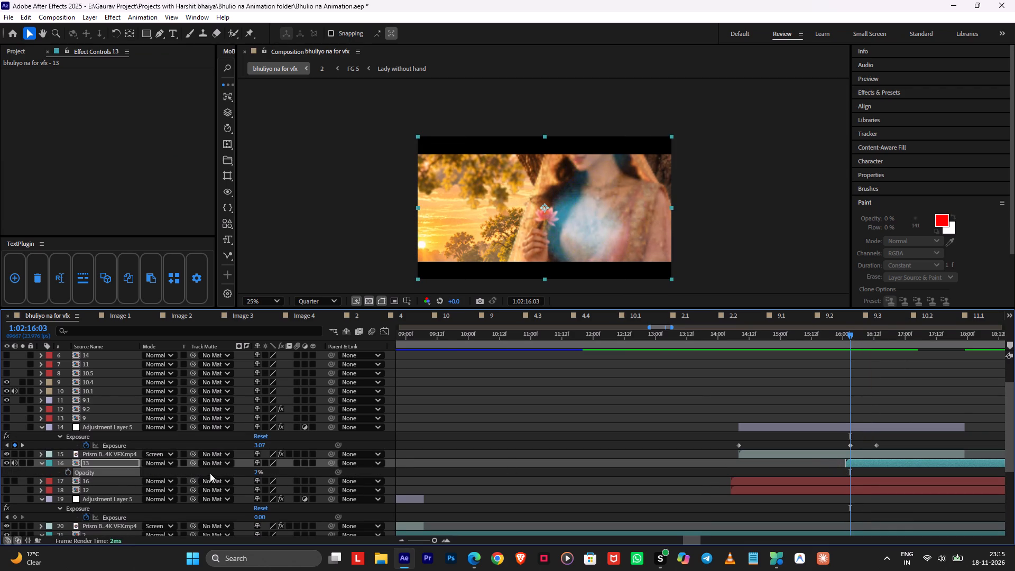
pyautogui.click(258, 472)
pyautogui.moveTo(256, 472); pyautogui.dragTo(521, 481)
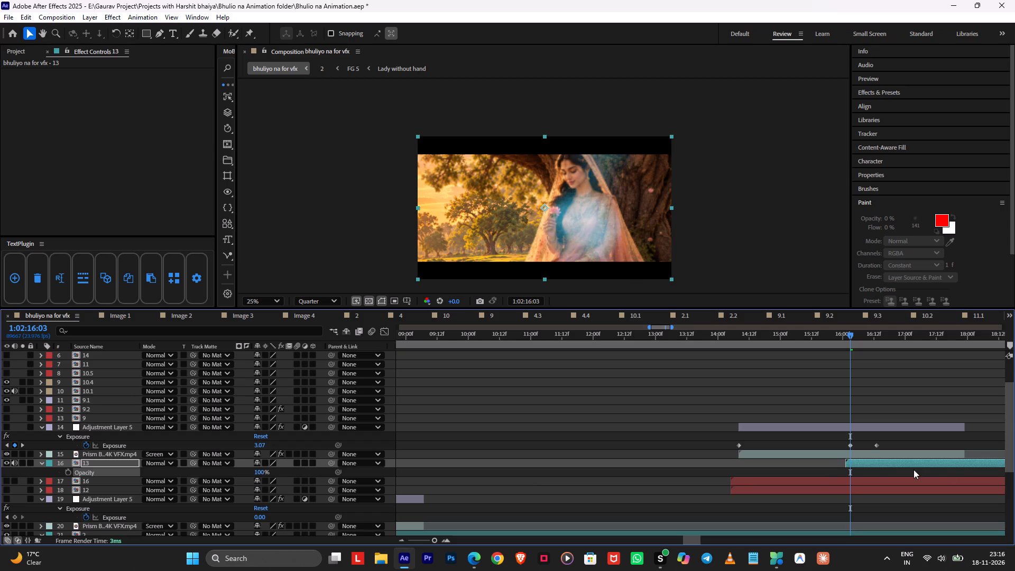
# Open composition 13, make the Flares layer visible, and show the on-screen controls of its Optical Flares effect.
pyautogui.doubleClick(864, 462)
pyautogui.click(298, 374)
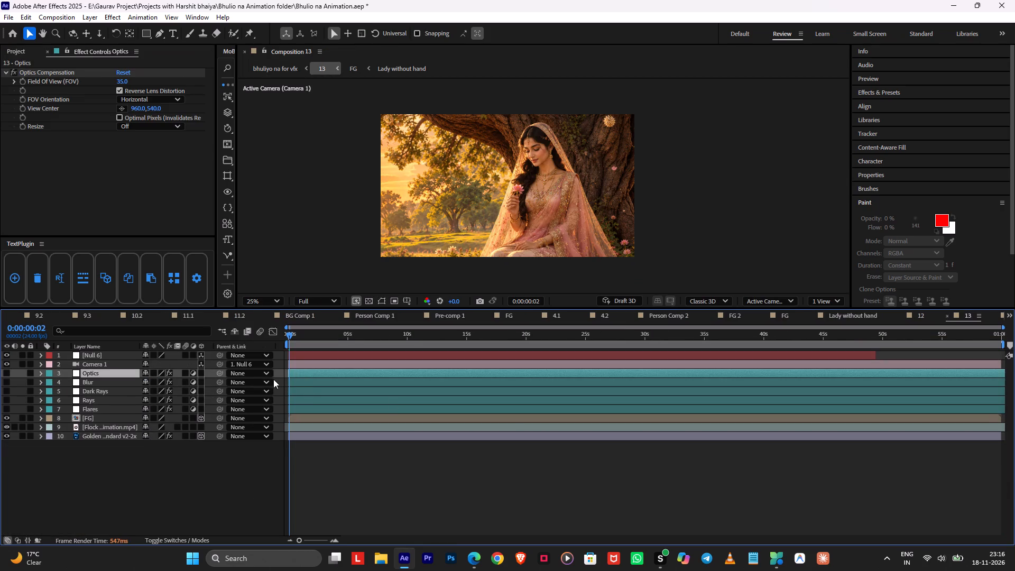
pyautogui.click(91, 407)
pyautogui.click(5, 408)
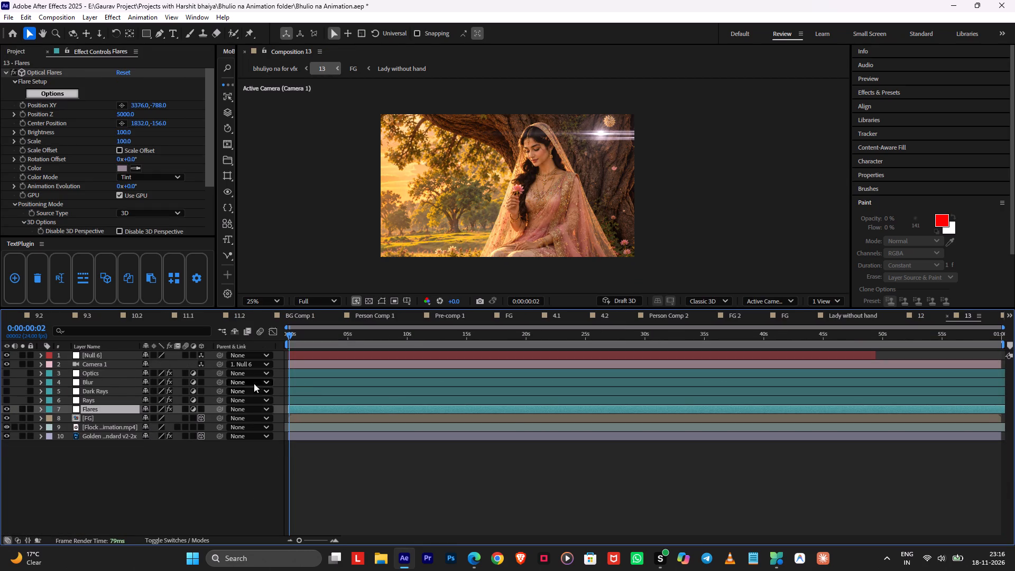
pyautogui.press('u')
pyautogui.click(42, 70)
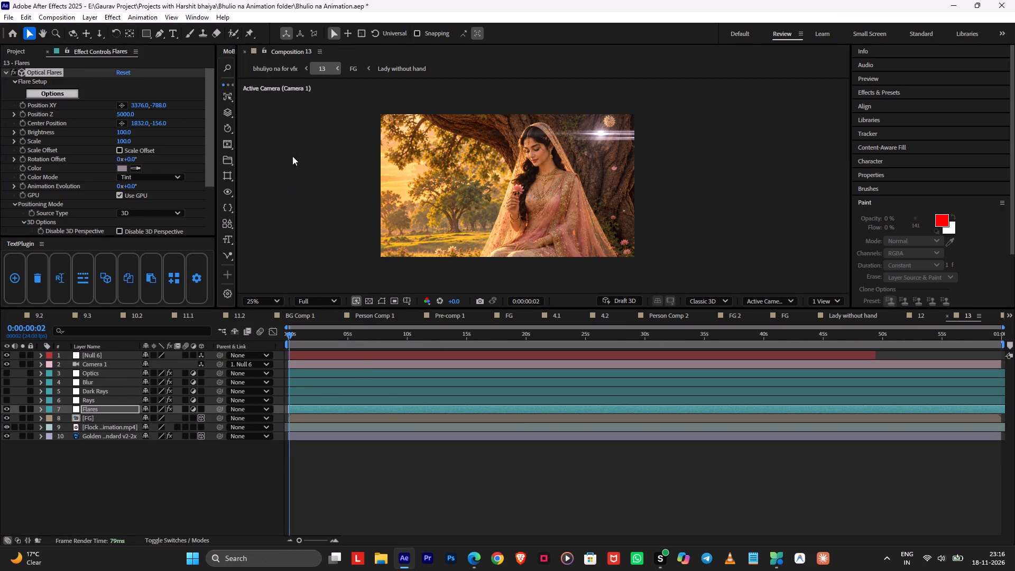
pyautogui.click(385, 302)
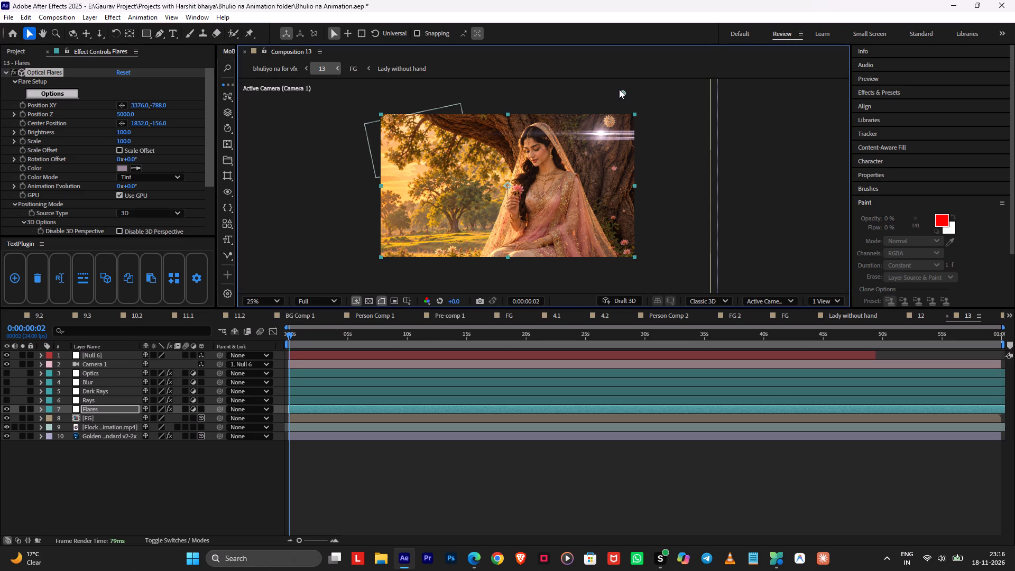
# Move the Optical Flares Center Position to about 1256, 840 over the lower part of the woman's dress.
pyautogui.moveTo(621, 91); pyautogui.dragTo(656, 205)
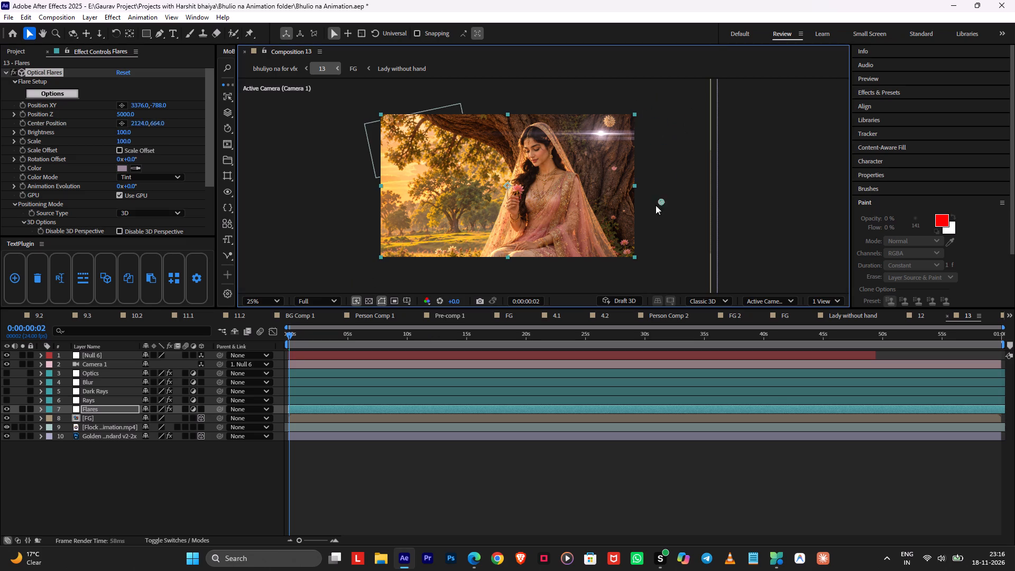
pyautogui.moveTo(656, 205); pyautogui.dragTo(546, 224)
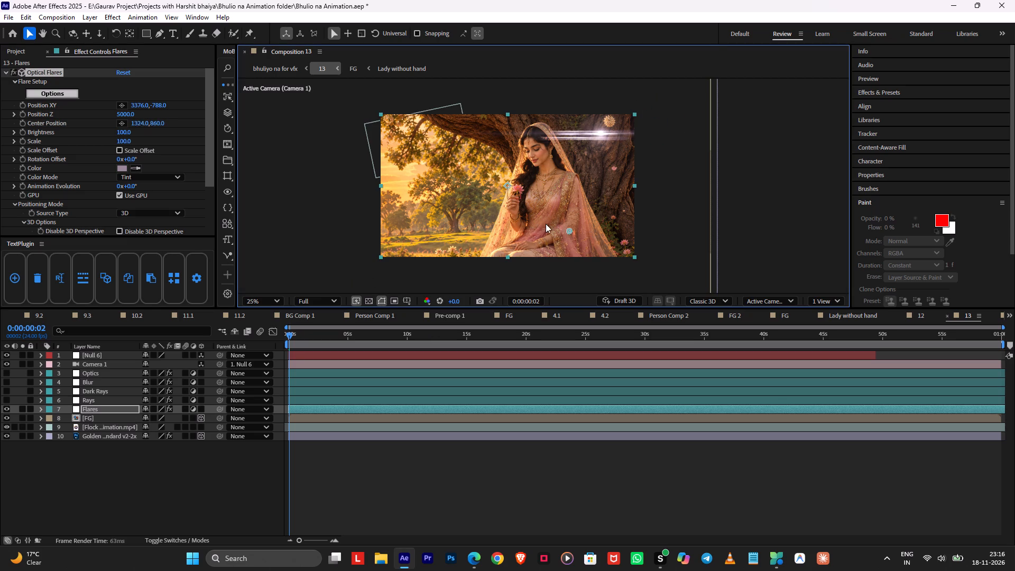
pyautogui.moveTo(546, 224); pyautogui.dragTo(545, 223)
pyautogui.moveTo(508, 185); pyautogui.dragTo(501, 198)
pyautogui.hotkey('ctrl', 'z')
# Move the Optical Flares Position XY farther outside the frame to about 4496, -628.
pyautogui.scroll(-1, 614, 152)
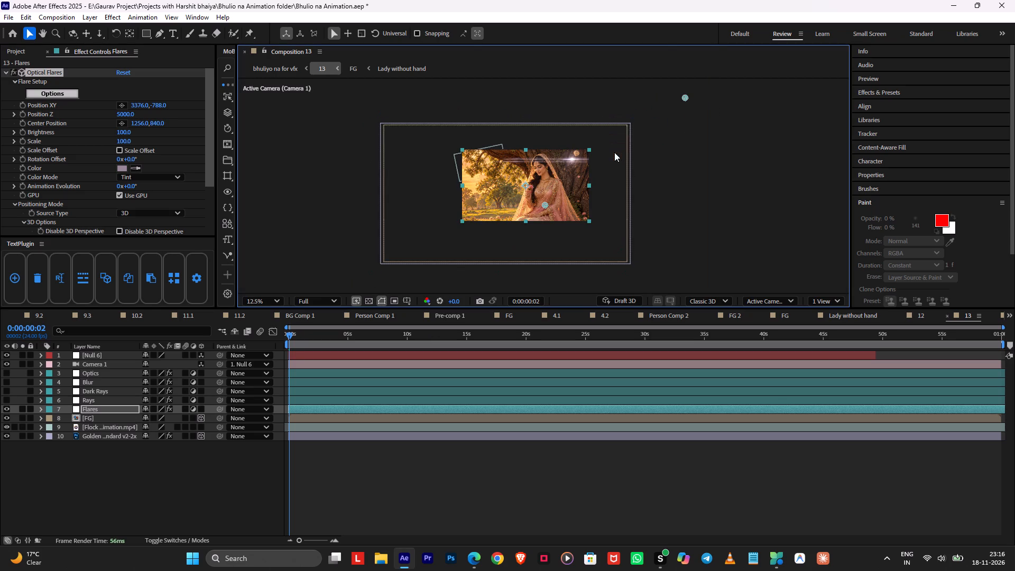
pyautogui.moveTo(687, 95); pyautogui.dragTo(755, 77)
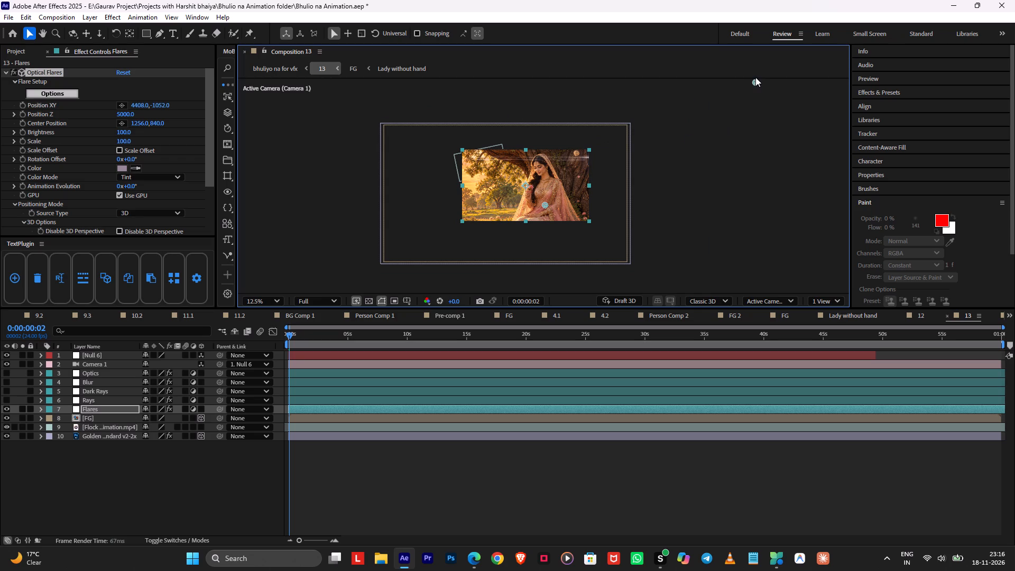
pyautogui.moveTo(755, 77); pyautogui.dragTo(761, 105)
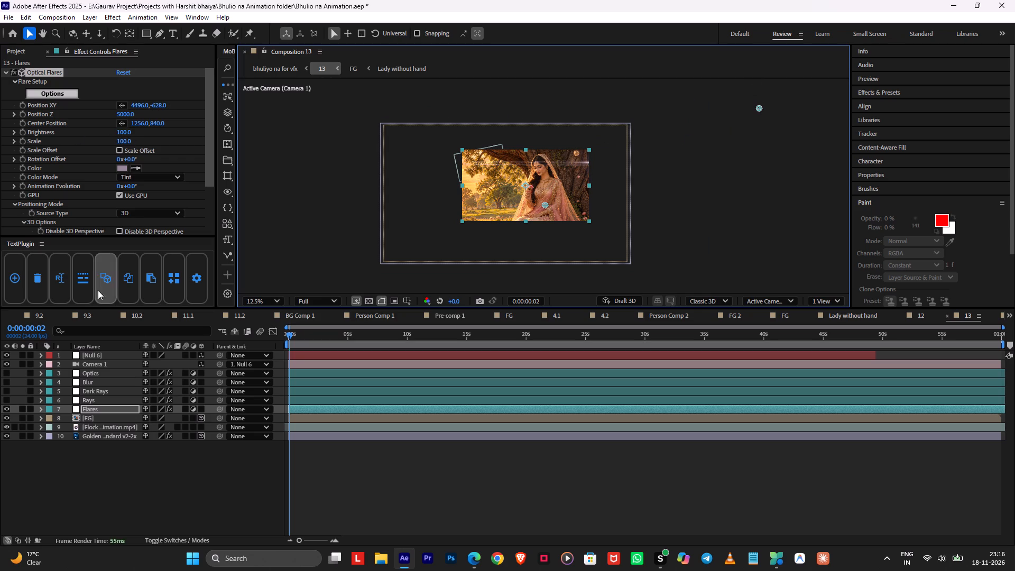
# Keyframe the Flares Brightness from 760 at 0:00:00:00 to 100 at about 5 seconds.
pyautogui.moveTo(306, 338); pyautogui.dragTo(202, 347)
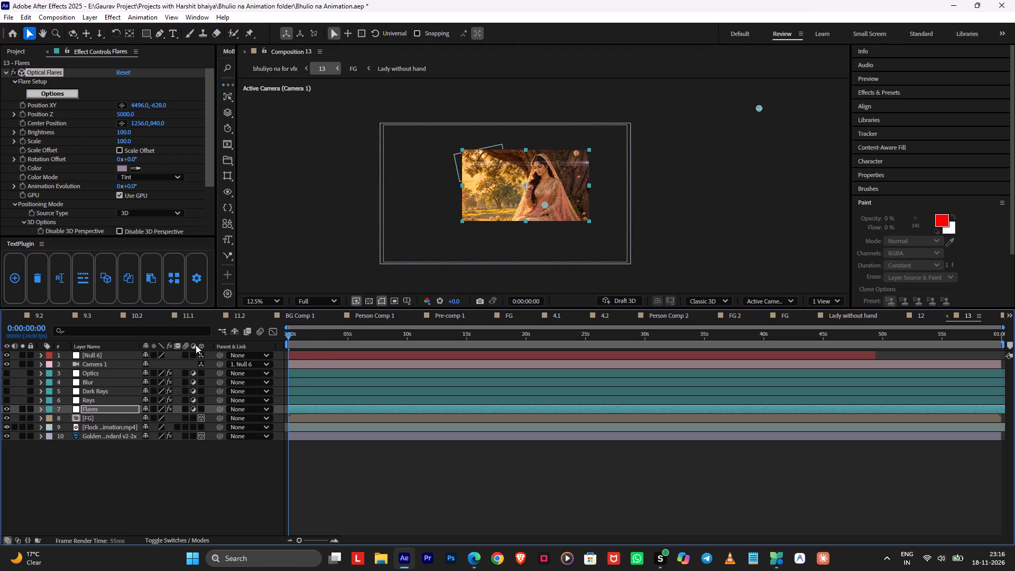
pyautogui.click(23, 132)
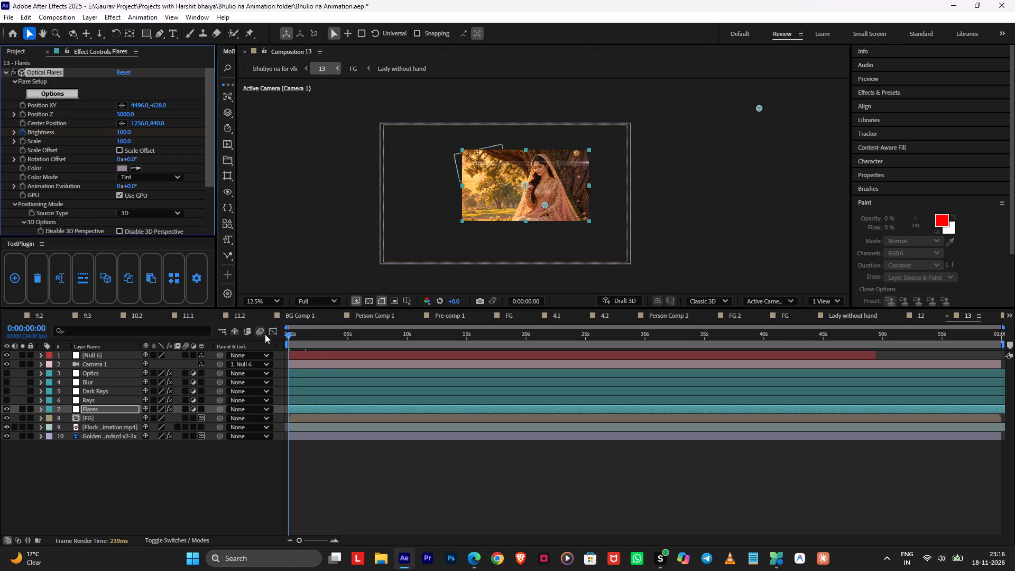
pyautogui.press('u')
pyautogui.moveTo(335, 343); pyautogui.dragTo(192, 387)
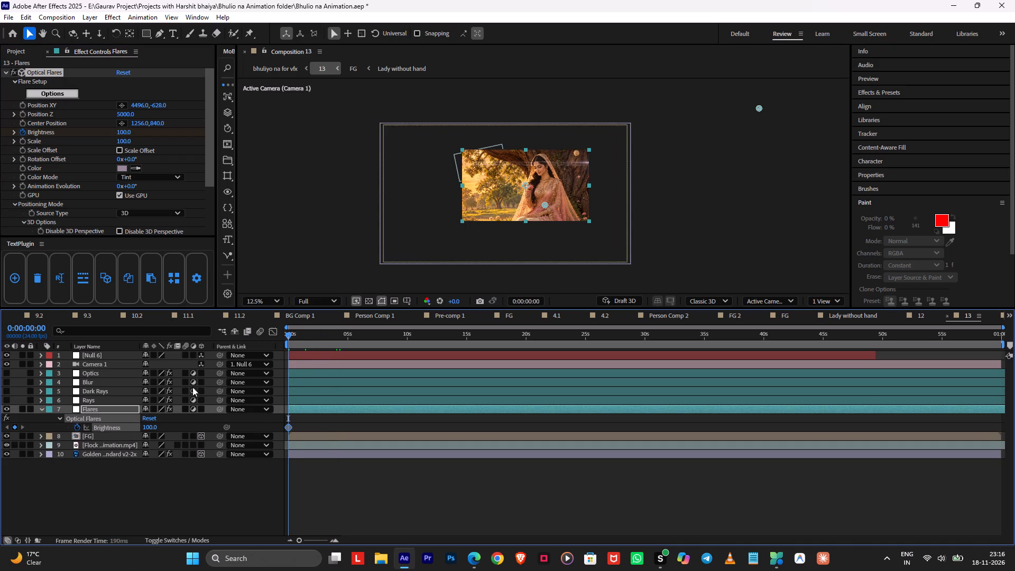
pyautogui.moveTo(192, 387); pyautogui.dragTo(191, 387)
pyautogui.moveTo(290, 427); pyautogui.dragTo(348, 426)
pyautogui.moveTo(150, 426); pyautogui.dragTo(187, 429)
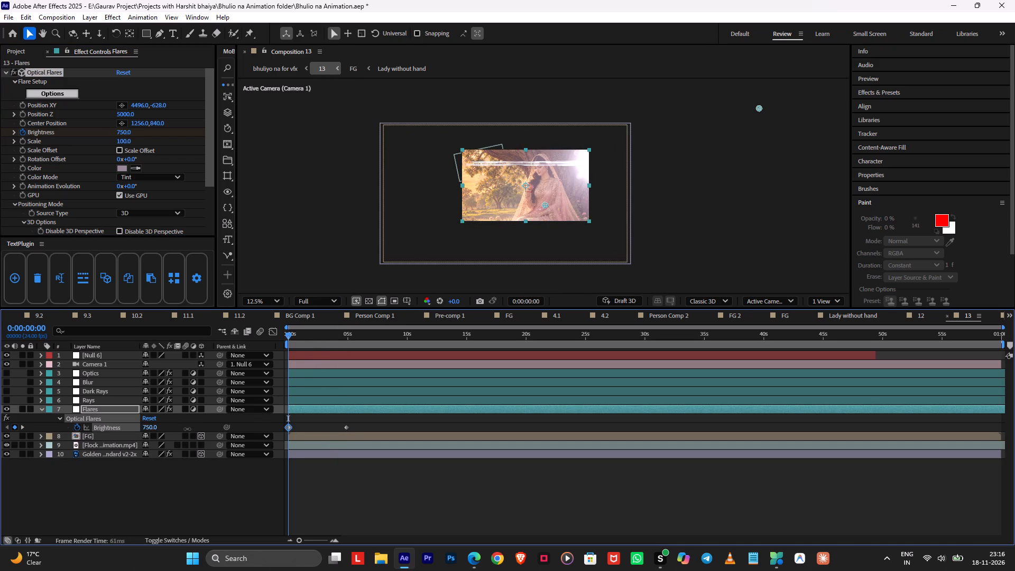
pyautogui.moveTo(187, 429); pyautogui.dragTo(188, 429)
# Move the Optical Flares Position XY to about 3208, 28 and reduce the starting Brightness keyframe to 340.
pyautogui.moveTo(760, 106); pyautogui.dragTo(682, 142)
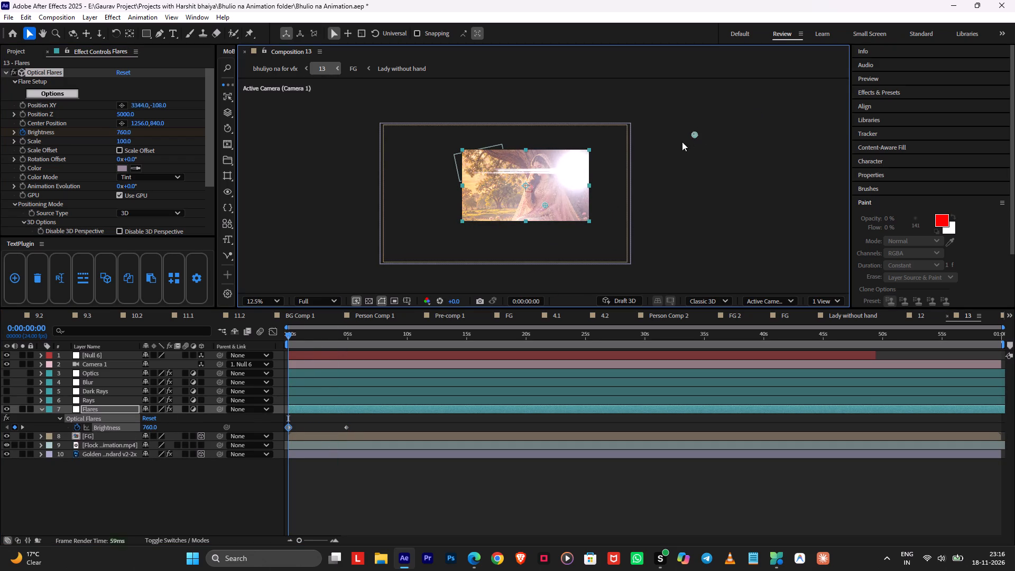
pyautogui.moveTo(682, 142); pyautogui.dragTo(675, 150)
pyautogui.scroll(1, 540, 208)
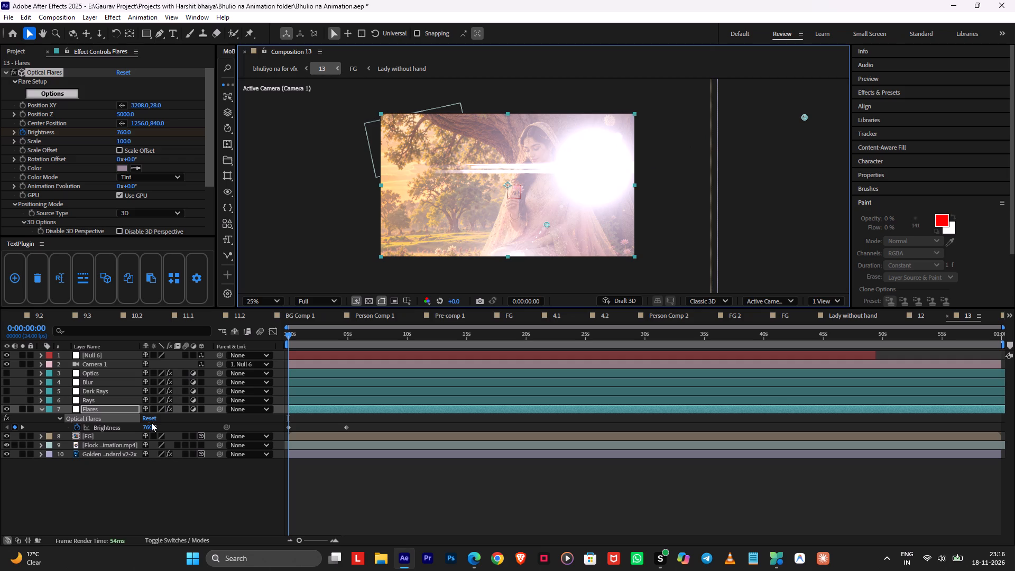
pyautogui.moveTo(150, 427); pyautogui.dragTo(130, 429)
# Return to the main composition and preview the flared cut to layer 13 from 1:02:16:01 and from 1:02:15:11.
pyautogui.press('Tab')
pyautogui.click(70, 430)
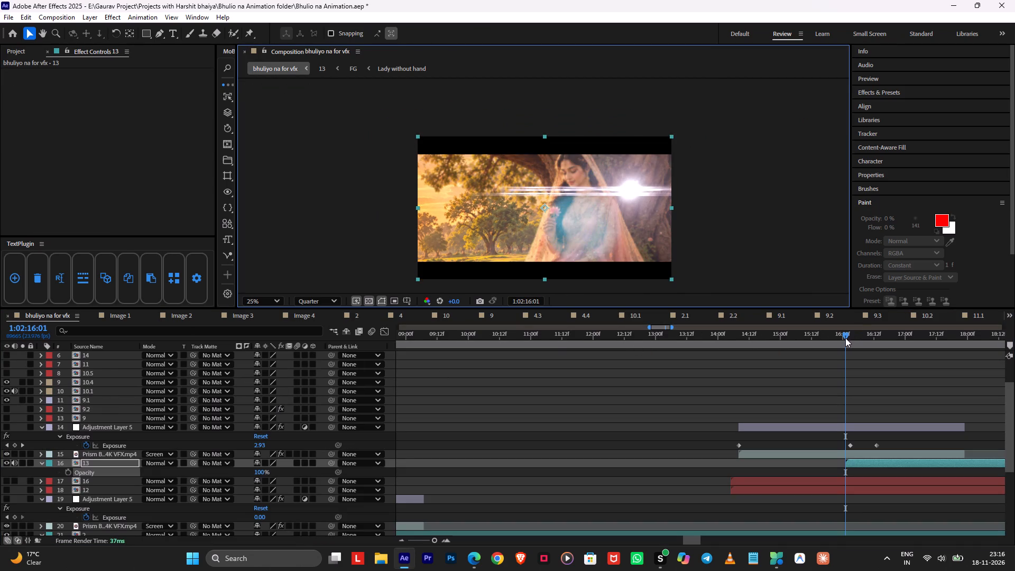
pyautogui.press('space')
pyautogui.moveTo(845, 339); pyautogui.dragTo(845, 338)
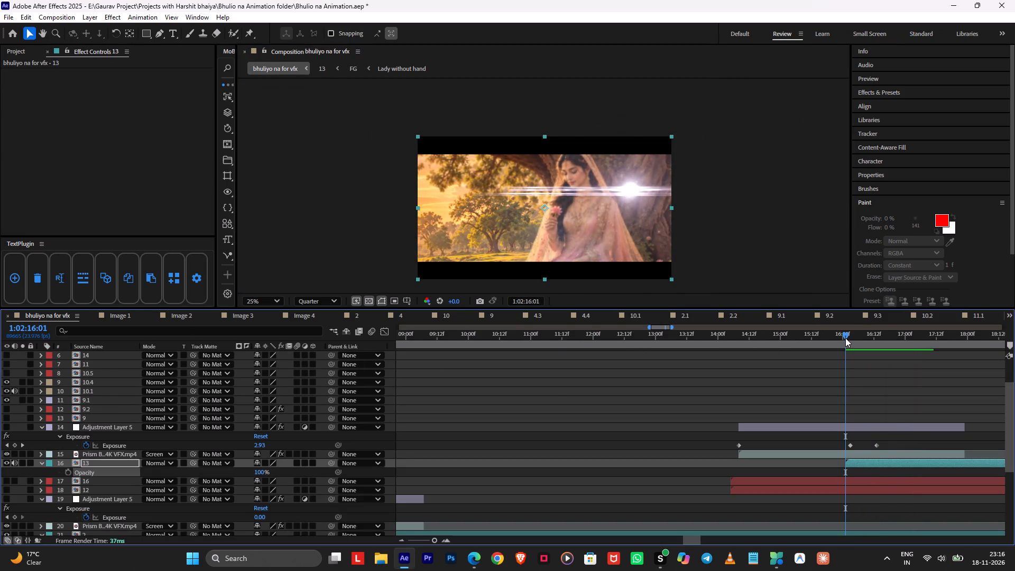
pyautogui.moveTo(845, 338); pyautogui.dragTo(809, 338)
pyautogui.press('space')
pyautogui.press('space')
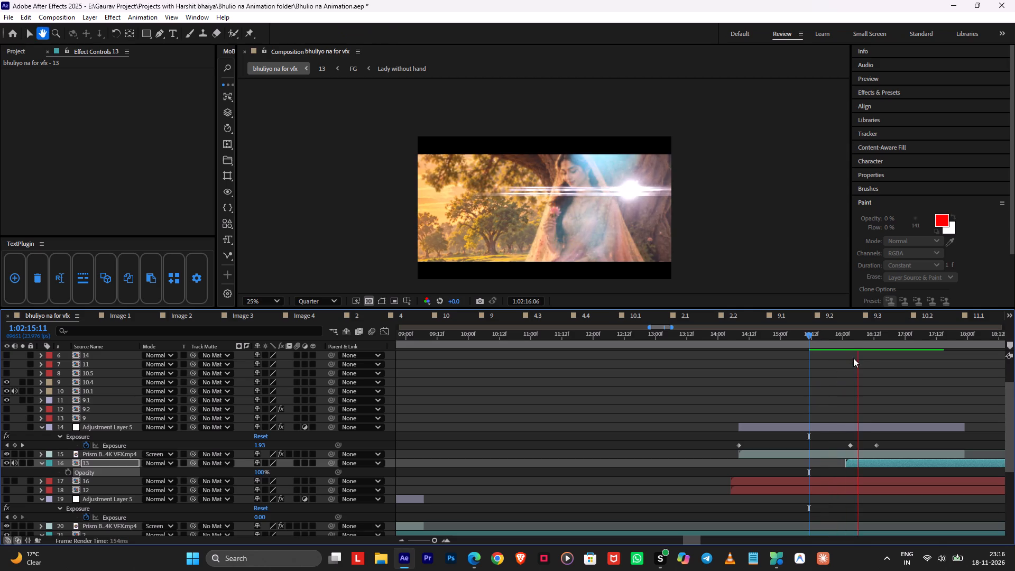
pyautogui.moveTo(856, 338); pyautogui.dragTo(843, 336)
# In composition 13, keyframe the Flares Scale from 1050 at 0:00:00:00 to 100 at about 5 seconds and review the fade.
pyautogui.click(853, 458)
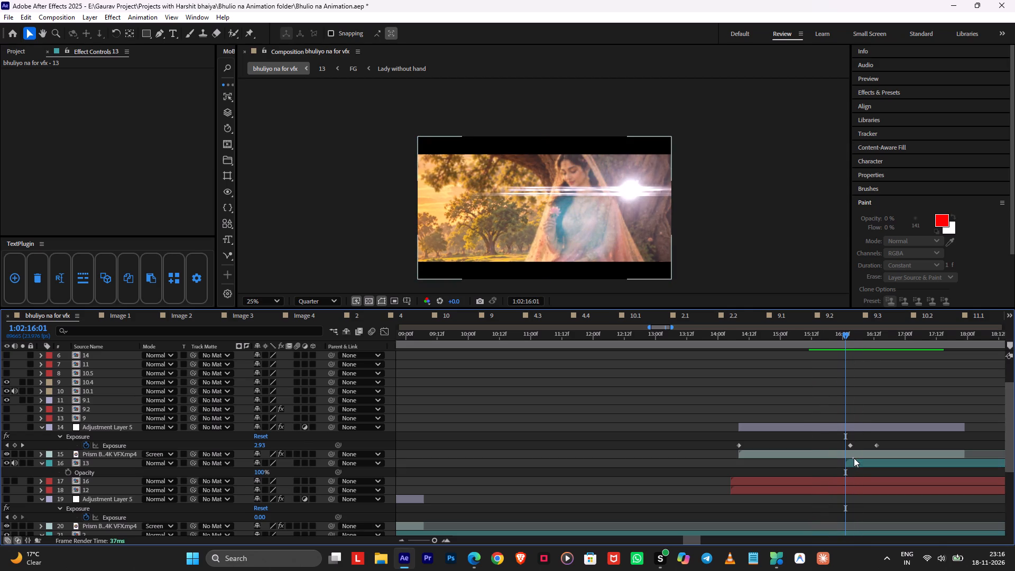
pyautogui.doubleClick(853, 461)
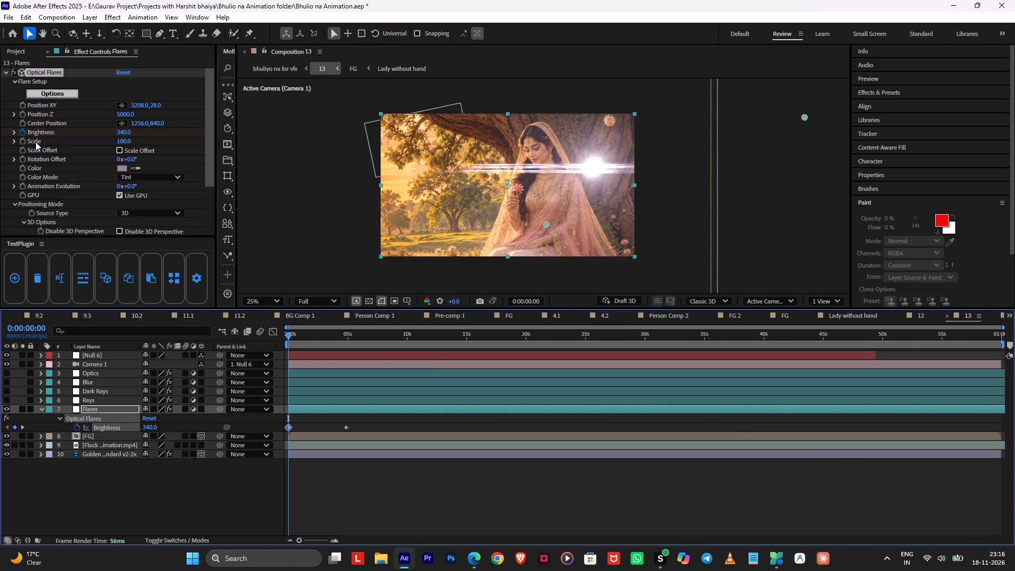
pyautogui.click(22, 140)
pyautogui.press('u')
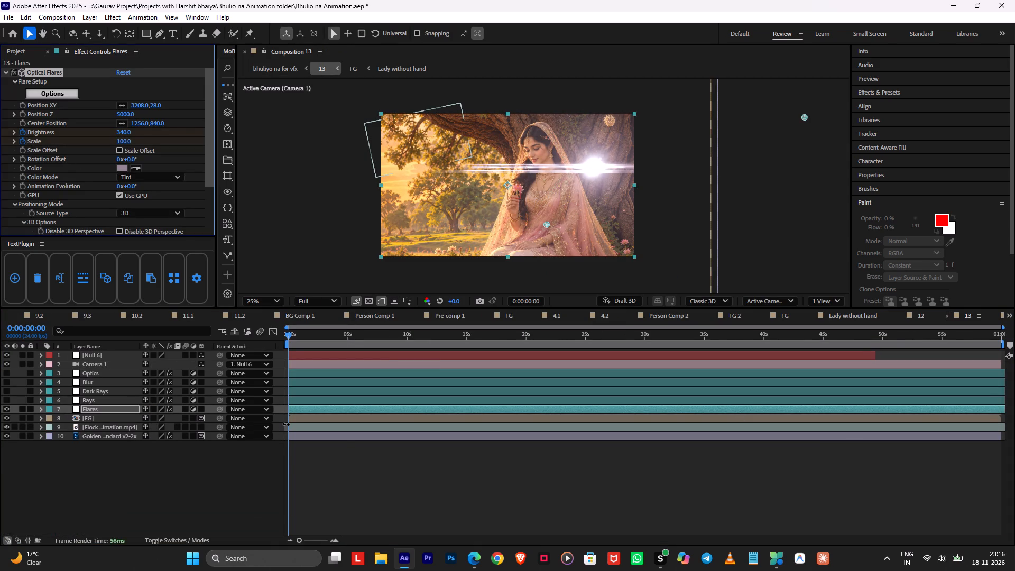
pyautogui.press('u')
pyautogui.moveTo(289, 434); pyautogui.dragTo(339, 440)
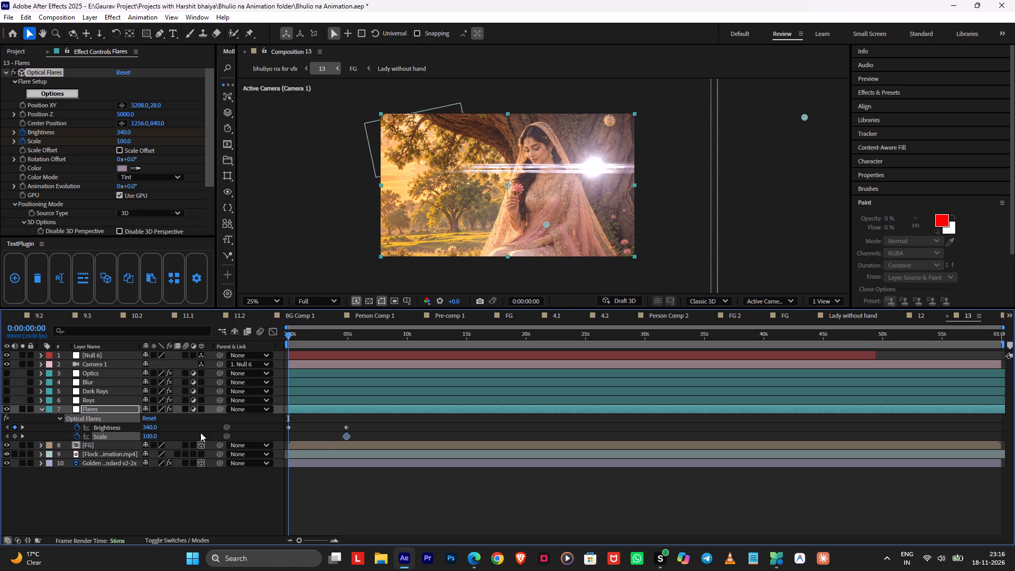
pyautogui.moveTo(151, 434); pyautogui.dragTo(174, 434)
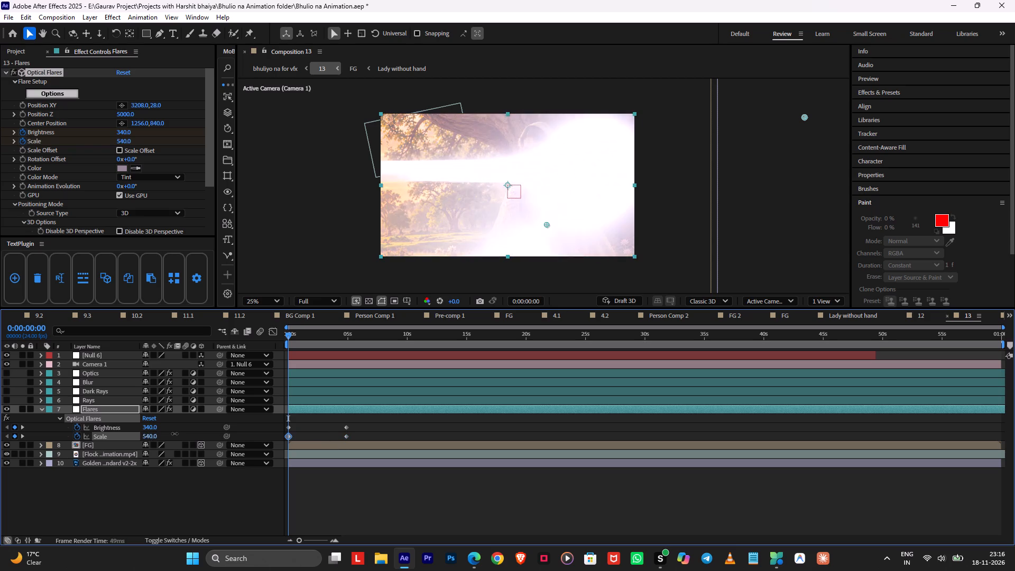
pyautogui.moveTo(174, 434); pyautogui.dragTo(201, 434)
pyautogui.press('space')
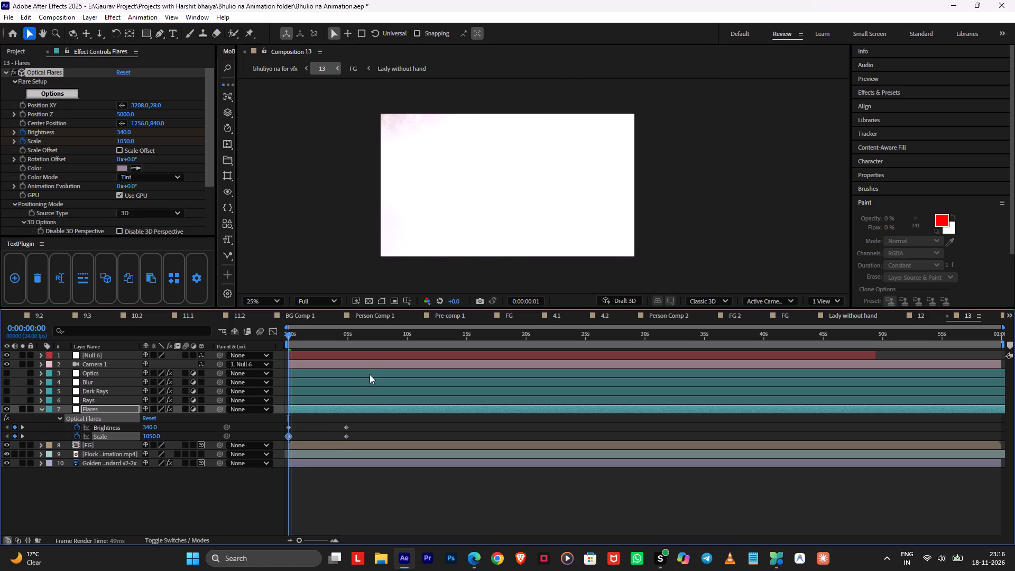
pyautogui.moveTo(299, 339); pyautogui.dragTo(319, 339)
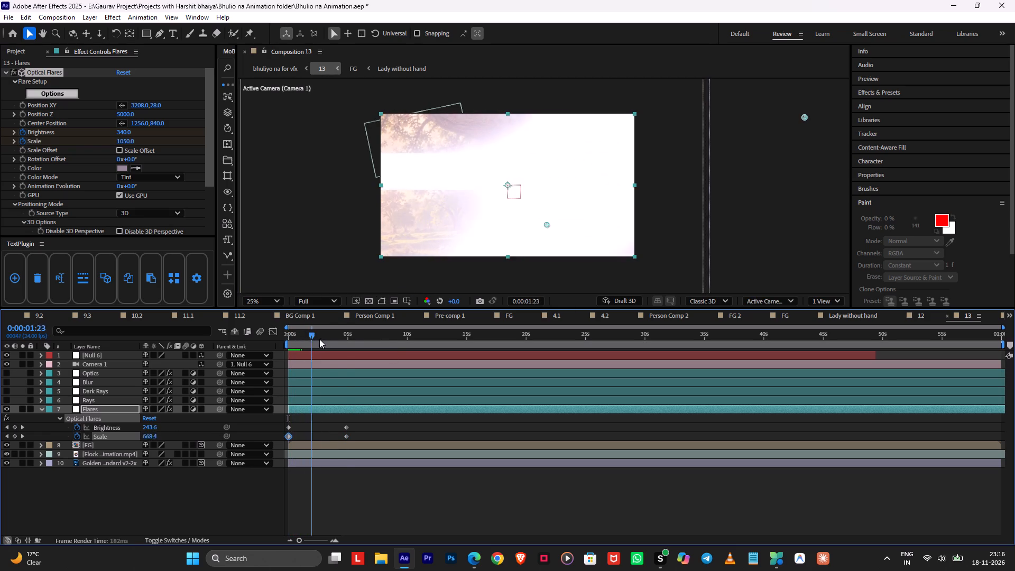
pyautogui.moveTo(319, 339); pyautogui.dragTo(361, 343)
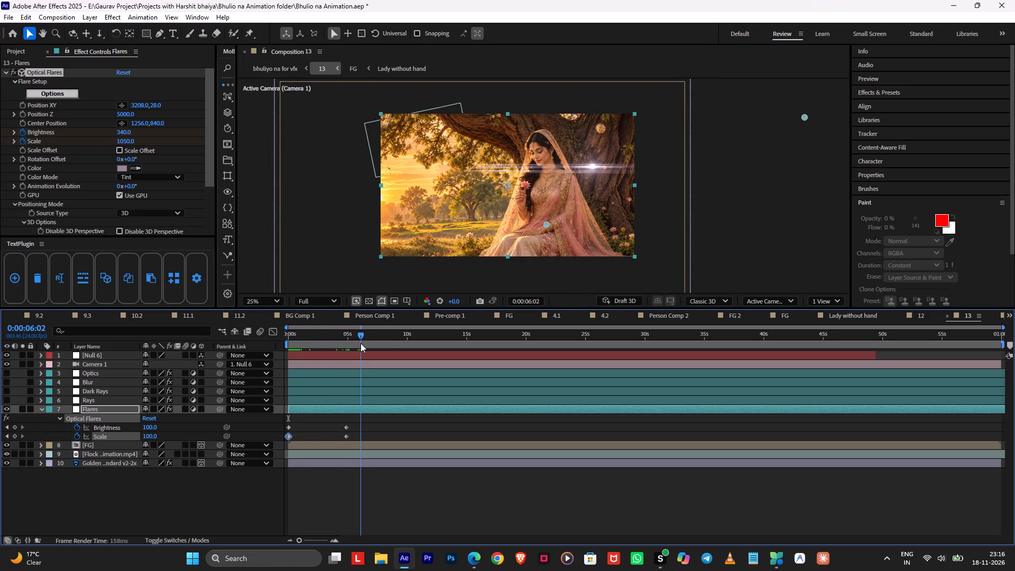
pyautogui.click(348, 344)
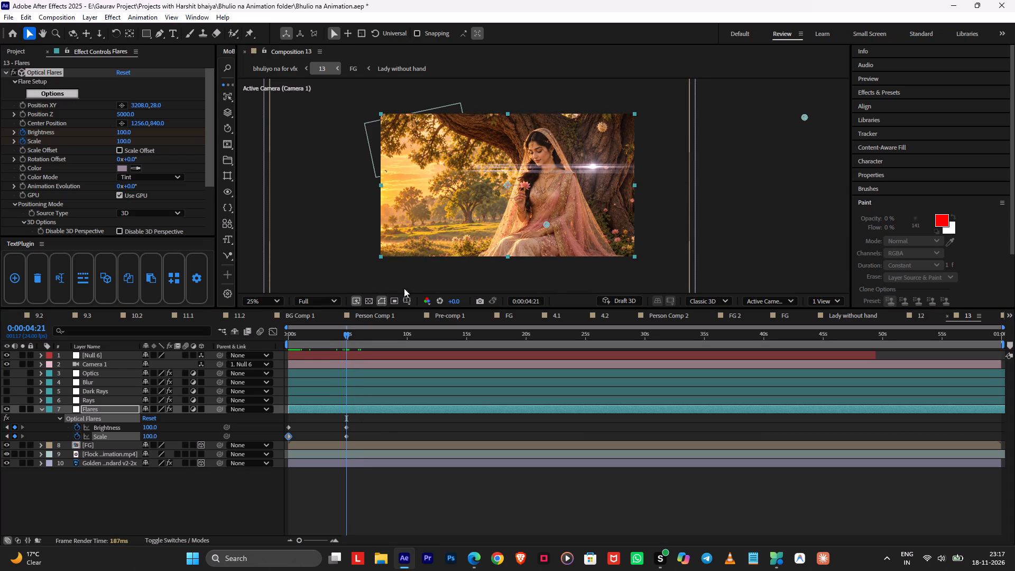
# Move the Optical Flares Position XY far outside the frame to about 4504, -1708 and the Center Position to about 1568, 308.
pyautogui.scroll(-1, 657, 115)
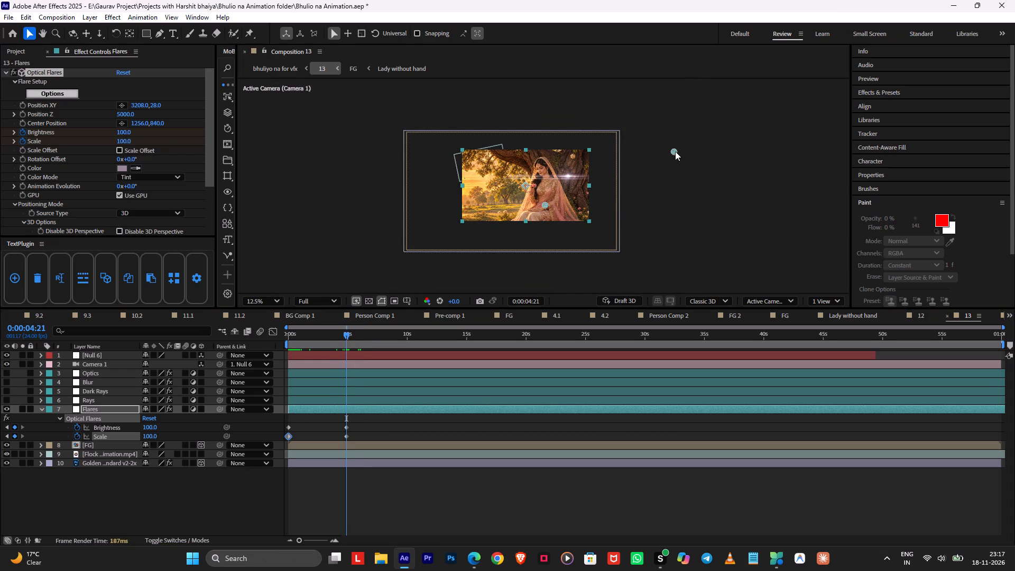
pyautogui.moveTo(675, 151); pyautogui.dragTo(761, 36)
pyautogui.scroll(1, 607, 186)
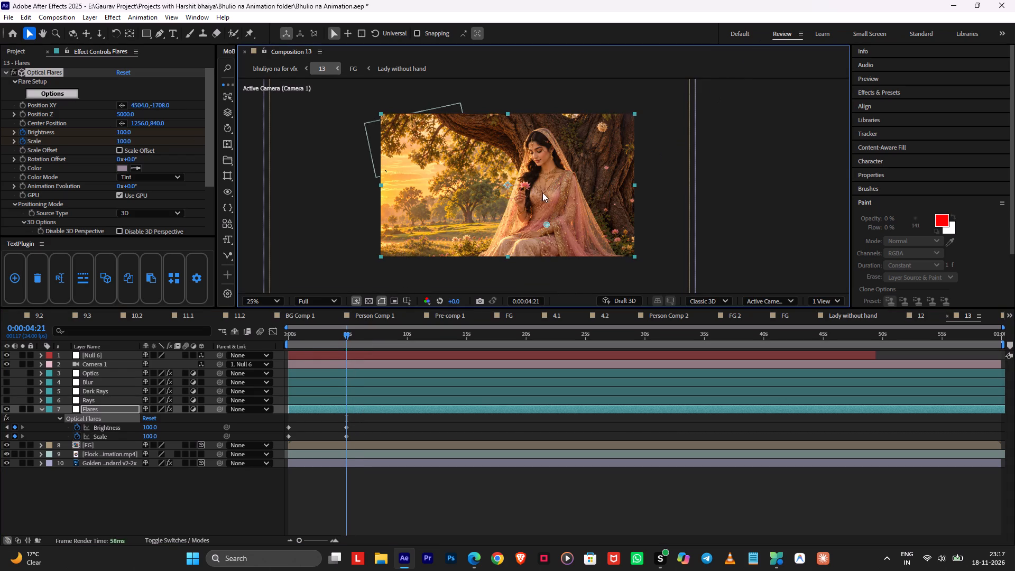
pyautogui.moveTo(547, 223); pyautogui.dragTo(598, 148)
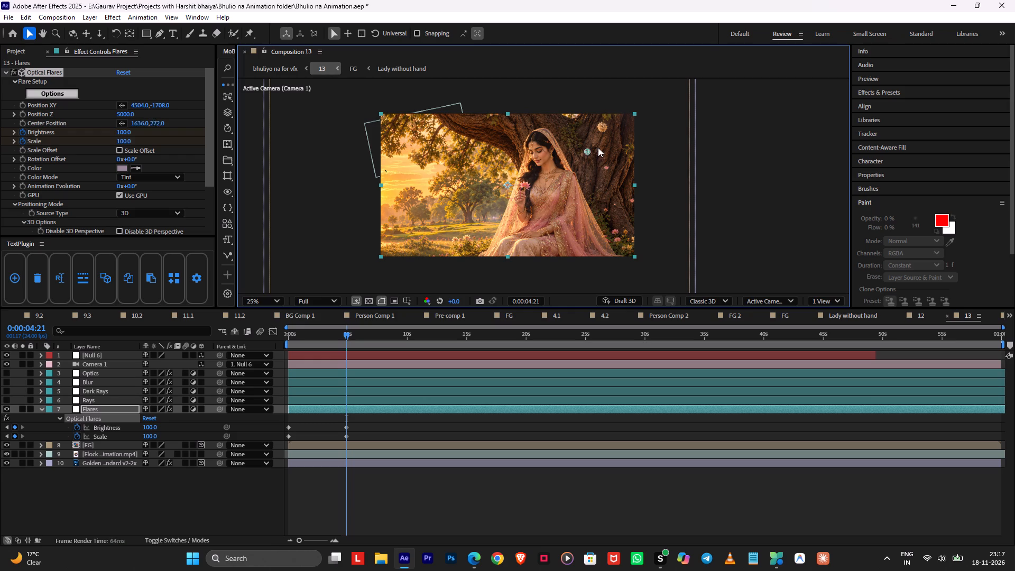
pyautogui.moveTo(598, 148); pyautogui.dragTo(588, 153)
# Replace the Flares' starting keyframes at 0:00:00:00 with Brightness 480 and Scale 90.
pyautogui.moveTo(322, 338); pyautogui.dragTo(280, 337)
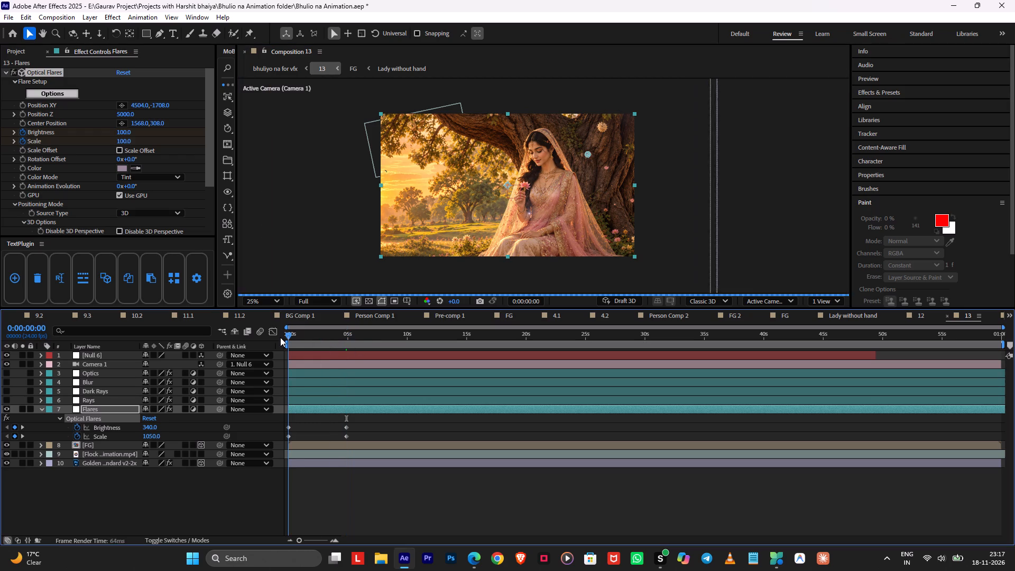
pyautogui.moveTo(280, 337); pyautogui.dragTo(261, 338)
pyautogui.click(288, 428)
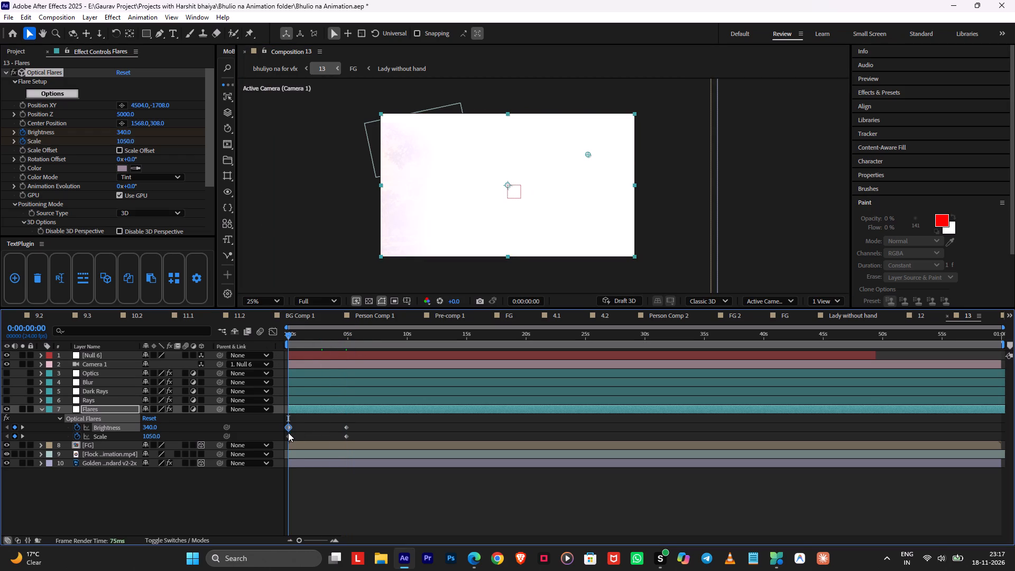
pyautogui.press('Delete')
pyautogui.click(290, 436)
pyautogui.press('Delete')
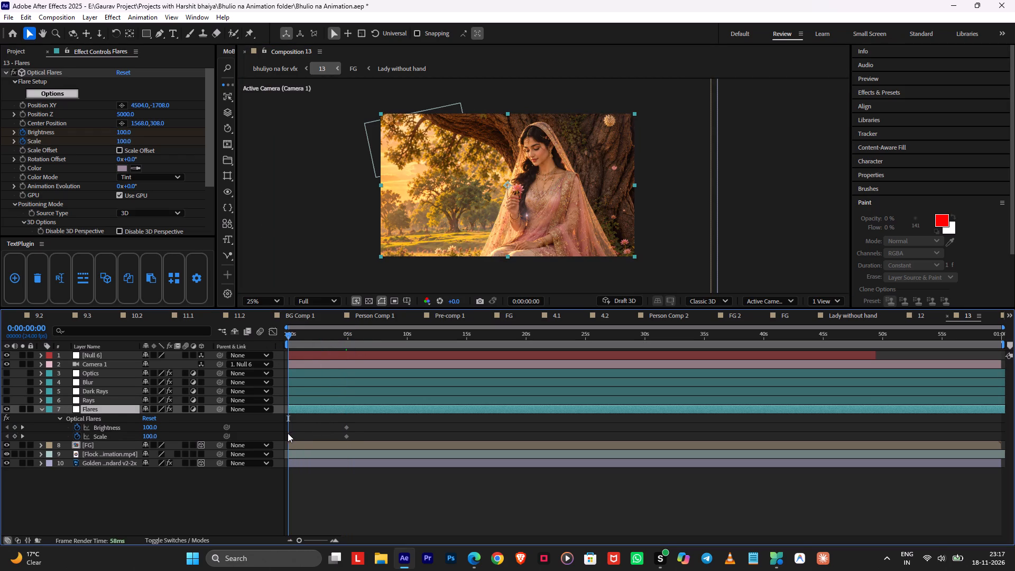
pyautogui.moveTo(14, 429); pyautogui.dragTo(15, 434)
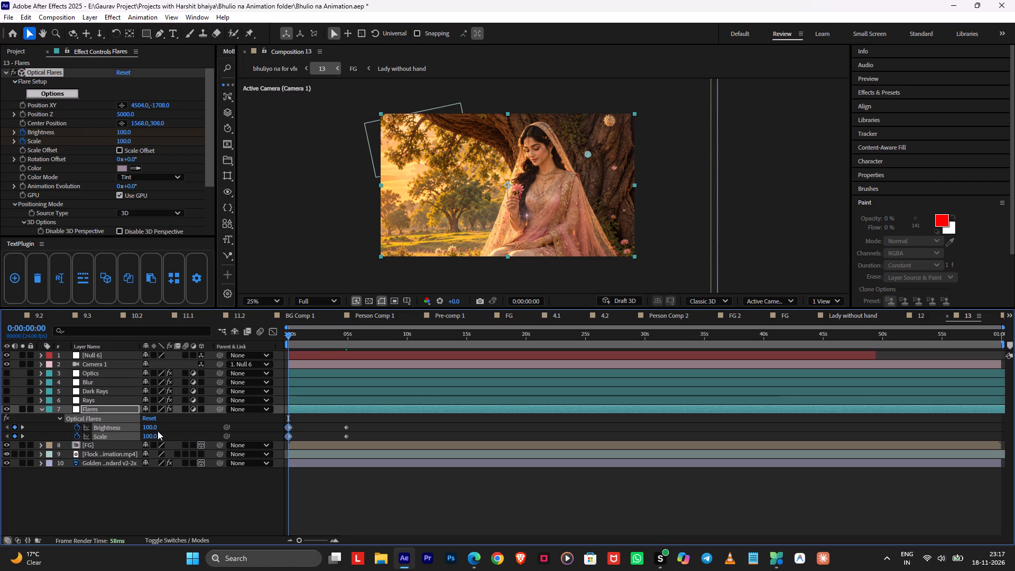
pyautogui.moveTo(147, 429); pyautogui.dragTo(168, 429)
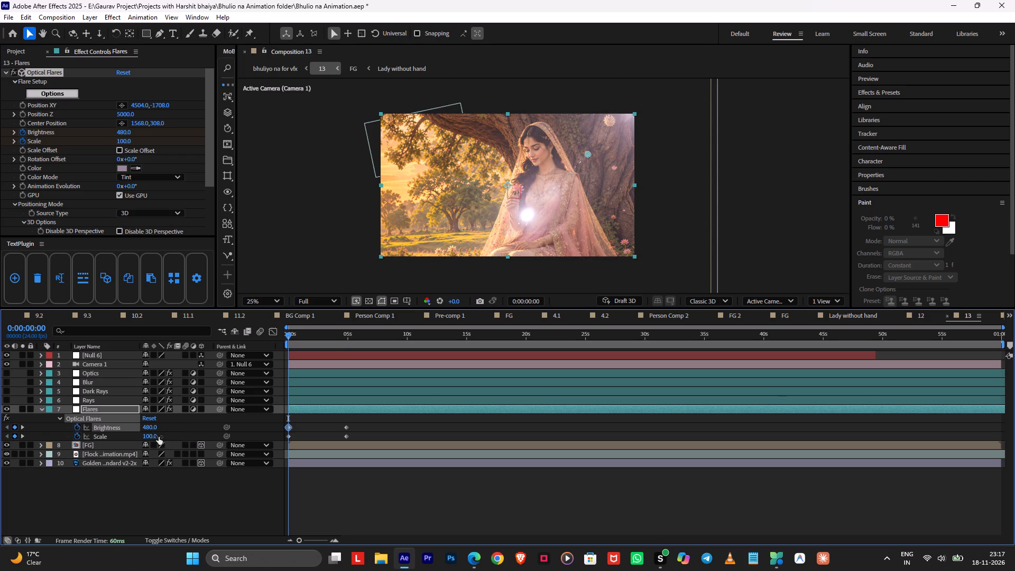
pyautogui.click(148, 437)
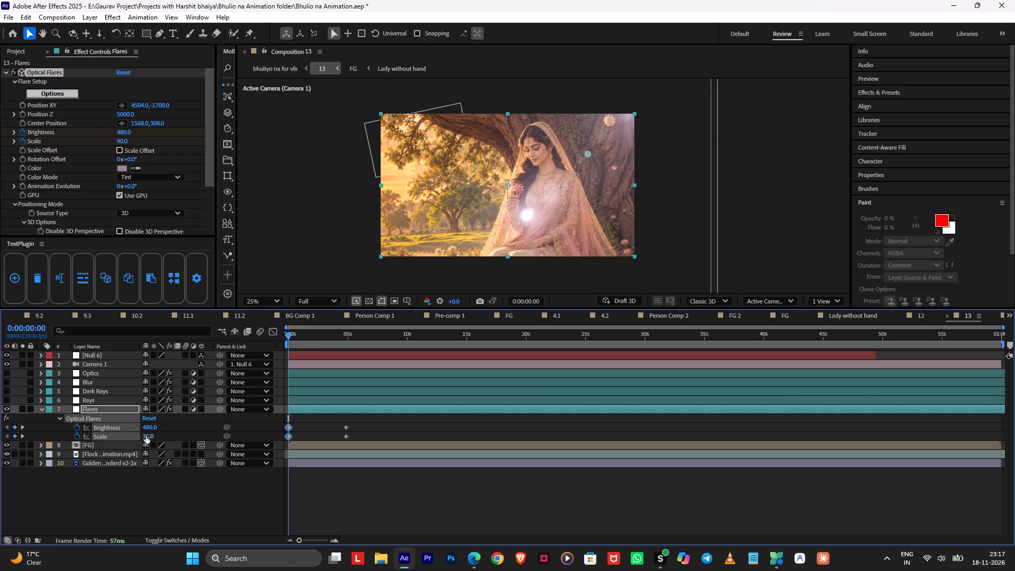
# Reposition the Optical Flares Center Position to about 1540, 272.
pyautogui.moveTo(589, 154); pyautogui.dragTo(548, 170)
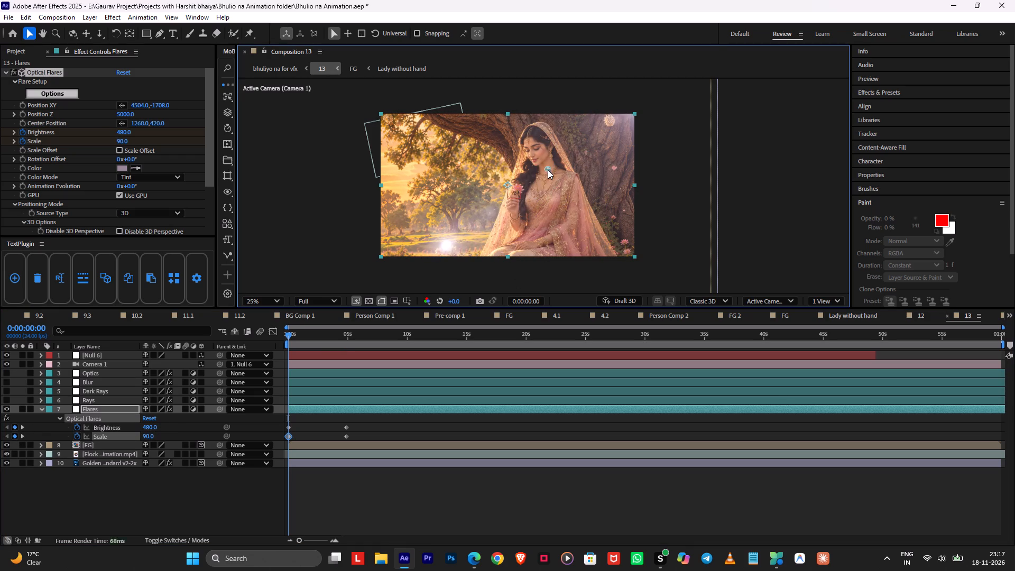
pyautogui.moveTo(548, 170); pyautogui.dragTo(585, 150)
# Return to the main composition and preview the cut to layer 13 from about 1:02:15:15.
pyautogui.press('Tab')
pyautogui.click(536, 151)
pyautogui.click(817, 339)
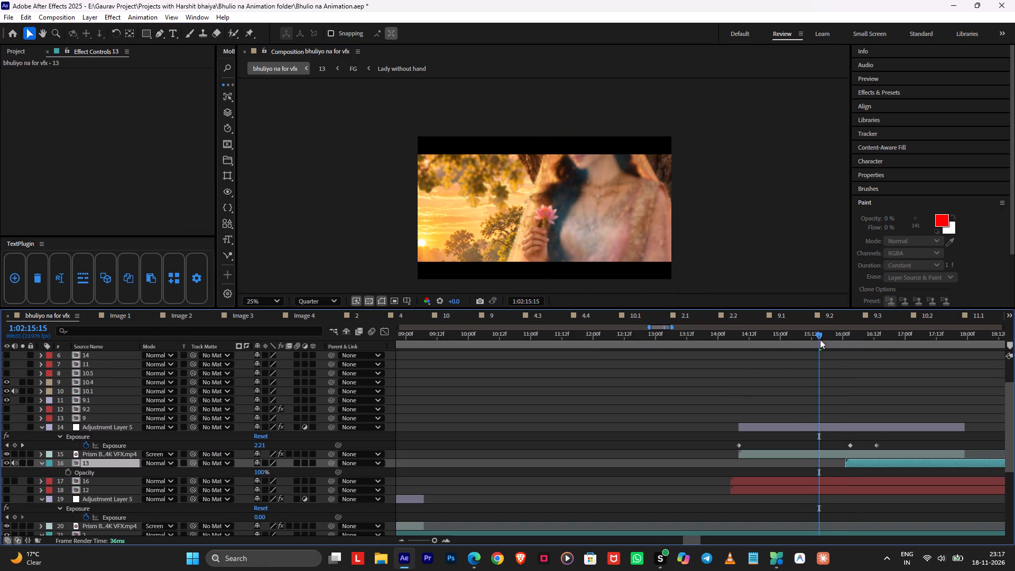
pyautogui.press('space')
pyautogui.keyDown('alt'); pyautogui.scroll(1, 839, 390); pyautogui.keyUp('alt')
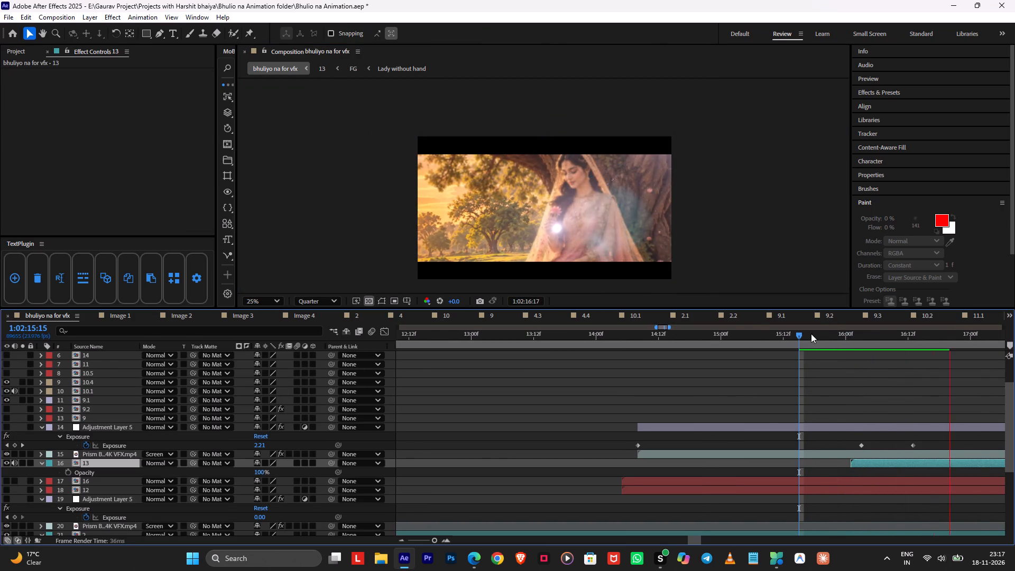
pyautogui.moveTo(811, 334); pyautogui.dragTo(796, 341)
pyautogui.press('space')
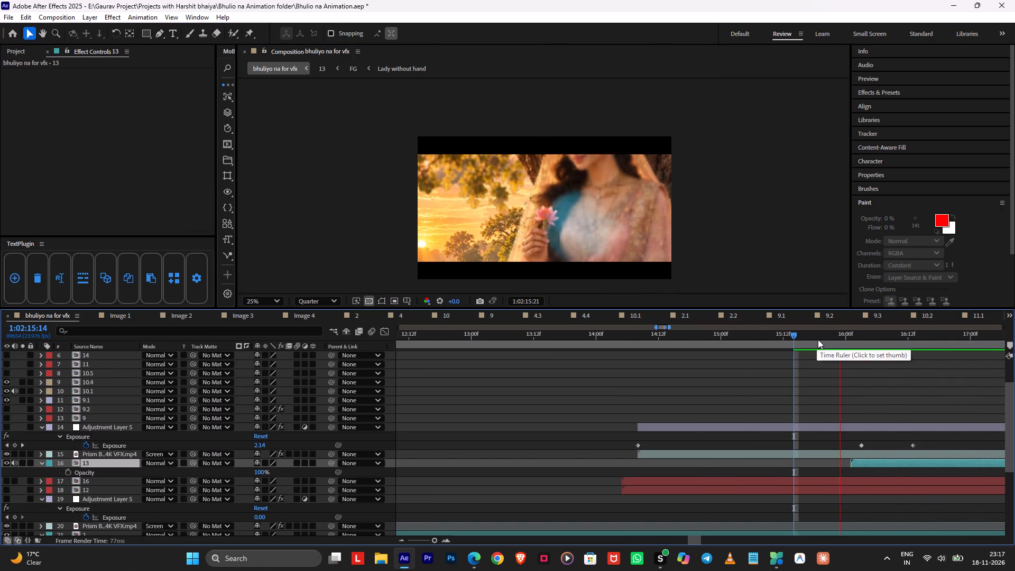
pyautogui.moveTo(829, 339); pyautogui.dragTo(853, 349)
# Keyframe layer 13's Opacity from 0% at 1:02:16:01 to 100% at about 1:02:16:13.
pyautogui.press('t')
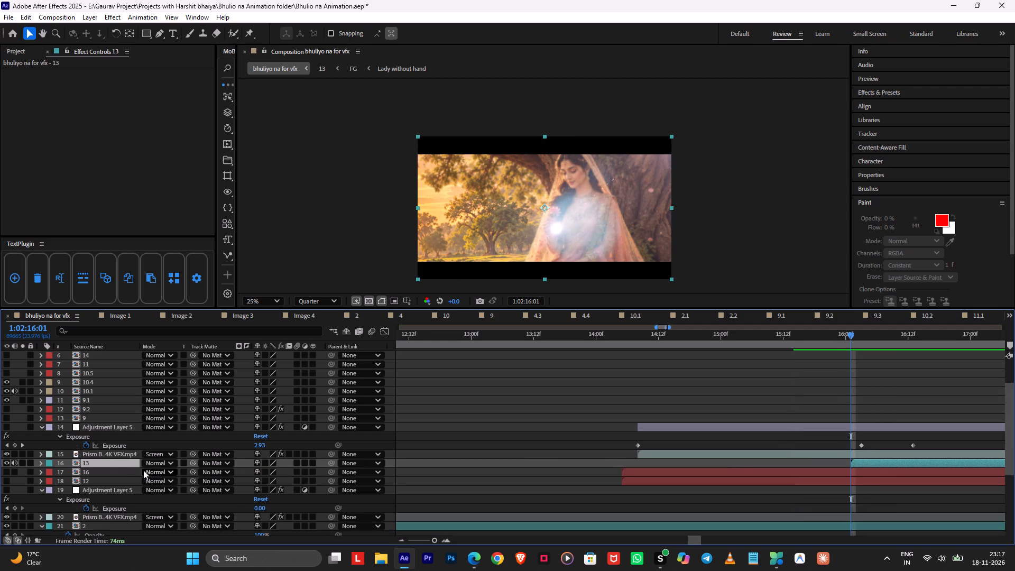
pyautogui.press('t')
pyautogui.click(69, 476)
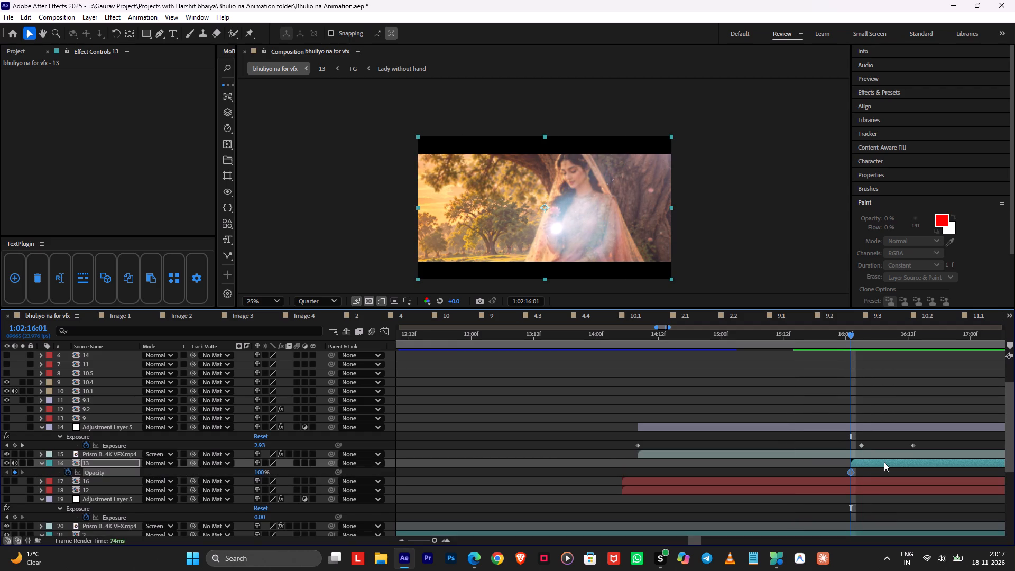
pyautogui.moveTo(850, 471); pyautogui.dragTo(915, 471)
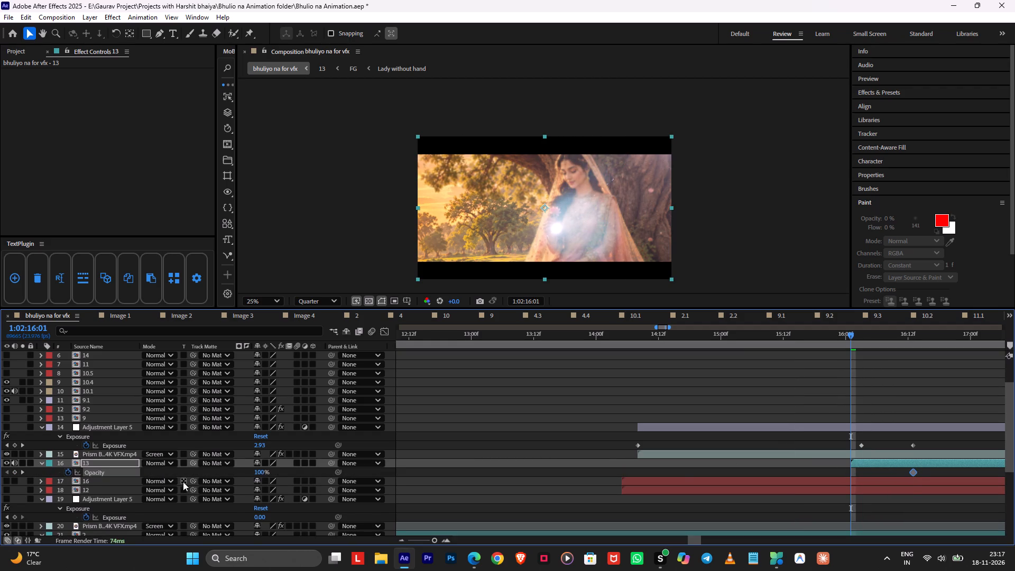
pyautogui.moveTo(259, 472); pyautogui.dragTo(10, 487)
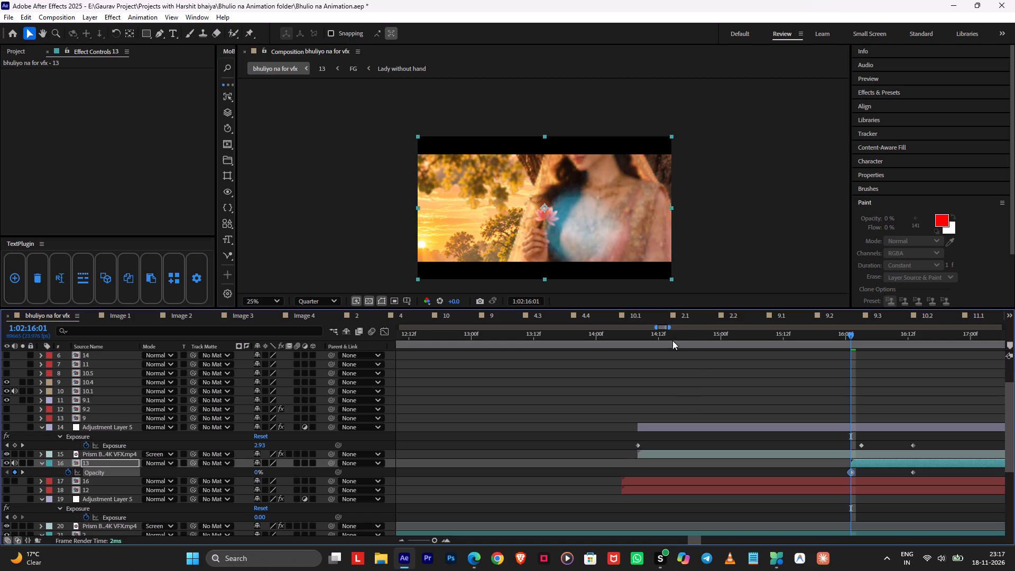
# Preview layer 13's fade-in from 1:02:14:05.
pyautogui.moveTo(661, 333); pyautogui.dragTo(623, 338)
pyautogui.press('space')
pyautogui.moveTo(670, 388); pyautogui.dragTo(475, 403, button='middle')
pyautogui.scroll(1, 469, 404)
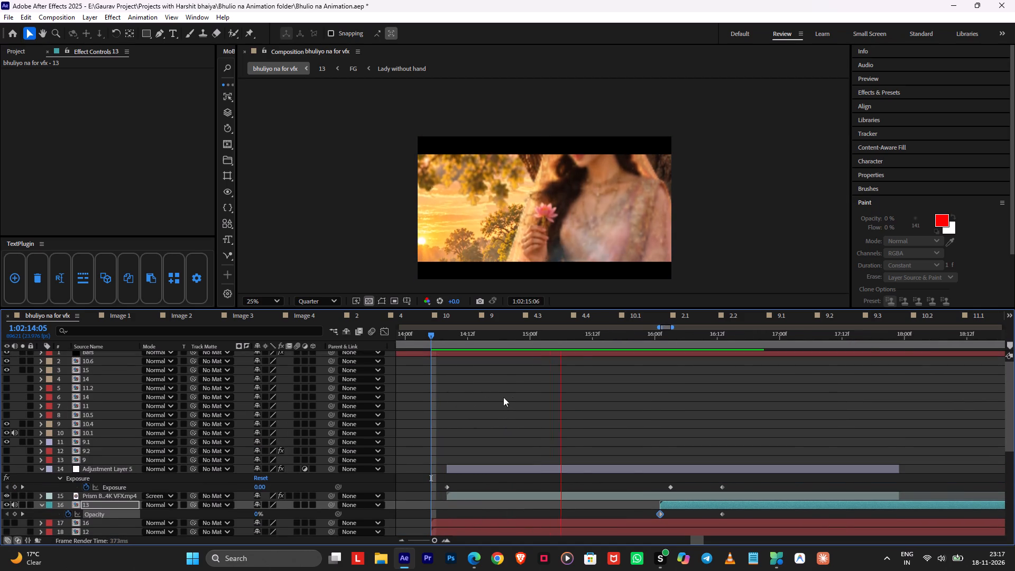
pyautogui.press('space')
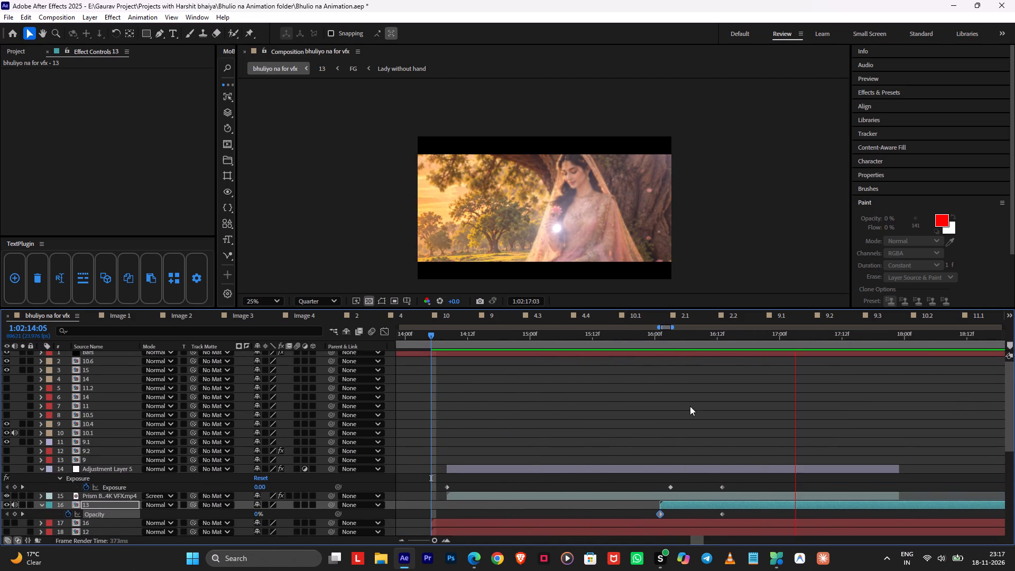
# In composition 13, delete all Brightness and Scale keyframes from the Flares layer's Optical Flares effect.
pyautogui.doubleClick(760, 504)
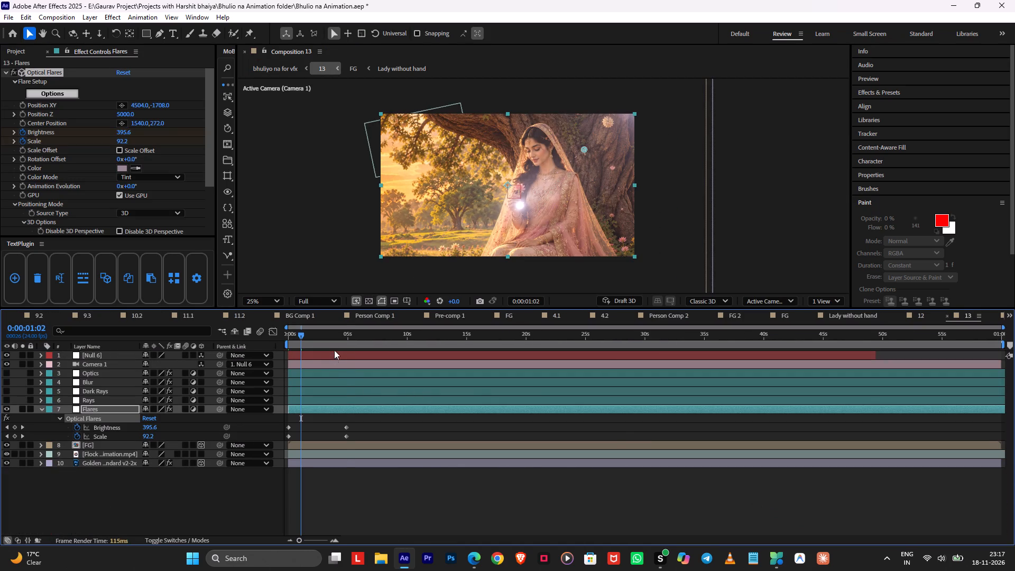
pyautogui.moveTo(340, 340); pyautogui.dragTo(348, 343)
pyautogui.moveTo(357, 427); pyautogui.dragTo(282, 446)
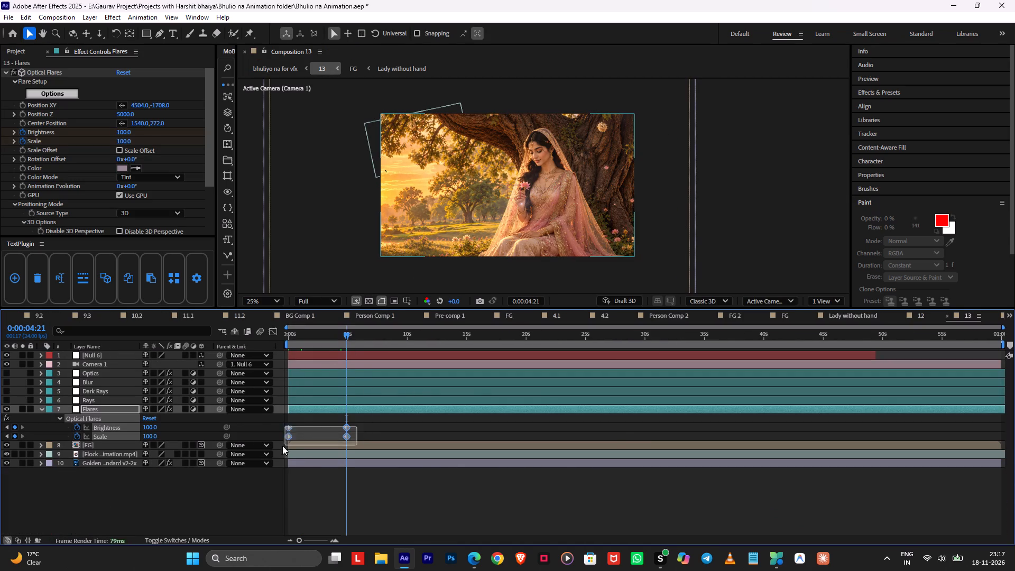
pyautogui.moveTo(282, 446); pyautogui.dragTo(265, 449)
pyautogui.press('Delete')
pyautogui.moveTo(325, 335); pyautogui.dragTo(214, 365)
# Return to the main composition and preview the fade into layer 13 from 1:02:15:22.
pyautogui.press('Tab')
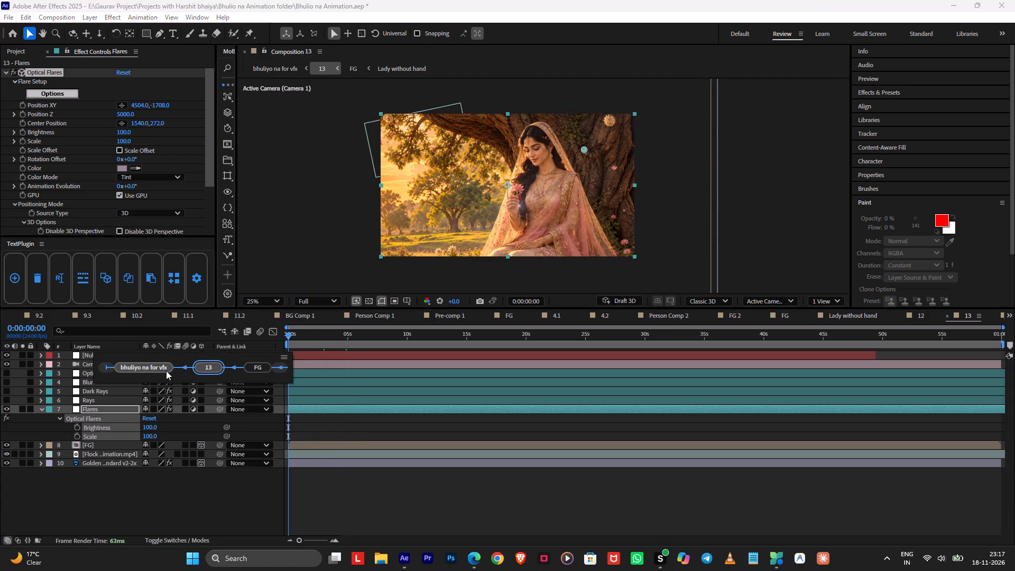
pyautogui.click(146, 371)
pyautogui.click(643, 337)
pyautogui.press('space')
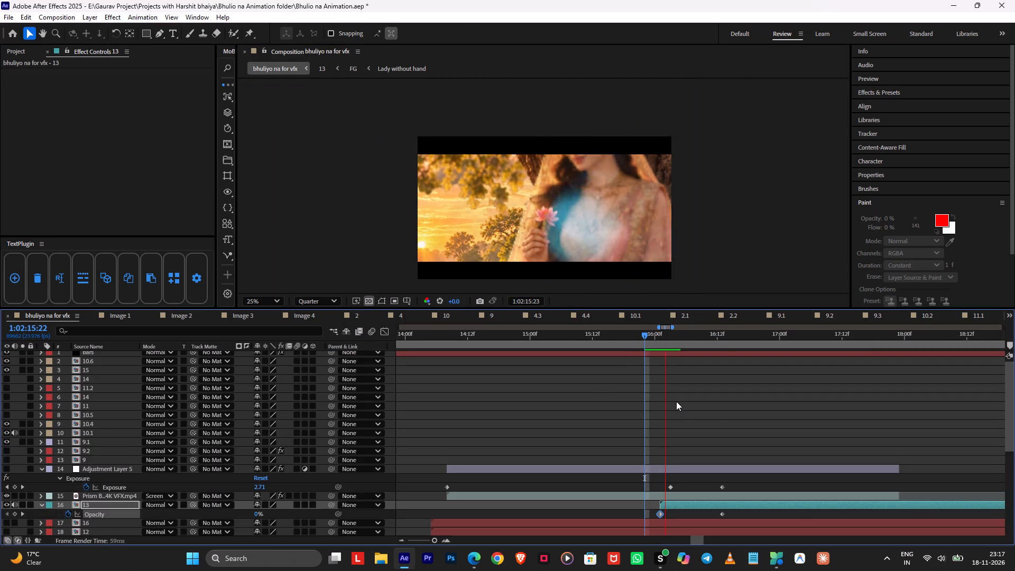
# Retime Adjustment Layer 5's Exposure flash, moving the peak keyframe to 1:02:16:07 and the final keyframe to about 1:02:17:07.
pyautogui.moveTo(676, 335); pyautogui.dragTo(662, 337)
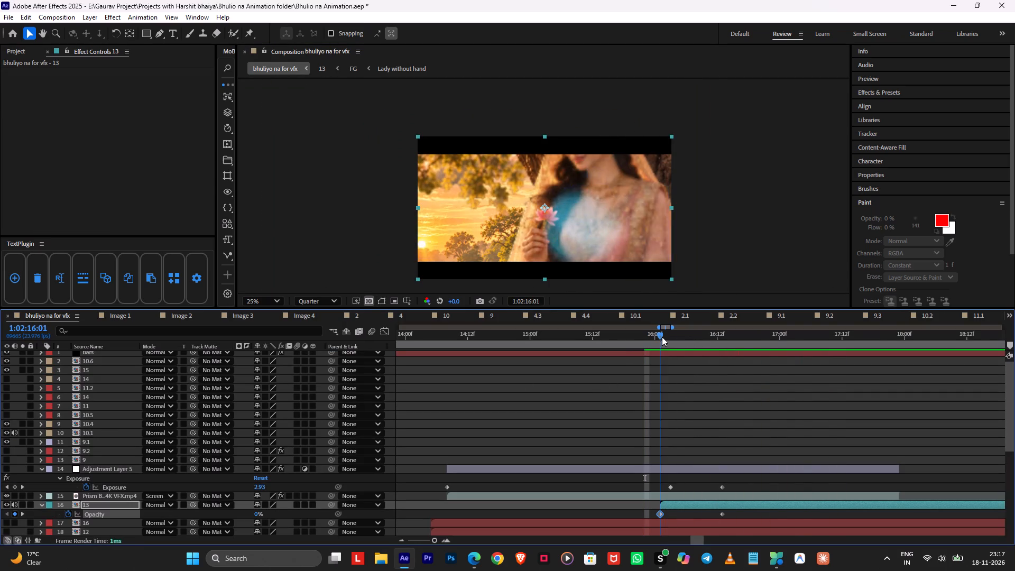
pyautogui.moveTo(662, 337); pyautogui.dragTo(690, 357)
pyautogui.click(724, 484)
pyautogui.moveTo(719, 487); pyautogui.dragTo(769, 487)
pyautogui.moveTo(724, 486); pyautogui.dragTo(818, 482)
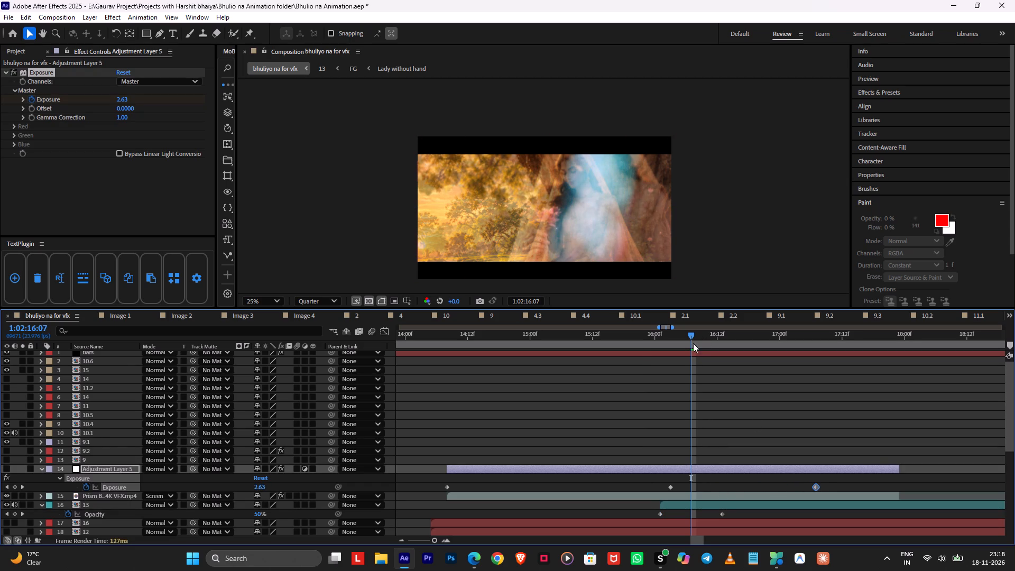
pyautogui.moveTo(670, 489); pyautogui.dragTo(693, 490)
# Preview the fade into layer 13 from 1:02:15:14 and save the project.
pyautogui.moveTo(684, 336); pyautogui.dragTo(596, 356)
pyautogui.press('space')
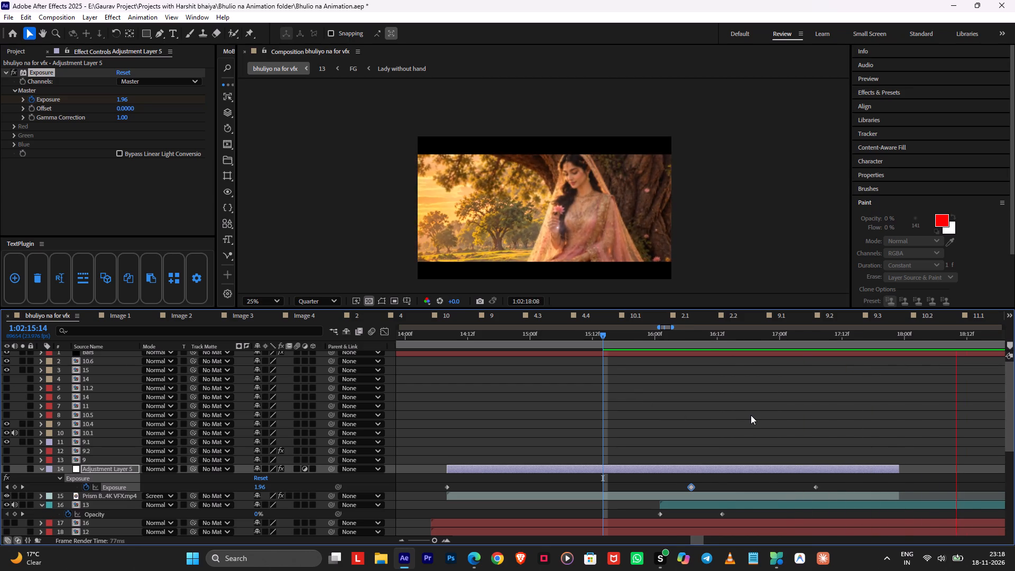
pyautogui.keyDown('alt'); pyautogui.scroll(-2, 751, 415); pyautogui.keyUp('alt')
pyautogui.hotkey('ctrl', 's')
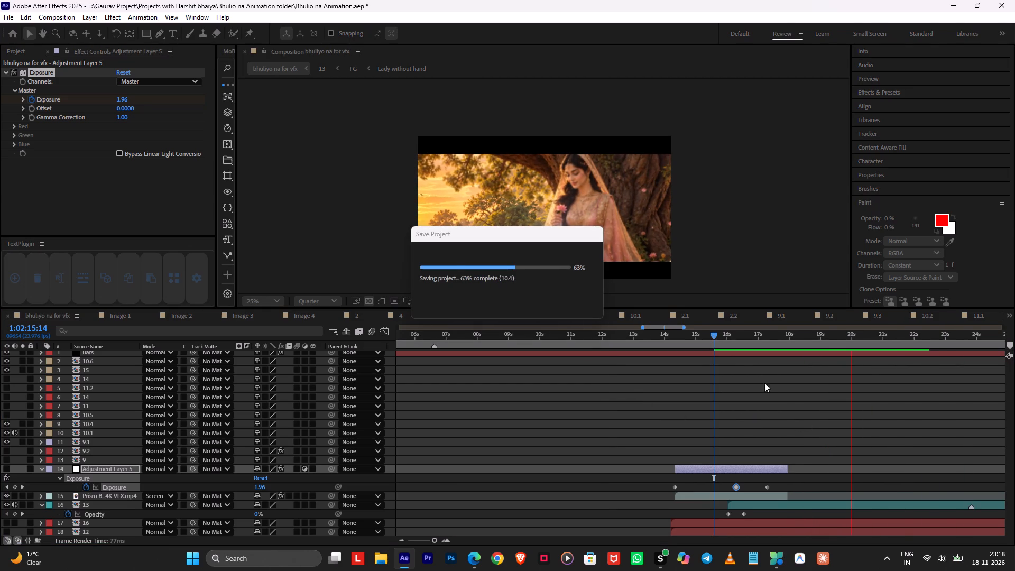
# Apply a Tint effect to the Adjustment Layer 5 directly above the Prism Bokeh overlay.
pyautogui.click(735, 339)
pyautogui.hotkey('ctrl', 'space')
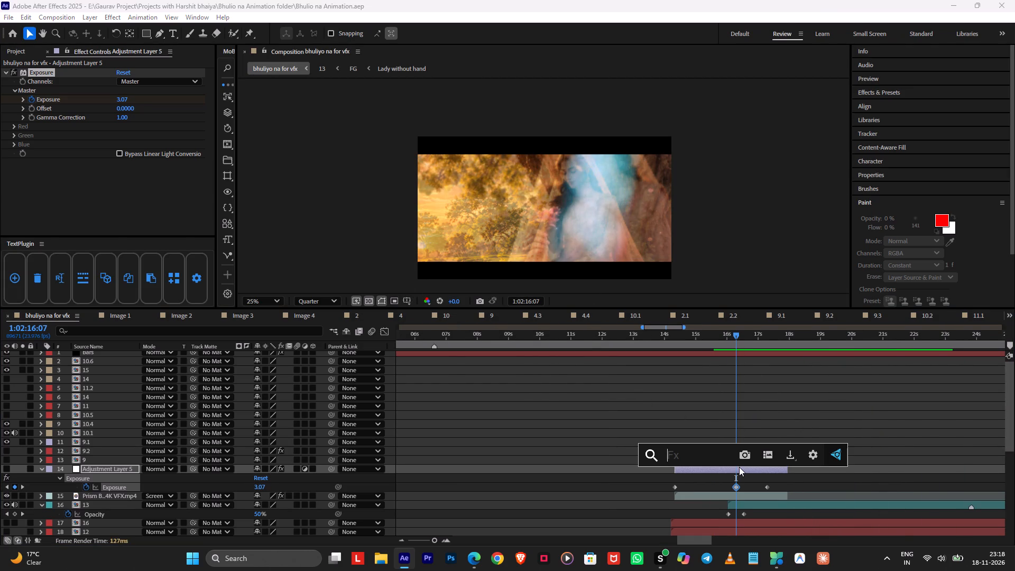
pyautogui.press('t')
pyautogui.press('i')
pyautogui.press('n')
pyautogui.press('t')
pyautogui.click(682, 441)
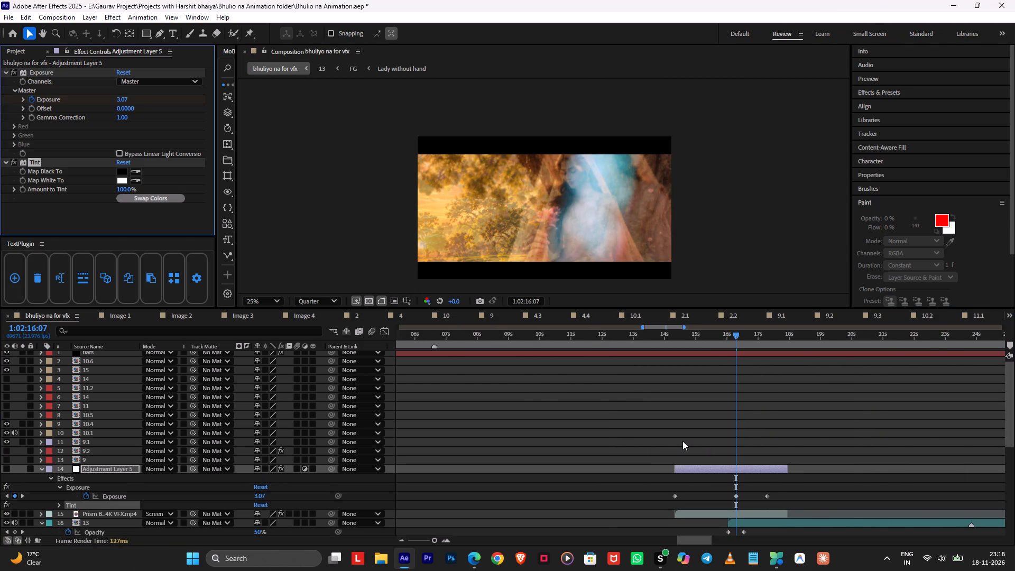
# Delete the Adjustment Layer 5 directly above the Prism Bokeh overlay.
pyautogui.click(110, 469)
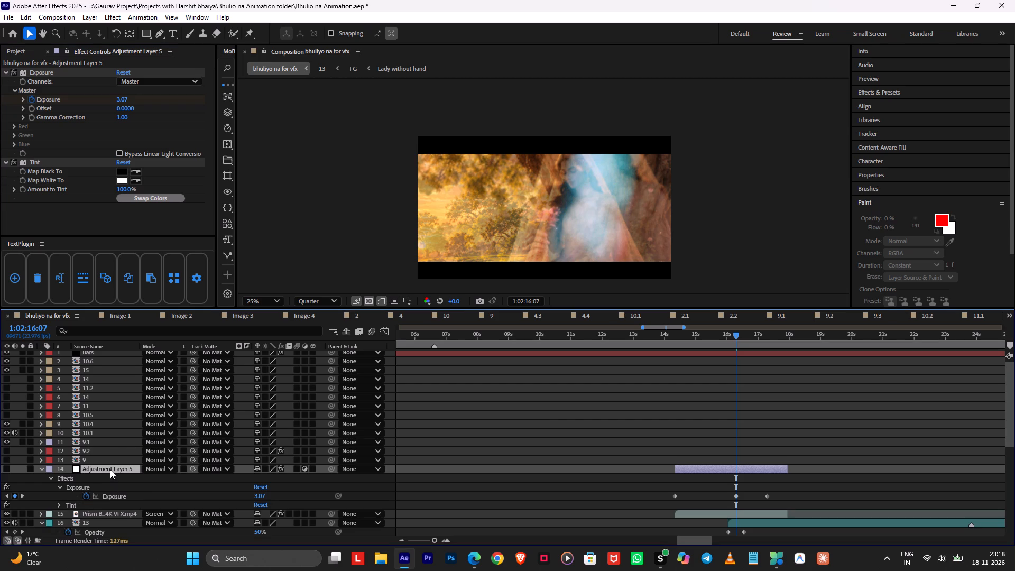
pyautogui.press('Delete')
# Move the Prism Bokeh overlay's final Exposure keyframe to about 1:02:17:00.
pyautogui.click(707, 465)
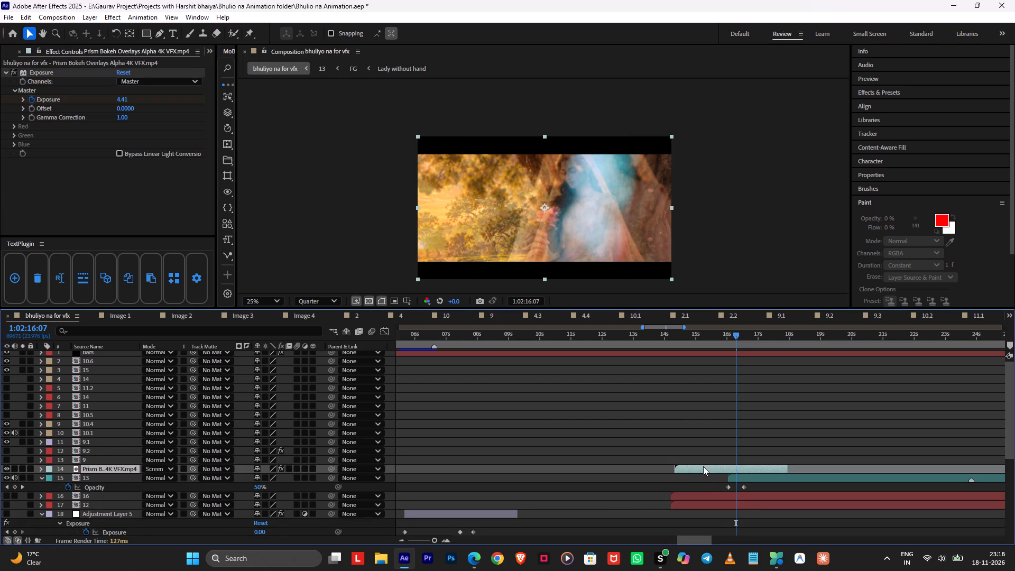
pyautogui.press('u')
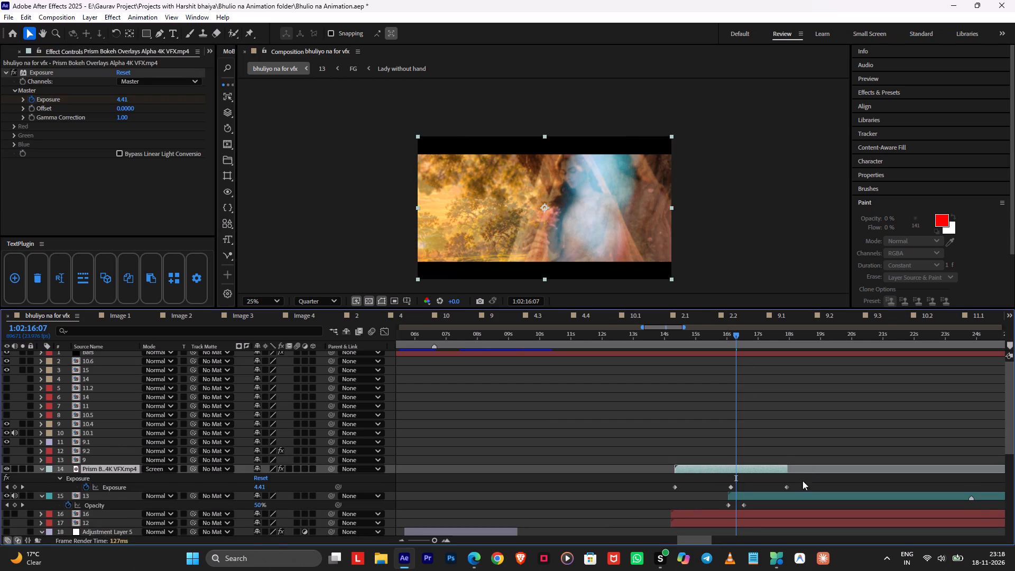
pyautogui.moveTo(787, 486); pyautogui.dragTo(759, 483)
# Apply a Tint effect to the Prism Bokeh overlay layer.
pyautogui.hotkey('ctrl', 'space')
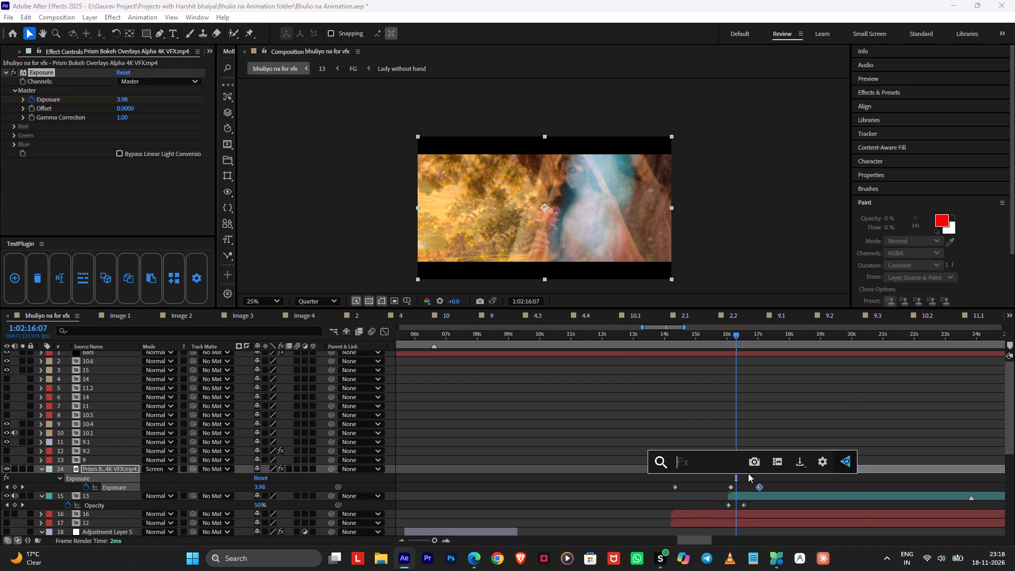
pyautogui.press('t')
pyautogui.press('i')
pyautogui.press('n')
pyautogui.press('t')
pyautogui.click(680, 439)
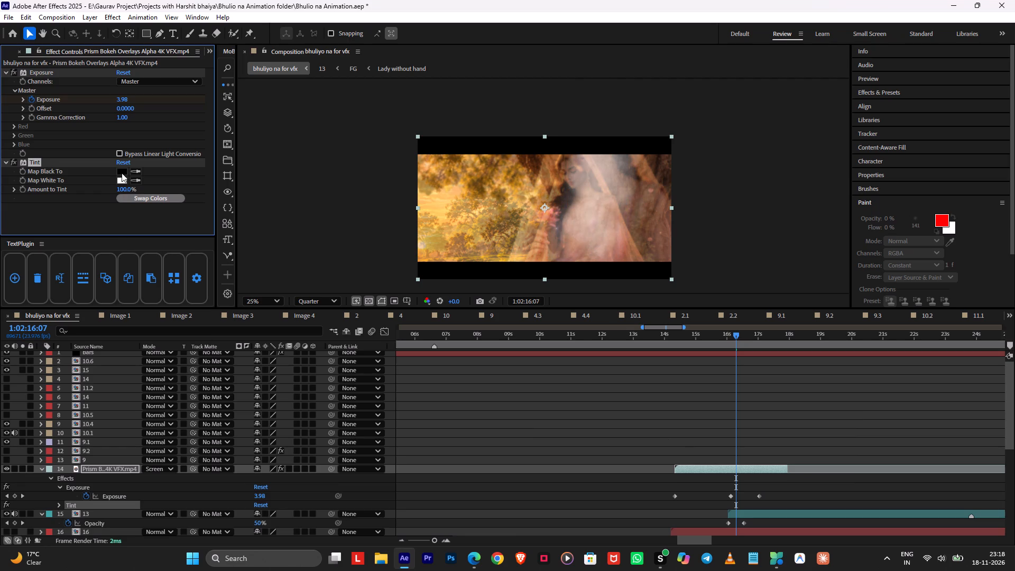
# Set the Prism Bokeh overlay's Tint Map White To color to a warm light orange.
pyautogui.click(123, 178)
pyautogui.moveTo(533, 320); pyautogui.dragTo(537, 325)
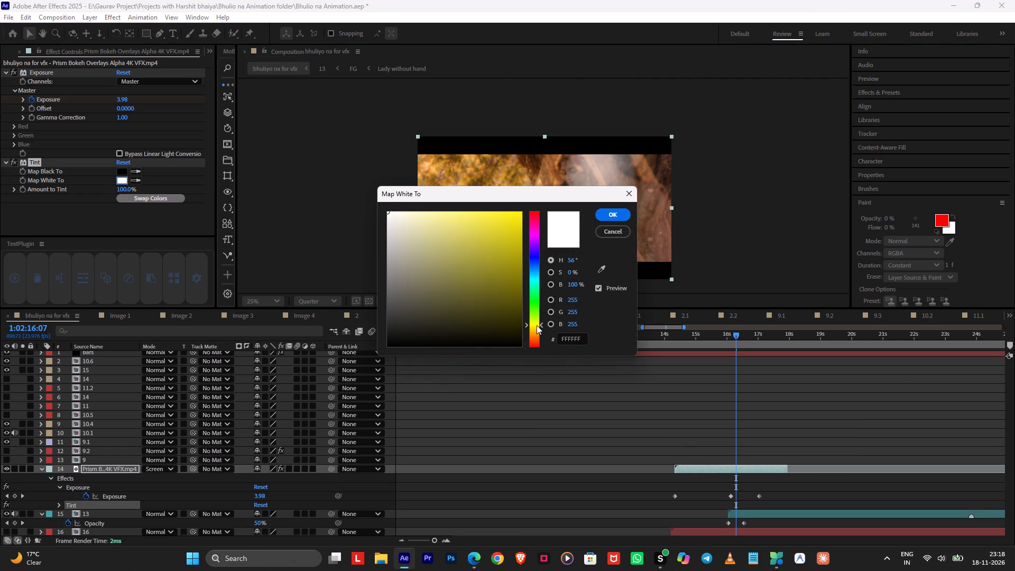
pyautogui.moveTo(537, 325); pyautogui.dragTo(538, 330)
pyautogui.moveTo(539, 328); pyautogui.dragTo(539, 331)
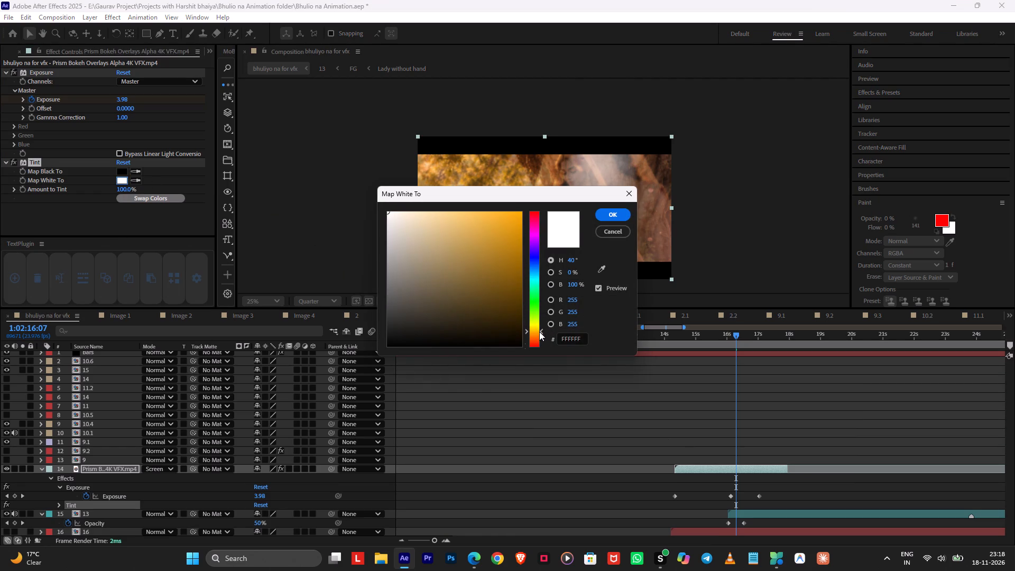
pyautogui.moveTo(539, 331); pyautogui.dragTo(539, 334)
pyautogui.moveTo(469, 222); pyautogui.dragTo(474, 186)
pyautogui.click(604, 215)
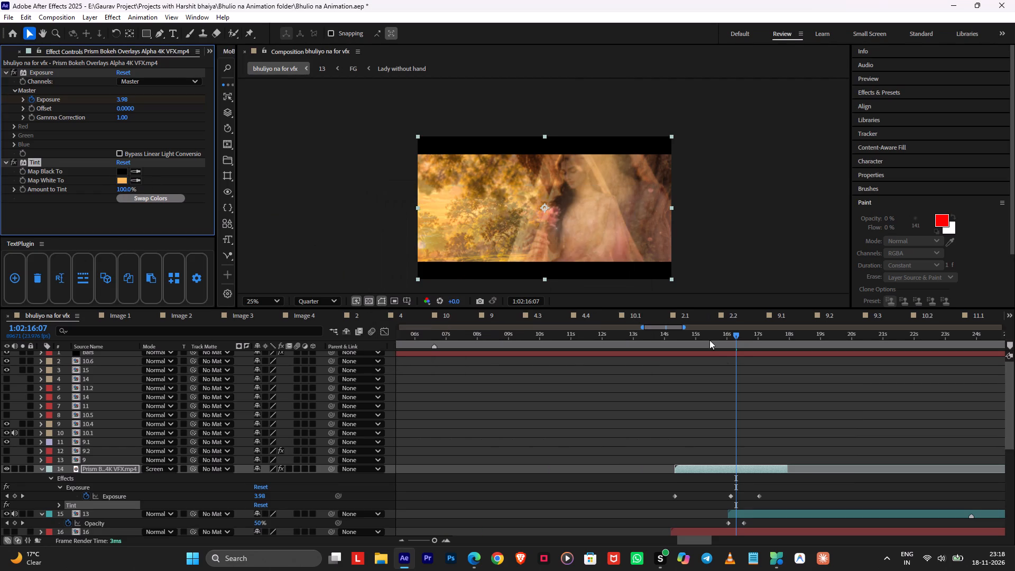
# Preview the orange-tinted transition into layer 13 from 1:02:13:19.
pyautogui.moveTo(698, 339); pyautogui.dragTo(657, 349)
pyautogui.press('space')
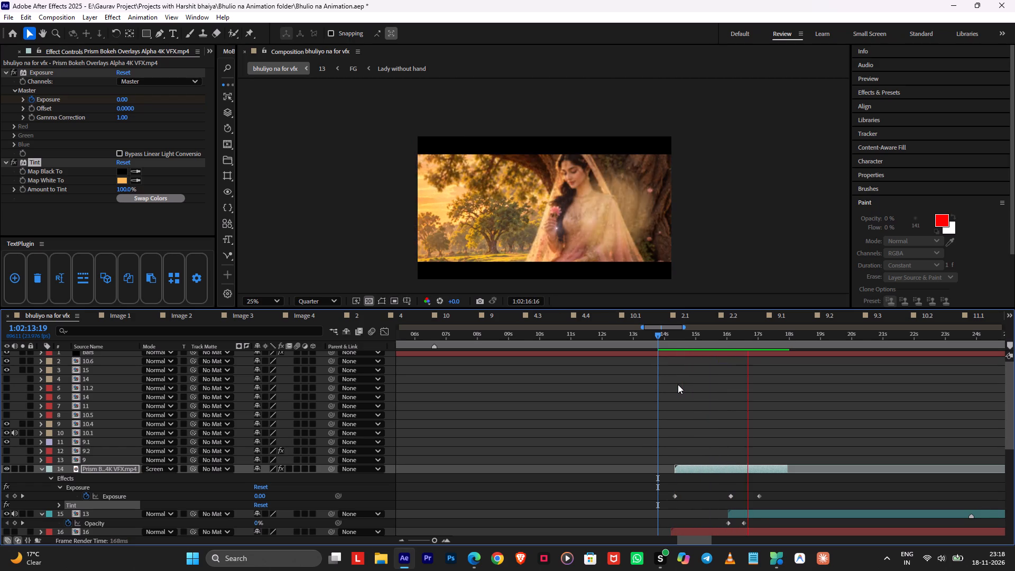
pyautogui.keyDown('alt'); pyautogui.scroll(-1, 740, 399); pyautogui.keyUp('alt')
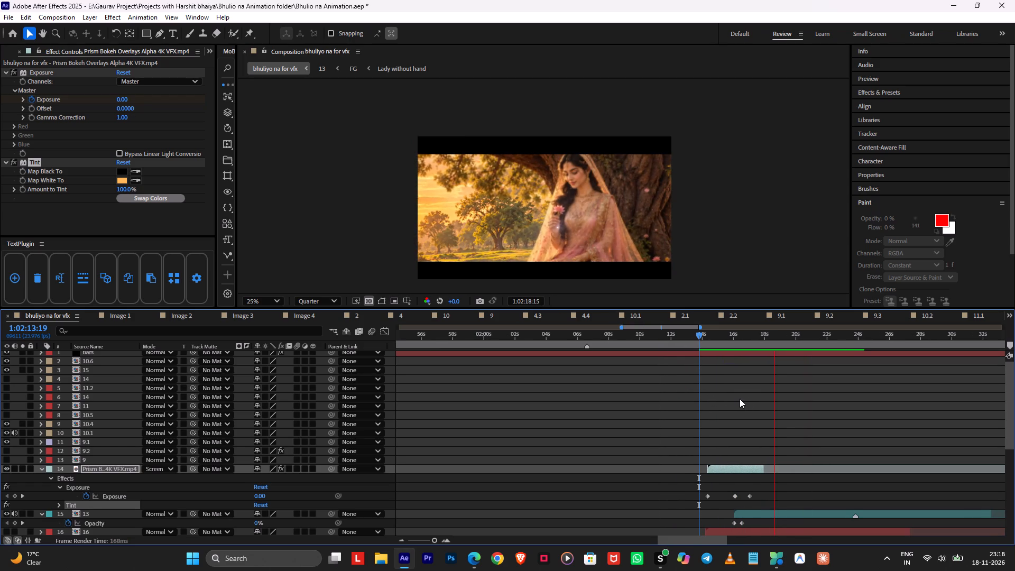
pyautogui.keyDown('alt'); pyautogui.scroll(-1, 776, 403); pyautogui.keyUp('alt')
pyautogui.press('space')
# In composition 13, hide the Flares layer and return to the main composition.
pyautogui.doubleClick(801, 512)
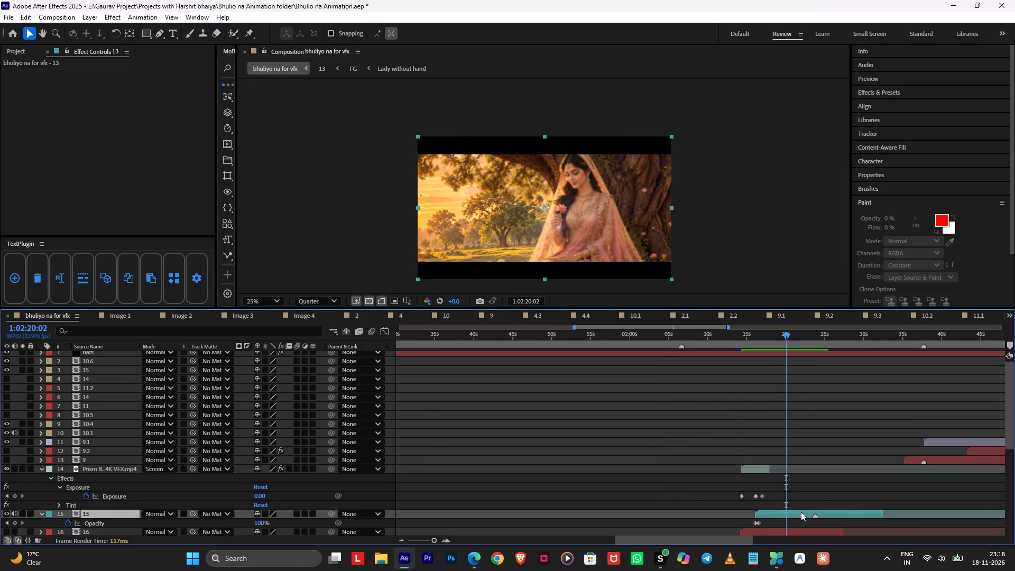
pyautogui.click(10, 412)
pyautogui.press('Tab')
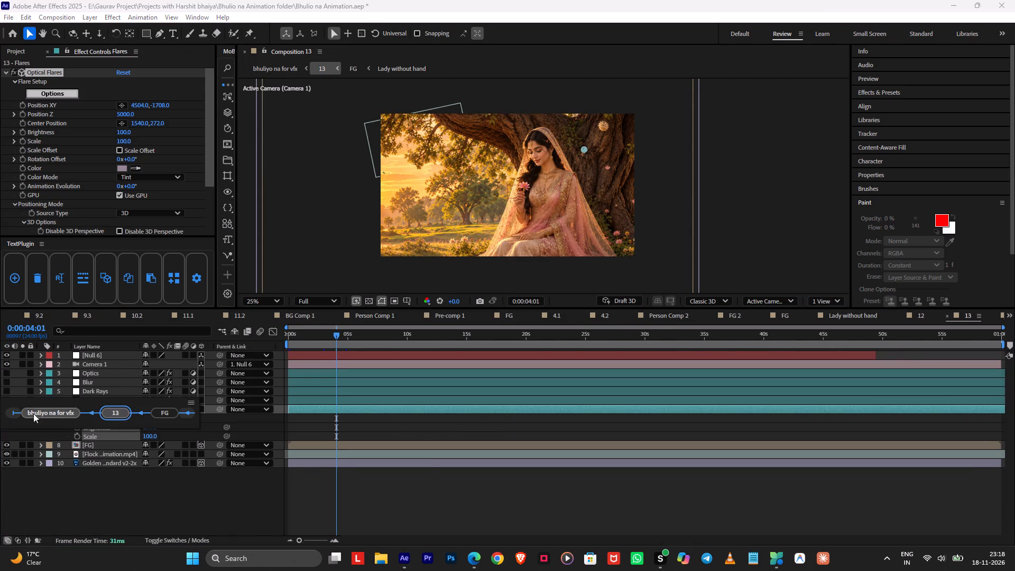
pyautogui.click(52, 412)
# Preview the transition into layer 13 from 1:02:14:19 and save the project.
pyautogui.moveTo(757, 341); pyautogui.dragTo(745, 340)
pyautogui.press('space')
pyautogui.hotkey('ctrl', 's')
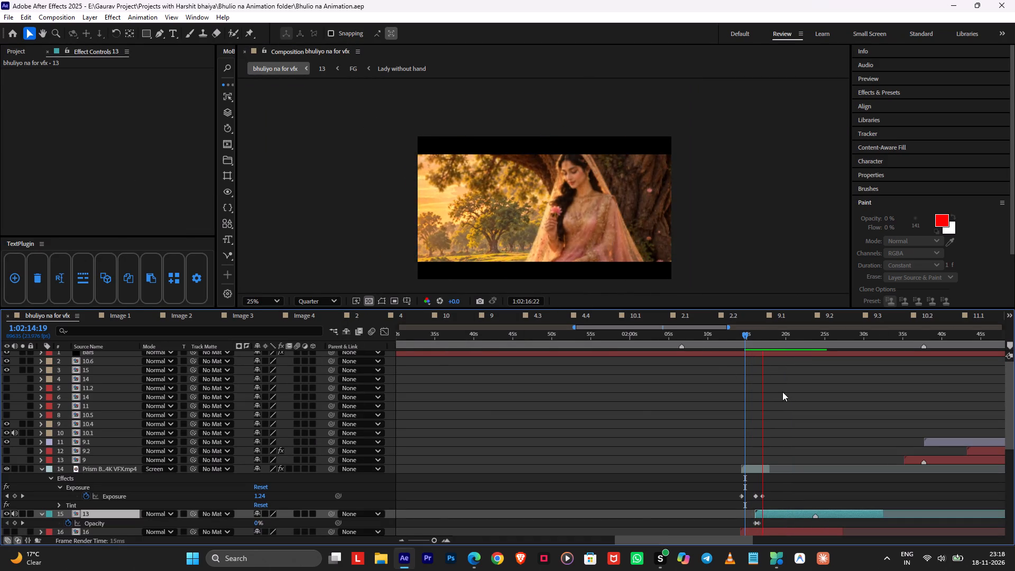
# Preview the footage leading into layer 9.1 from 1:02:34:02.
pyautogui.moveTo(805, 397); pyautogui.dragTo(622, 401, button='middle')
pyautogui.click(713, 338)
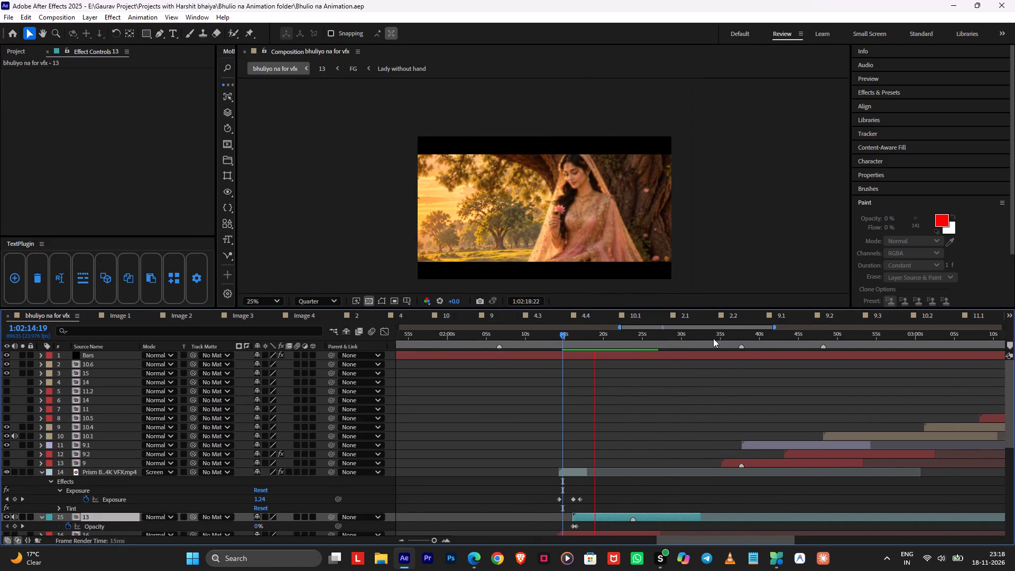
pyautogui.press('space')
pyautogui.keyDown('alt'); pyautogui.scroll(-1, 731, 364); pyautogui.keyUp('alt')
pyautogui.scroll(-1, 731, 371)
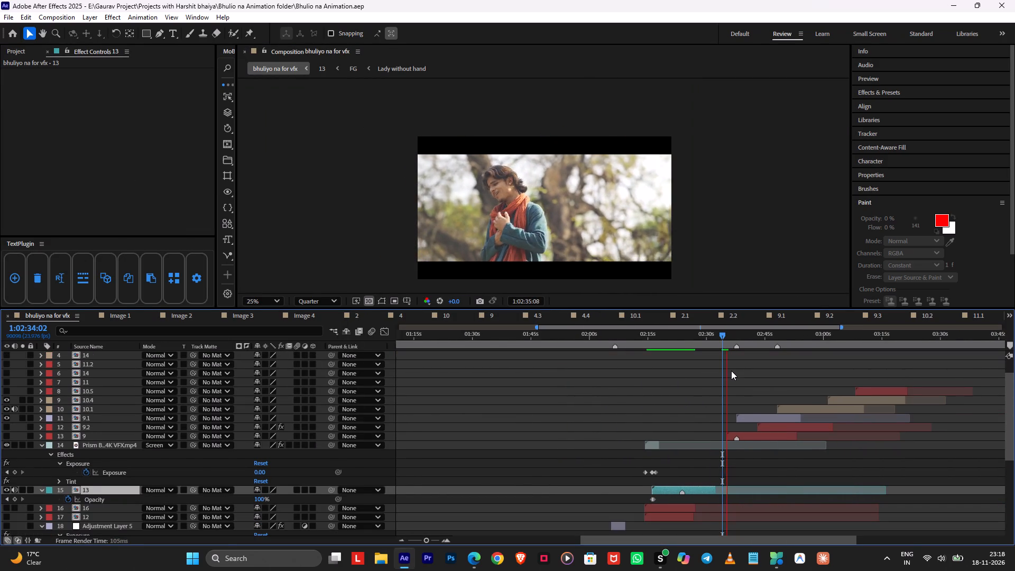
pyautogui.keyDown('alt'); pyautogui.scroll(1, 733, 375); pyautogui.keyUp('alt')
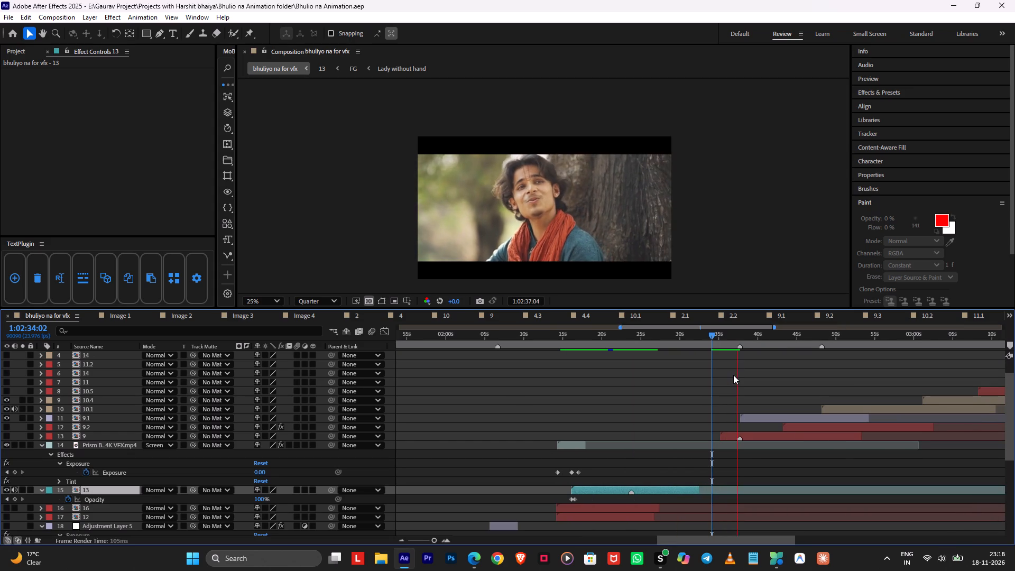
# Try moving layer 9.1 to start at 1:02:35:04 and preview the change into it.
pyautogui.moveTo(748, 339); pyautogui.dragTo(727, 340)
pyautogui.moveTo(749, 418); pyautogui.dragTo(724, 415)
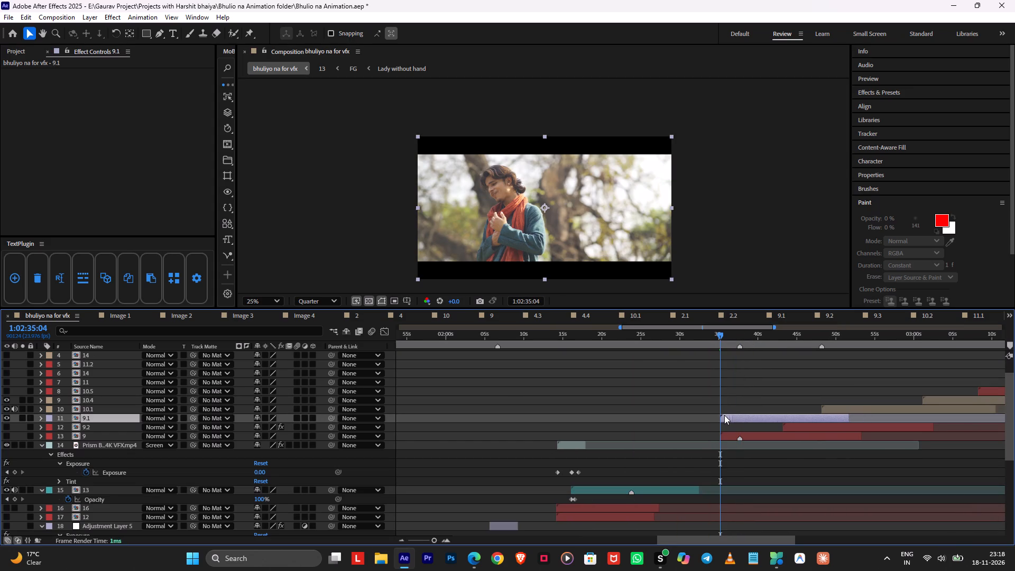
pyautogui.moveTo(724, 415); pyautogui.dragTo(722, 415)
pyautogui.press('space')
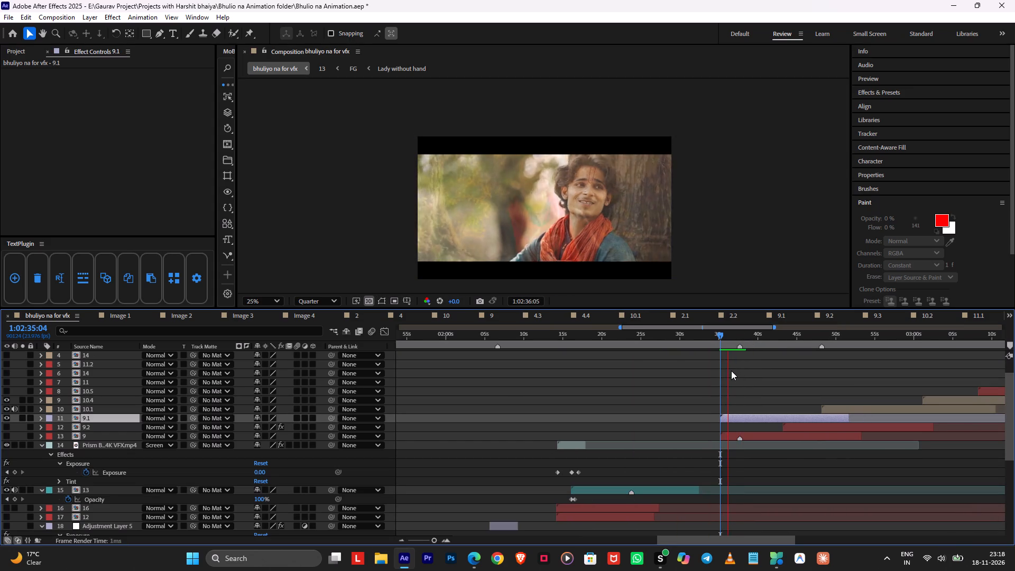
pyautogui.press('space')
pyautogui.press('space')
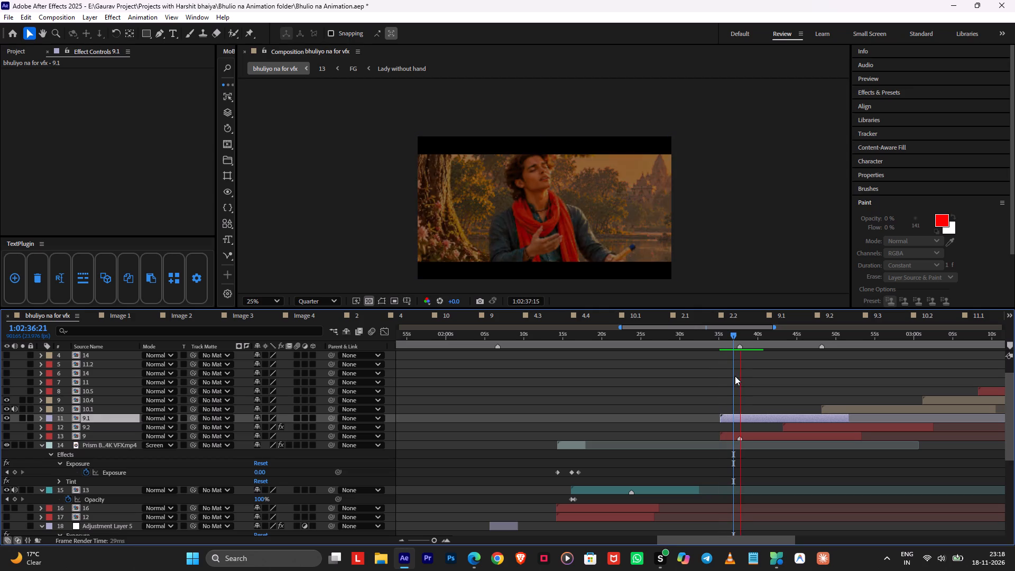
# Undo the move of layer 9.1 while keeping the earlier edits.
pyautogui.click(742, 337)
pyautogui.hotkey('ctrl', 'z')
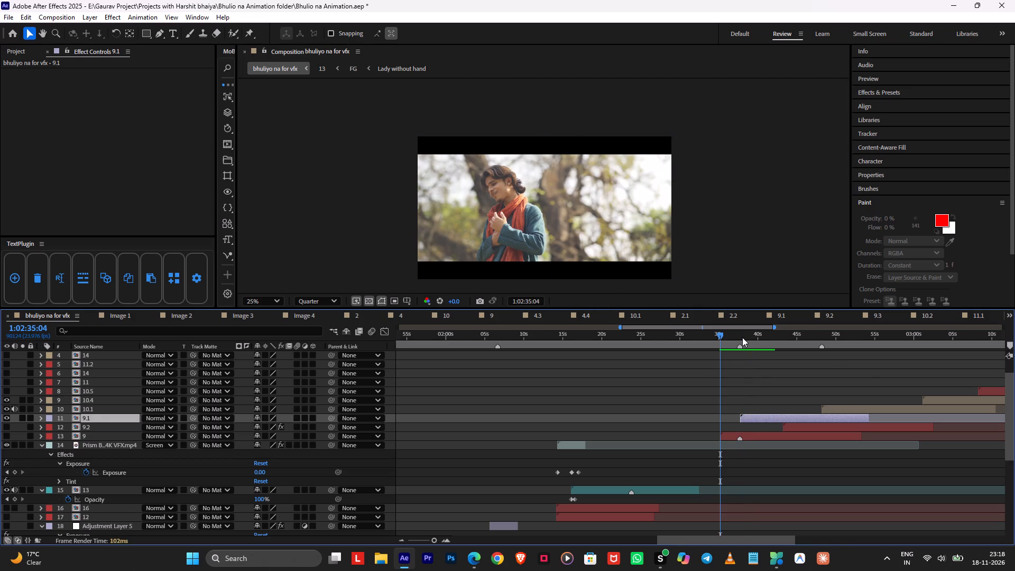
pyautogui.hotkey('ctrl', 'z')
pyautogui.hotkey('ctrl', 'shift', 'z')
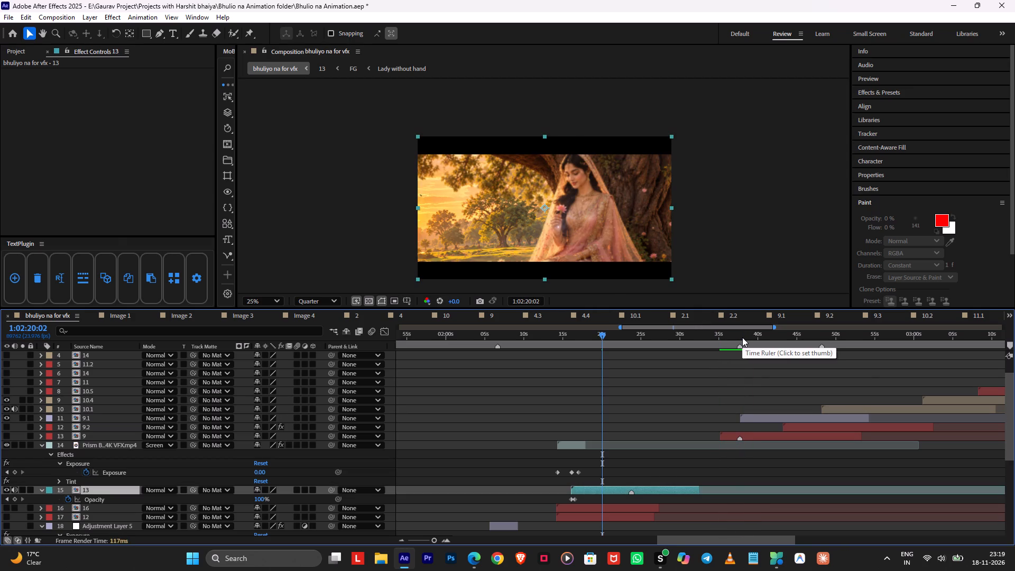
# Preview the transition into layer 13 from 1:02:14:14 and again from 1:02:15:20, and save the project.
pyautogui.moveTo(735, 336); pyautogui.dragTo(569, 380)
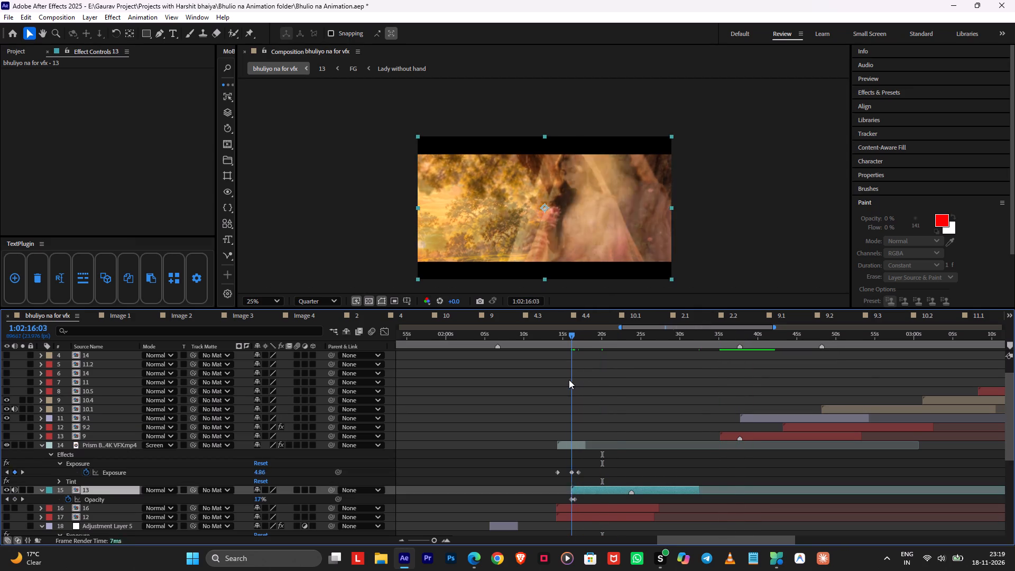
pyautogui.moveTo(569, 380); pyautogui.dragTo(559, 381)
pyautogui.press('space')
pyautogui.keyDown('alt'); pyautogui.scroll(2, 565, 397); pyautogui.keyUp('alt')
pyautogui.press('space')
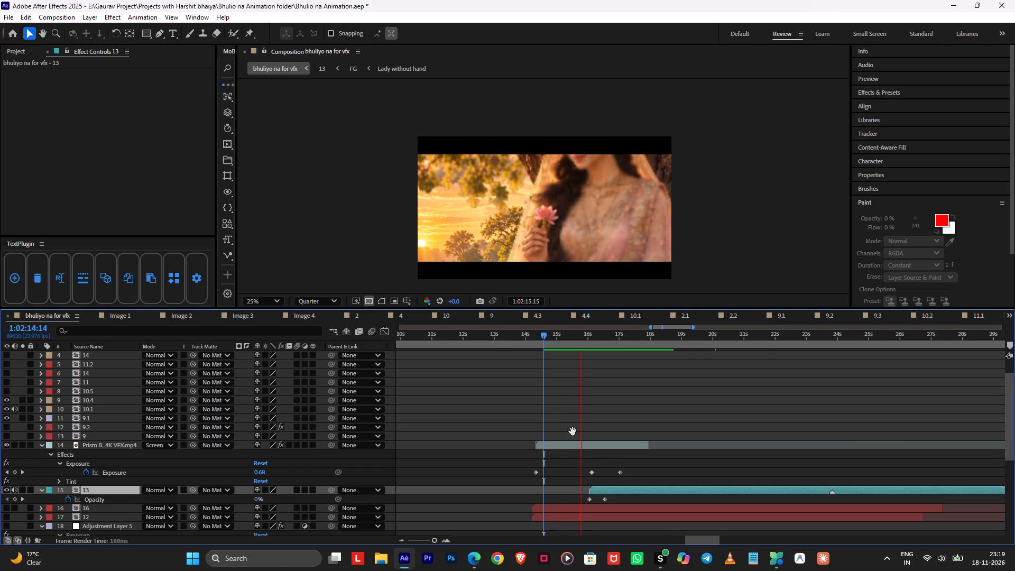
pyautogui.click(572, 446)
pyautogui.press('space')
pyautogui.keyDown('alt'); pyautogui.scroll(-1, 601, 412); pyautogui.keyUp('alt')
pyautogui.hotkey('ctrl', 's')
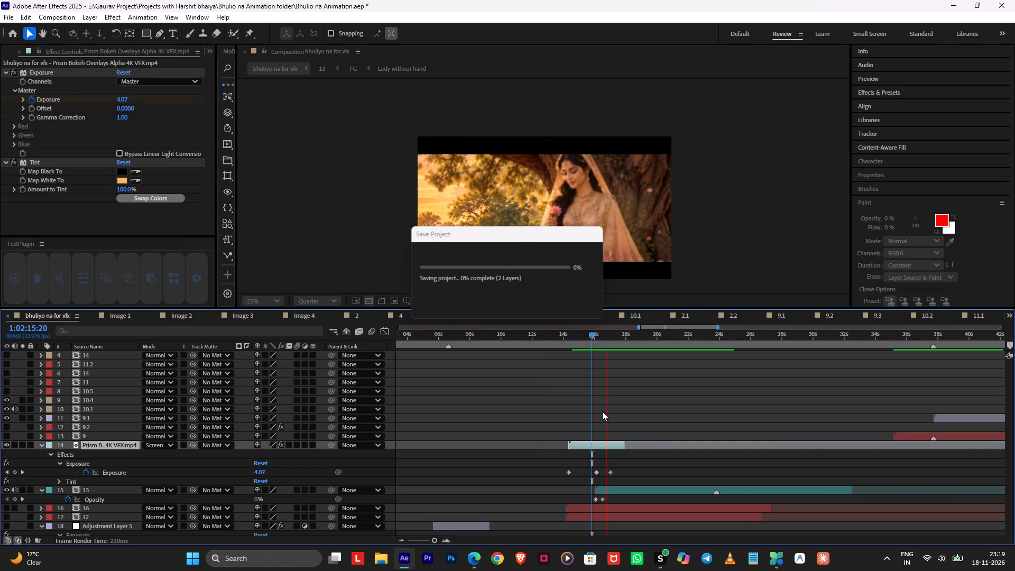
# Preview the transition into layer 9.1 from 1:02:35:18.
pyautogui.keyDown('alt'); pyautogui.scroll(-3, 604, 411); pyautogui.keyUp('alt')
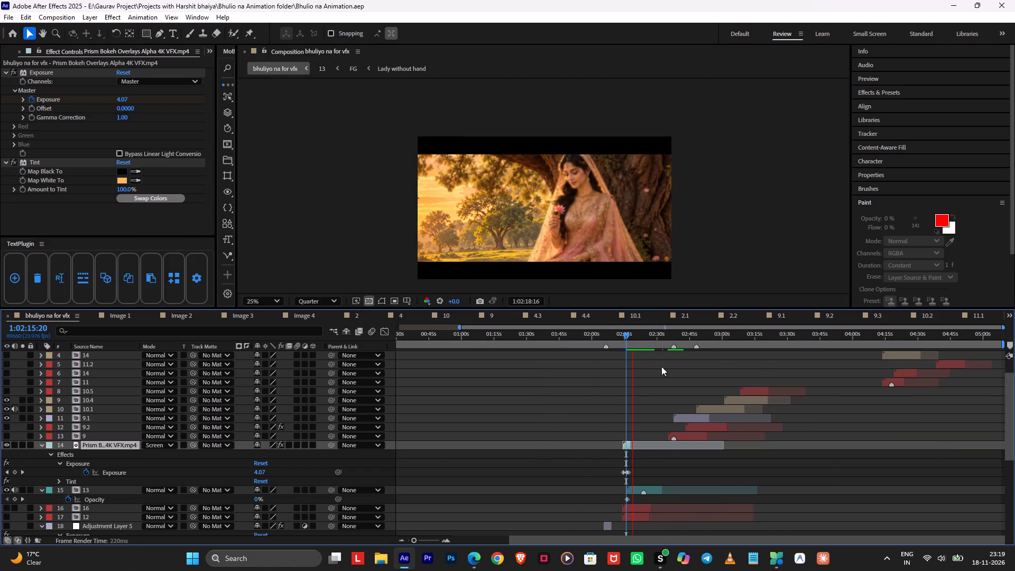
pyautogui.click(665, 339)
pyautogui.press('space')
pyautogui.keyDown('alt'); pyautogui.scroll(2, 667, 360); pyautogui.keyUp('alt')
pyautogui.click(672, 338)
pyautogui.press('space')
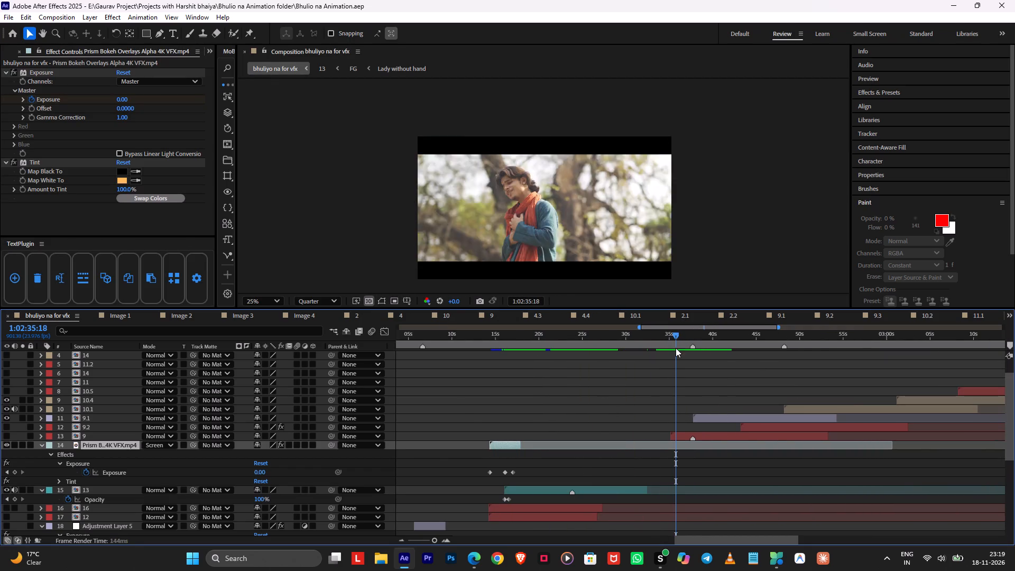
pyautogui.keyDown('alt'); pyautogui.scroll(1, 684, 380); pyautogui.keyUp('alt')
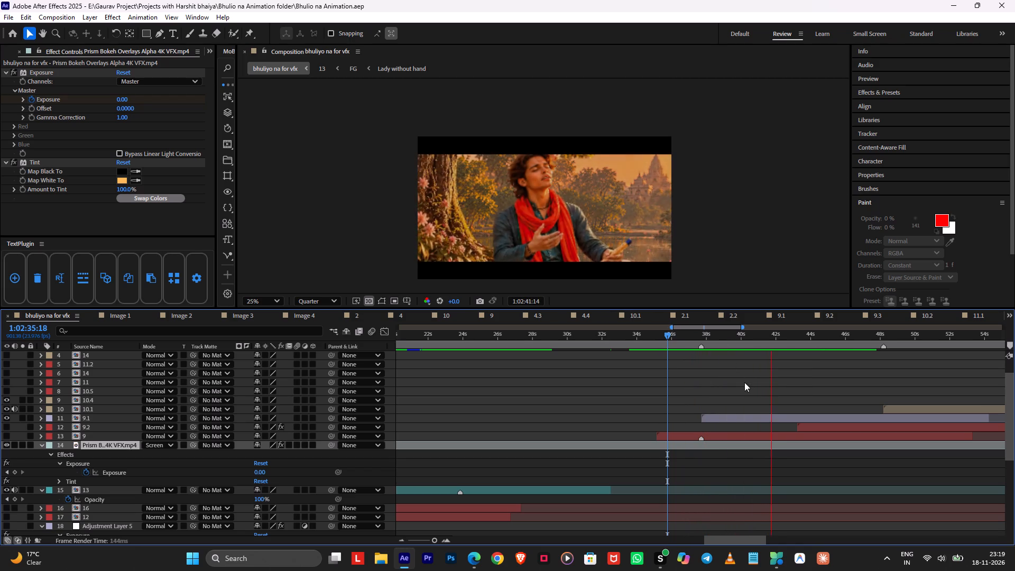
pyautogui.moveTo(796, 387); pyautogui.dragTo(726, 386, button='middle')
# Move layer 9.1 to start at 1:02:37:17.
pyautogui.moveTo(657, 330); pyautogui.dragTo(639, 338)
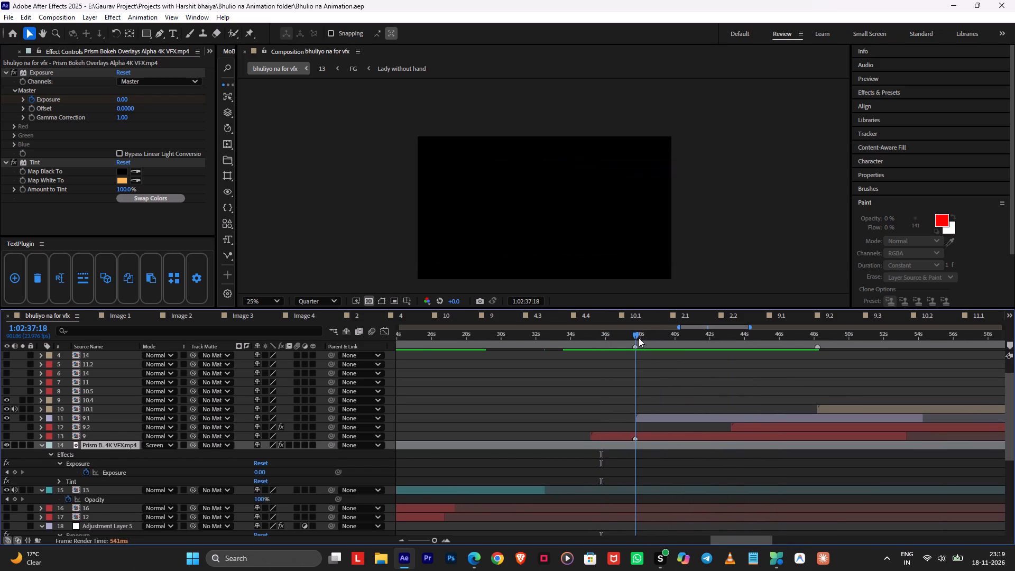
pyautogui.moveTo(639, 338); pyautogui.dragTo(634, 346)
pyautogui.click(648, 416)
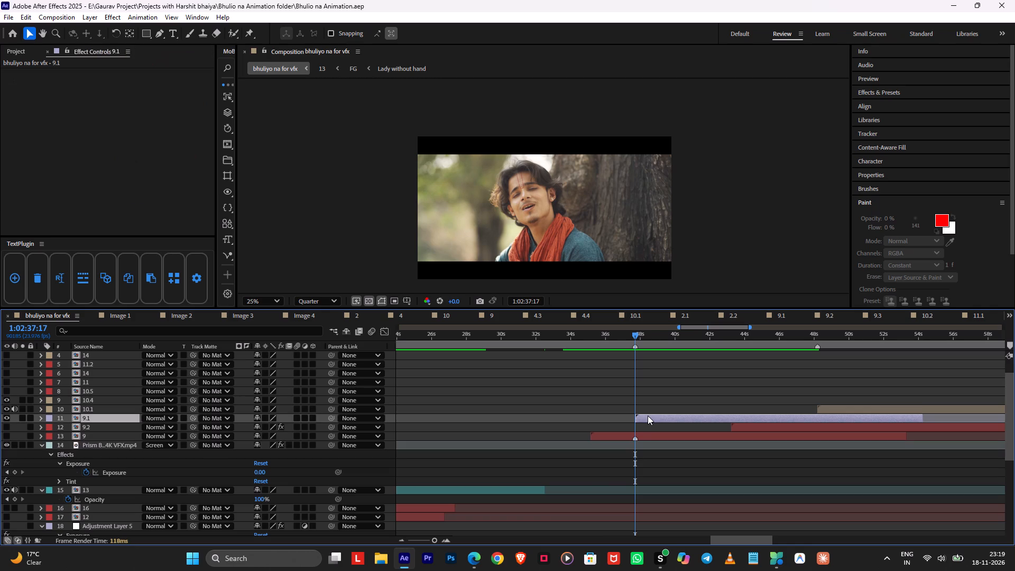
pyautogui.press('[')
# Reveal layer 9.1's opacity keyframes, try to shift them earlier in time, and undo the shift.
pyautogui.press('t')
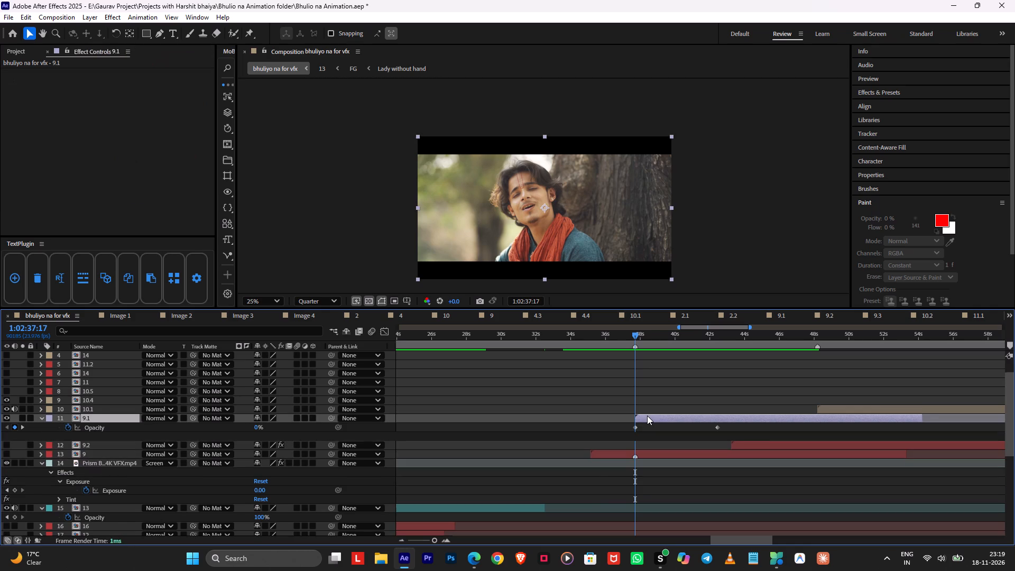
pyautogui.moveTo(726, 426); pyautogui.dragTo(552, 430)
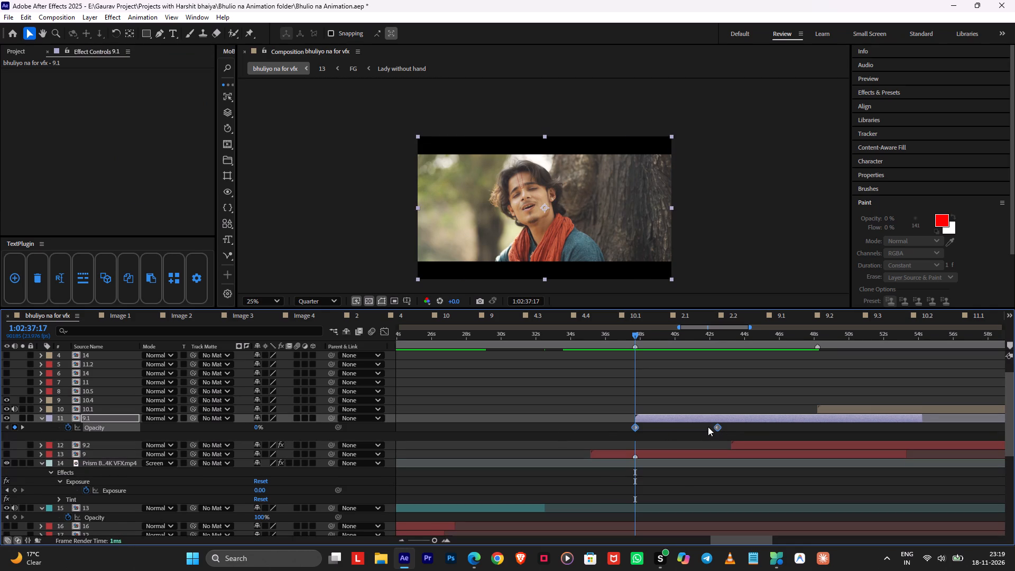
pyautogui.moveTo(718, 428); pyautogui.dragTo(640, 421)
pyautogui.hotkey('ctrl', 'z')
# Move layer 9.1 earlier to start at about 1:02:33, aligning its second opacity keyframe with 1:02:37:17.
pyautogui.moveTo(665, 416); pyautogui.dragTo(626, 413)
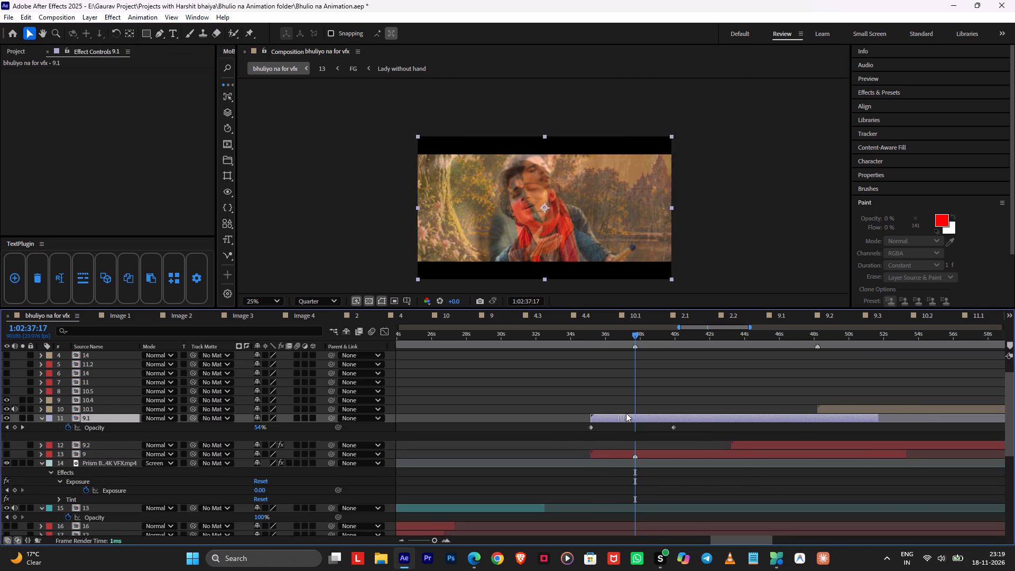
pyautogui.moveTo(626, 413); pyautogui.dragTo(583, 417)
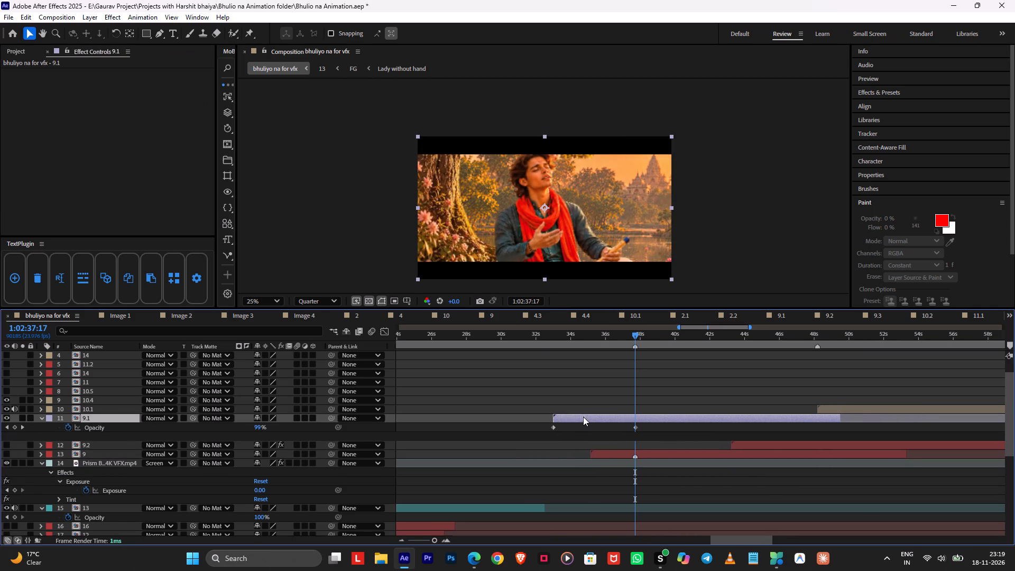
pyautogui.moveTo(583, 417); pyautogui.dragTo(581, 416)
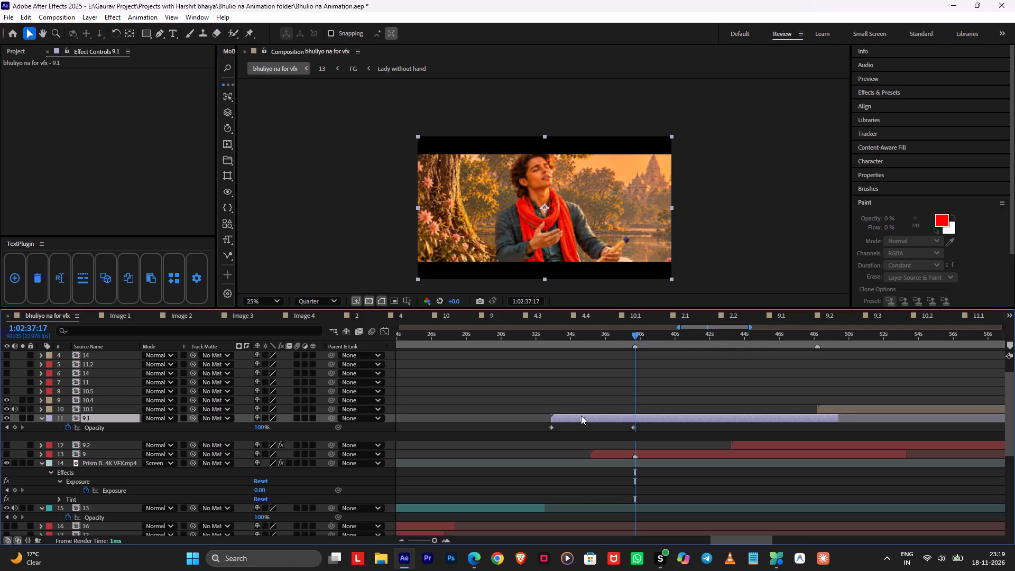
pyautogui.moveTo(581, 416); pyautogui.dragTo(583, 416)
# Preview layer 9.1's fade-in from 1:02:32:16.
pyautogui.moveTo(554, 337); pyautogui.dragTo(547, 337)
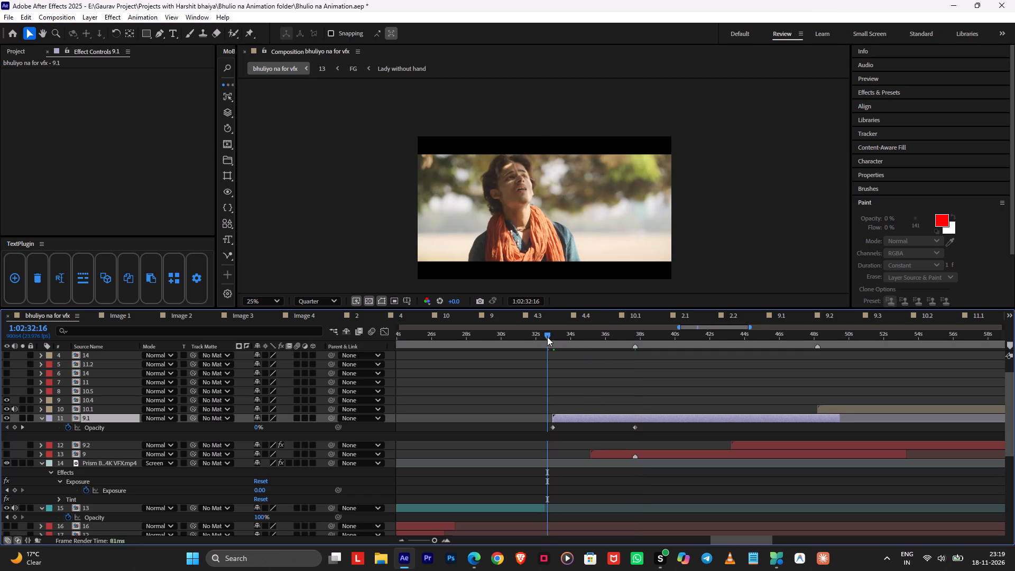
pyautogui.press('space')
pyautogui.keyDown('alt'); pyautogui.scroll(2, 556, 355); pyautogui.keyUp('alt')
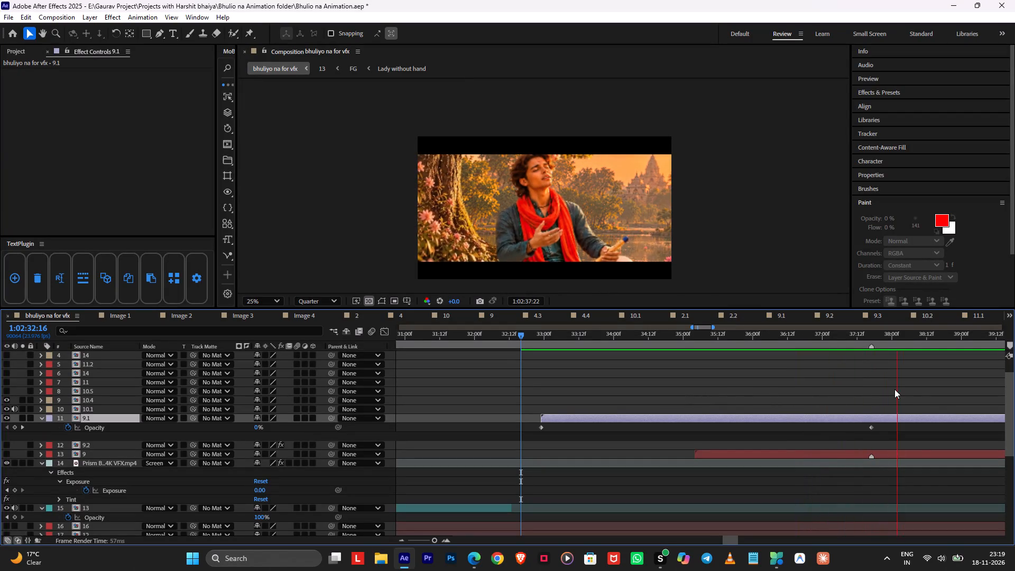
pyautogui.keyDown('alt'); pyautogui.scroll(-1, 893, 389); pyautogui.keyUp('alt')
pyautogui.moveTo(891, 388); pyautogui.dragTo(565, 395, button='middle')
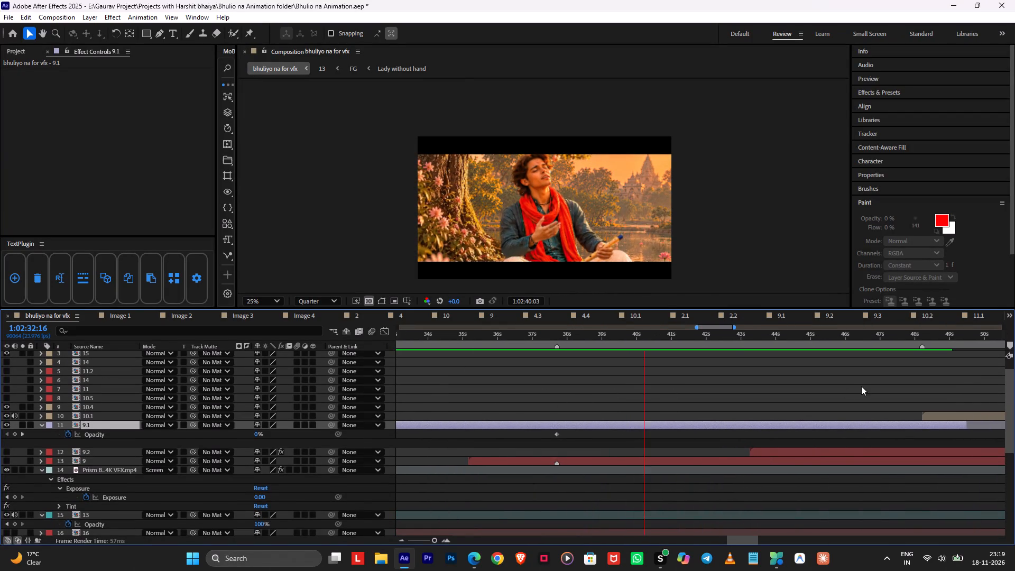
pyautogui.keyDown('alt'); pyautogui.scroll(-1, 919, 403); pyautogui.keyUp('alt')
# Extend the end of layer 9.1 to about 1:02:55 and preview its overlap with layer 10.1.
pyautogui.moveTo(942, 424); pyautogui.dragTo(980, 428)
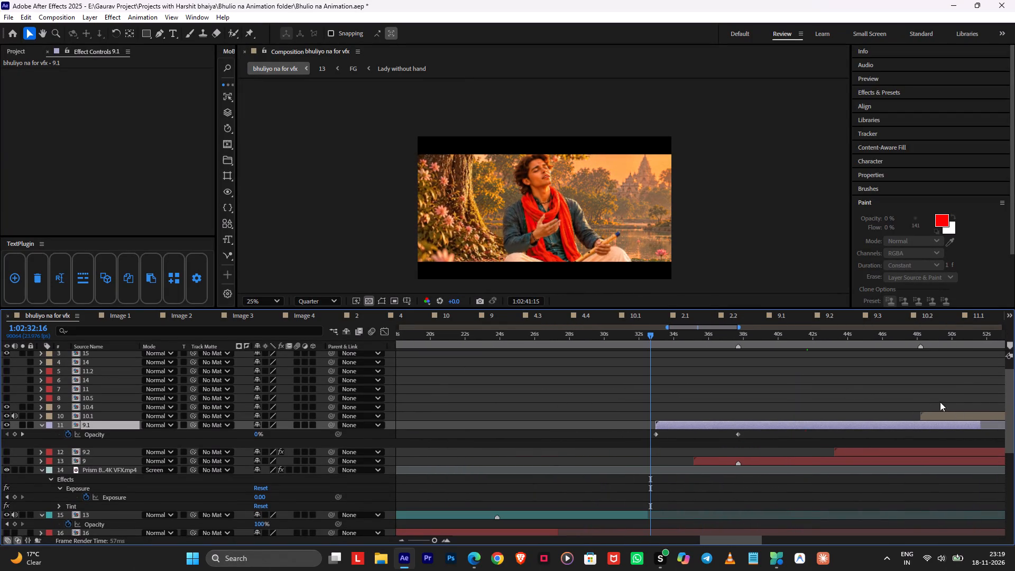
pyautogui.moveTo(932, 338); pyautogui.dragTo(942, 340)
pyautogui.press('space')
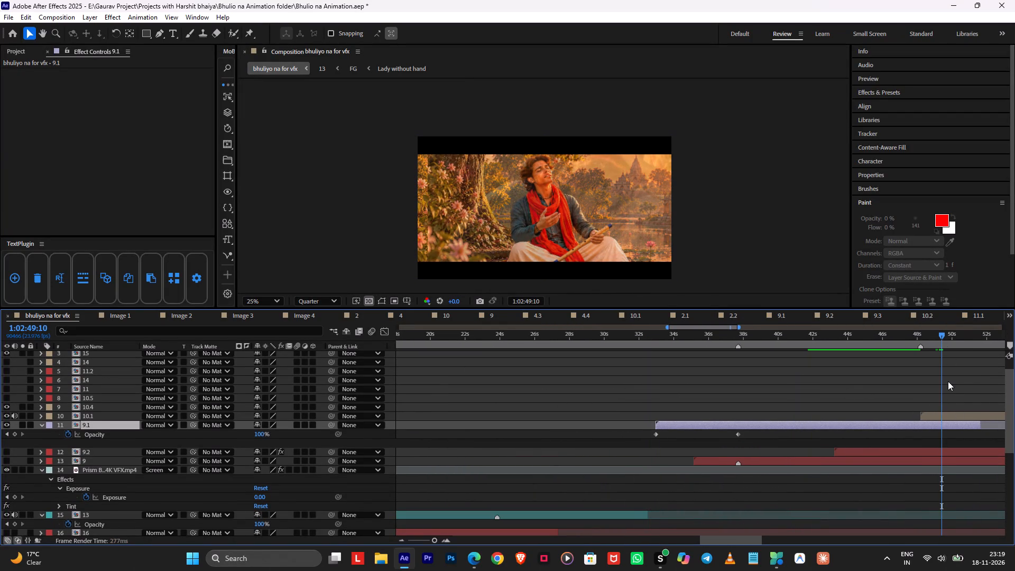
pyautogui.moveTo(901, 398); pyautogui.dragTo(642, 408, button='middle')
pyautogui.press('space')
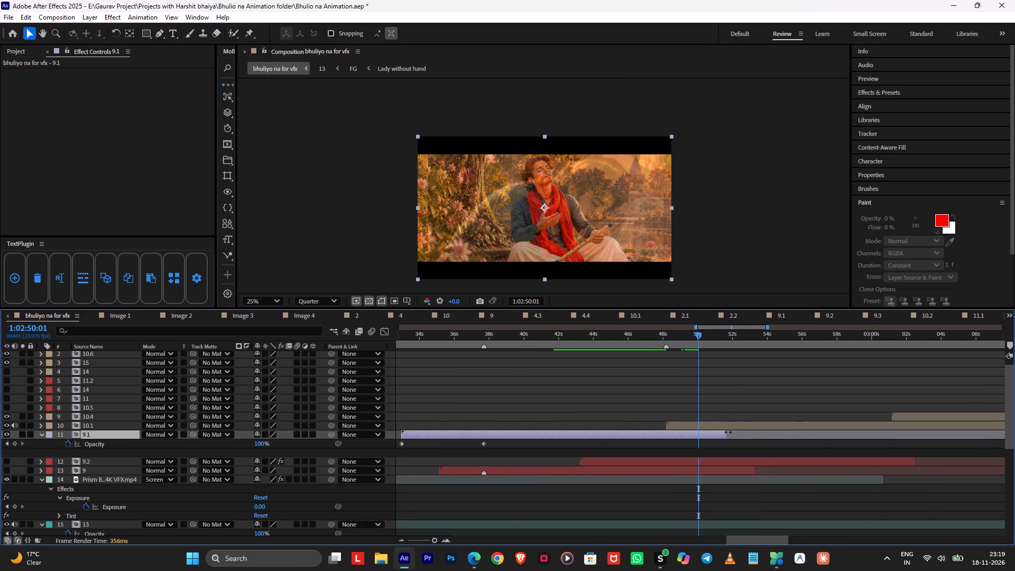
pyautogui.moveTo(727, 432); pyautogui.dragTo(788, 432)
pyautogui.press('space')
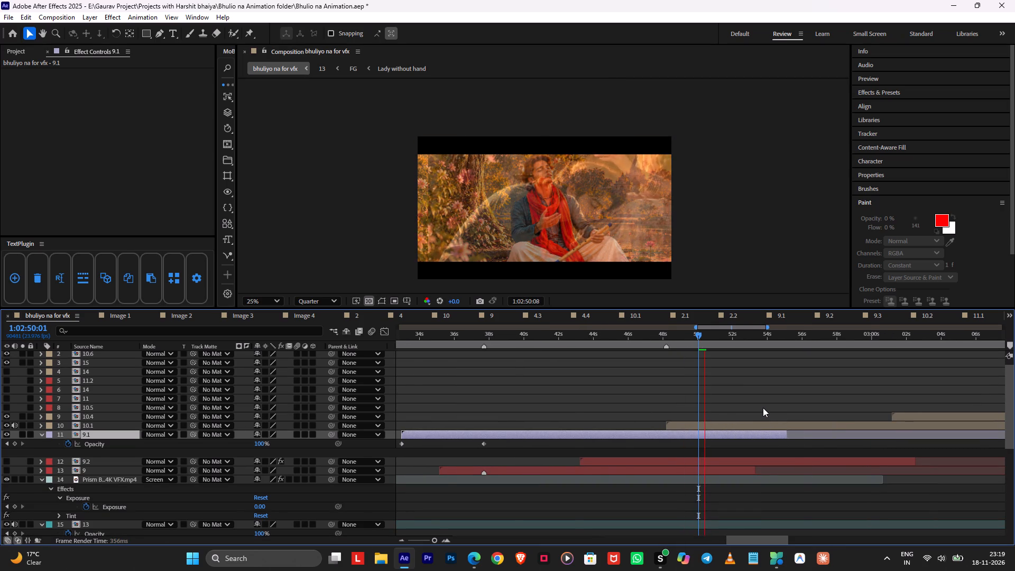
# Scrub and preview the rest of the main composition up to about 1:04:46, examining layers 15 and 10.6.
pyautogui.keyDown('alt'); pyautogui.scroll(-1, 763, 408); pyautogui.keyUp('alt')
pyautogui.moveTo(802, 340); pyautogui.dragTo(875, 367)
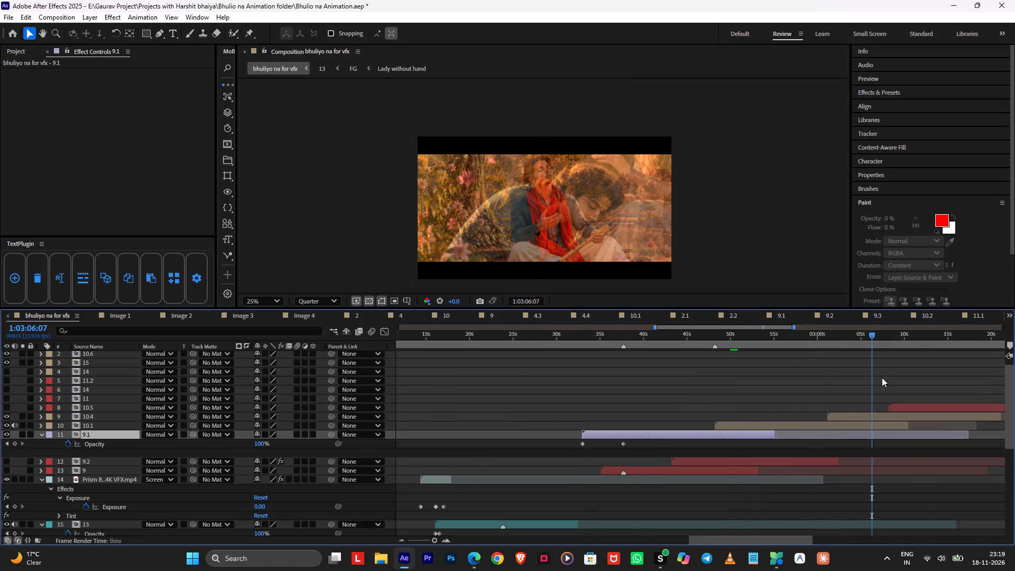
pyautogui.keyDown('alt'); pyautogui.scroll(-3, 875, 389); pyautogui.keyUp('alt')
pyautogui.click(926, 341)
pyautogui.scroll(-1, 941, 385)
pyautogui.scroll(3, 941, 385)
pyautogui.moveTo(941, 383); pyautogui.dragTo(680, 411, button='middle')
pyautogui.press('space')
pyautogui.moveTo(915, 340); pyautogui.dragTo(926, 343)
pyautogui.press('space')
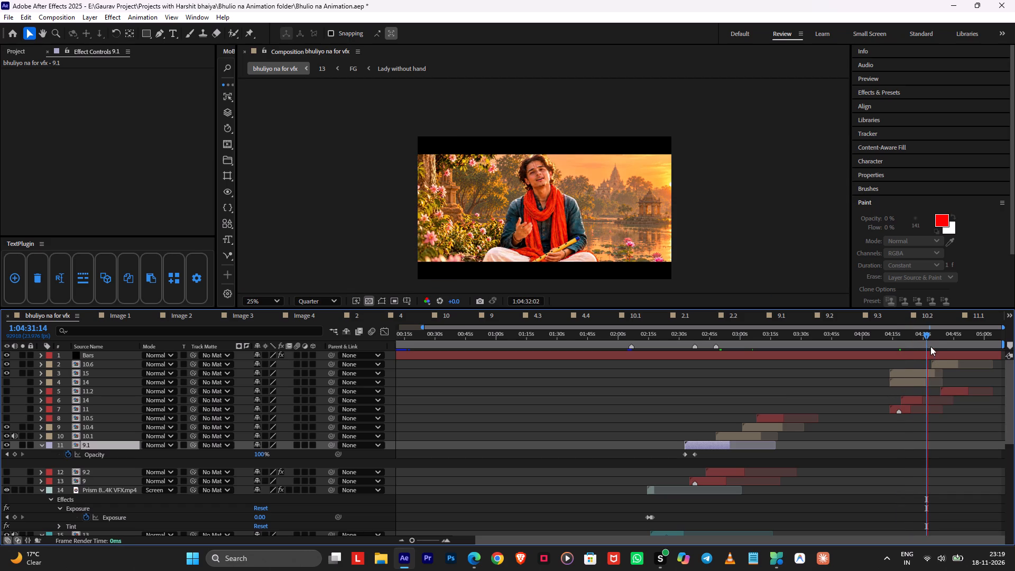
pyautogui.click(930, 340)
pyautogui.moveTo(931, 340); pyautogui.dragTo(910, 342)
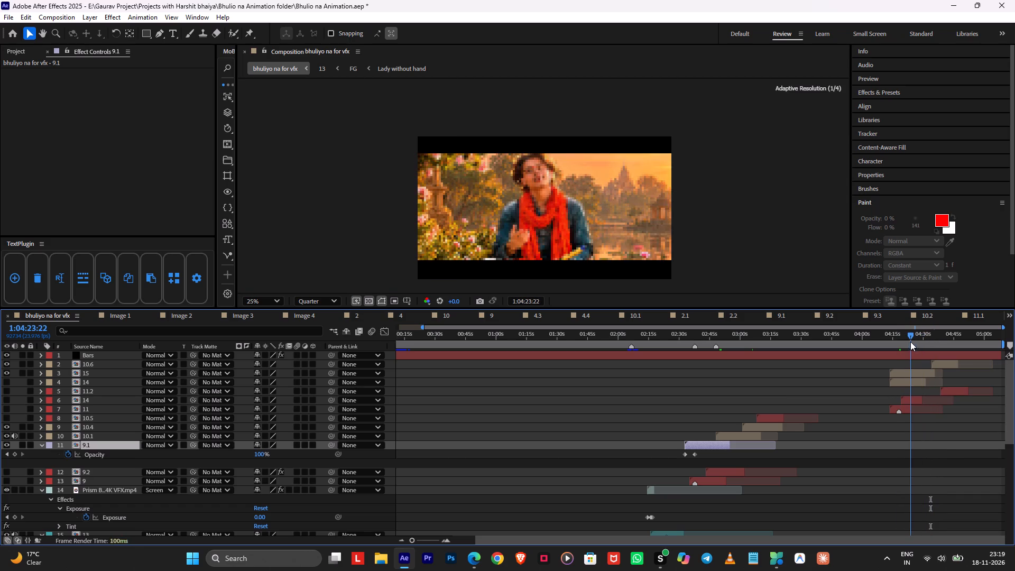
pyautogui.moveTo(910, 342); pyautogui.dragTo(951, 358)
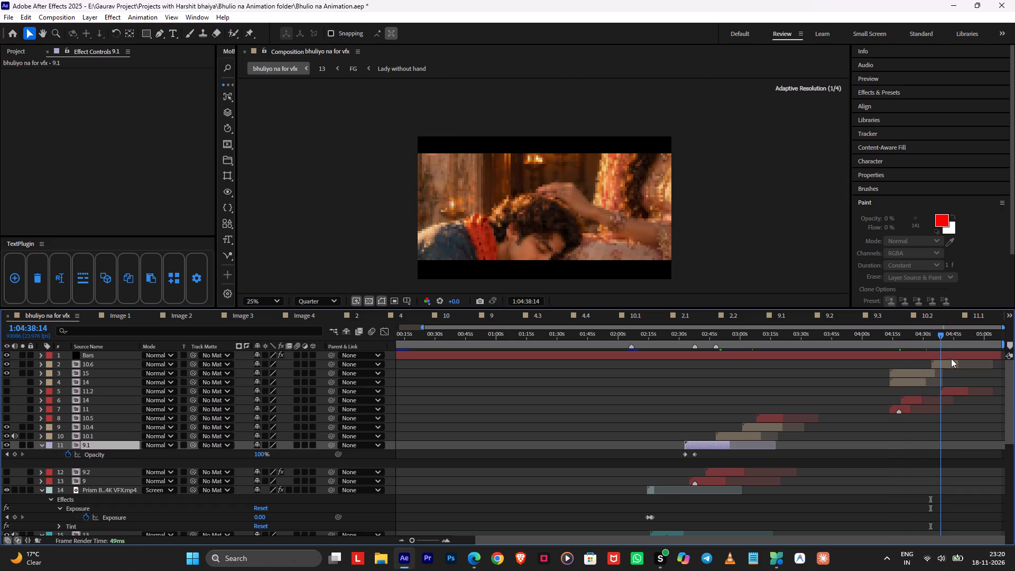
pyautogui.moveTo(951, 358); pyautogui.dragTo(949, 361)
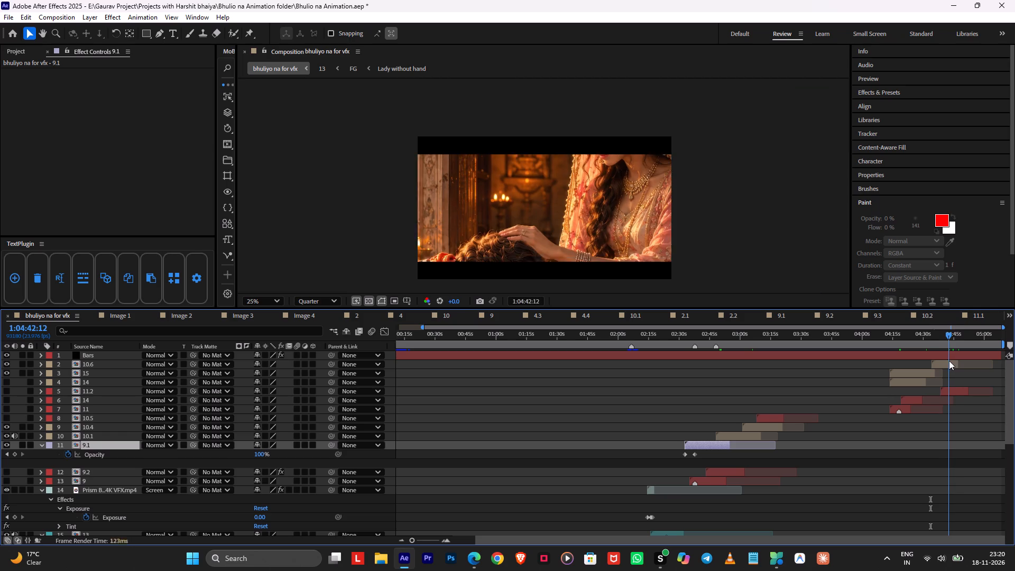
pyautogui.moveTo(949, 361); pyautogui.dragTo(956, 364)
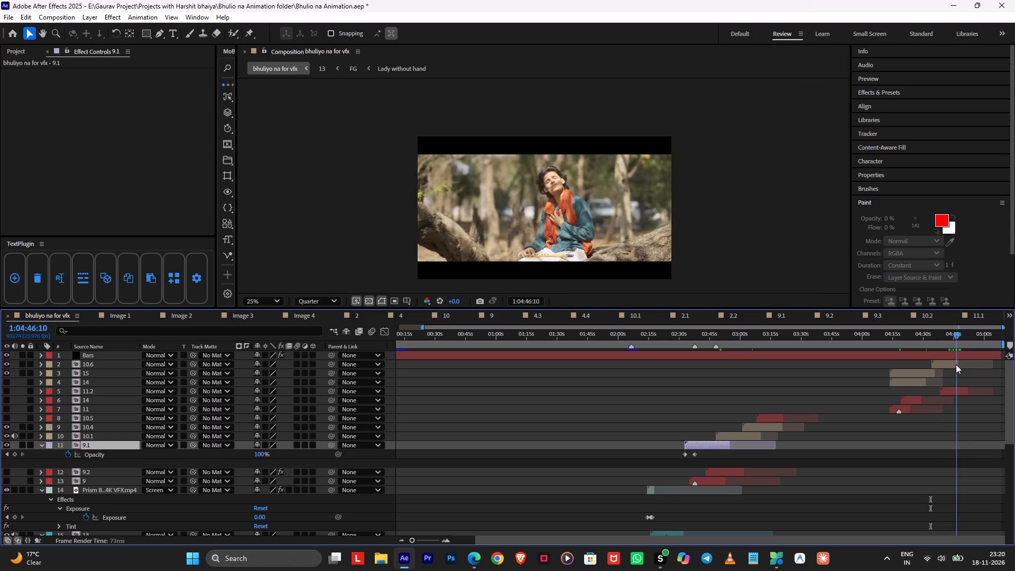
pyautogui.moveTo(956, 364); pyautogui.dragTo(953, 365)
# In composition 10.6, set Null 14's Position at 0:00:17:23 to 1797.0, -212.0, 2506.0 and return to the main composition.
pyautogui.doubleClick(953, 365)
pyautogui.moveTo(710, 335); pyautogui.dragTo(713, 337)
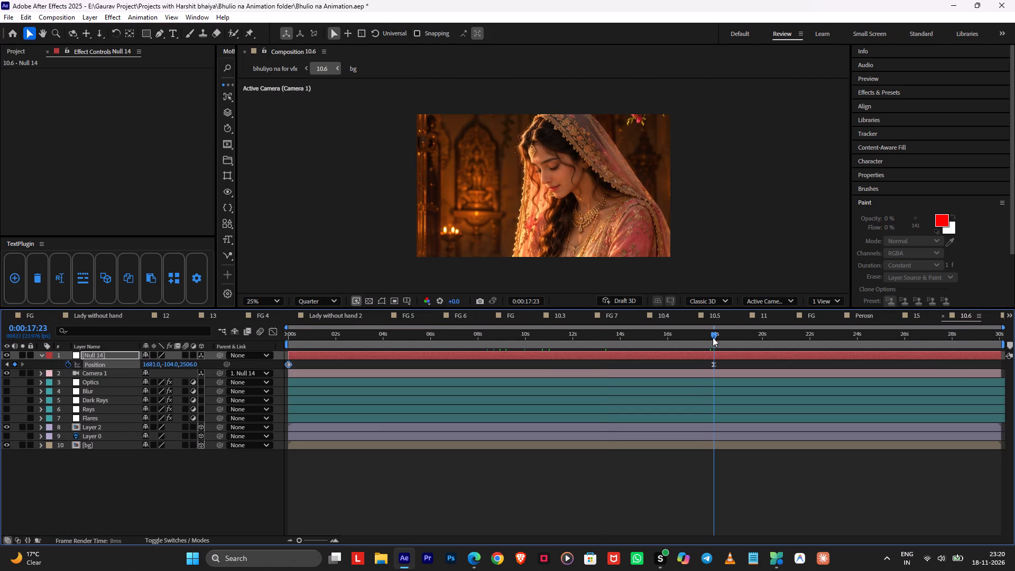
pyautogui.moveTo(713, 337); pyautogui.dragTo(717, 341)
pyautogui.moveTo(169, 365); pyautogui.dragTo(90, 387)
pyautogui.moveTo(149, 365); pyautogui.dragTo(216, 371)
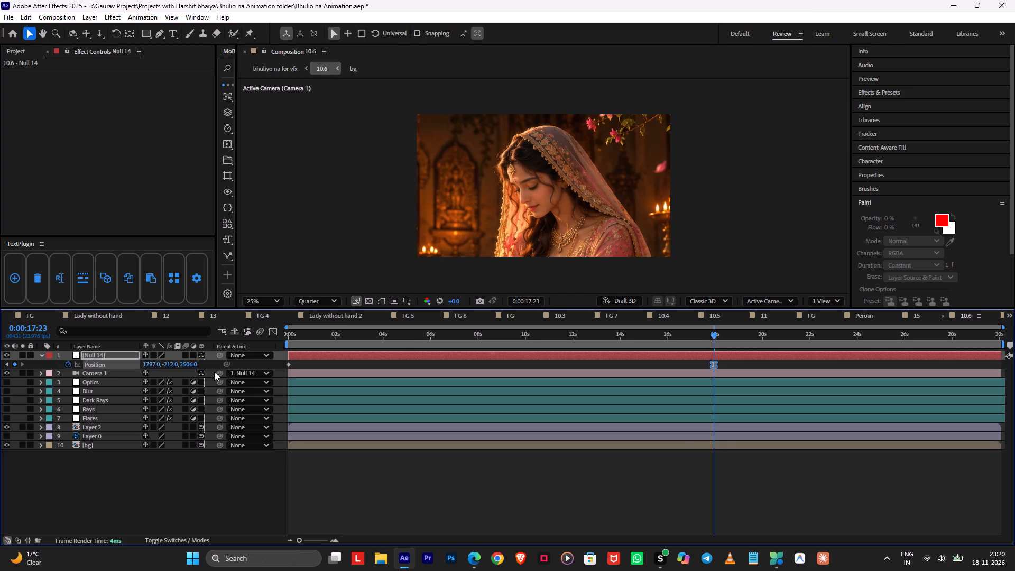
pyautogui.press('Tab')
pyautogui.click(156, 375)
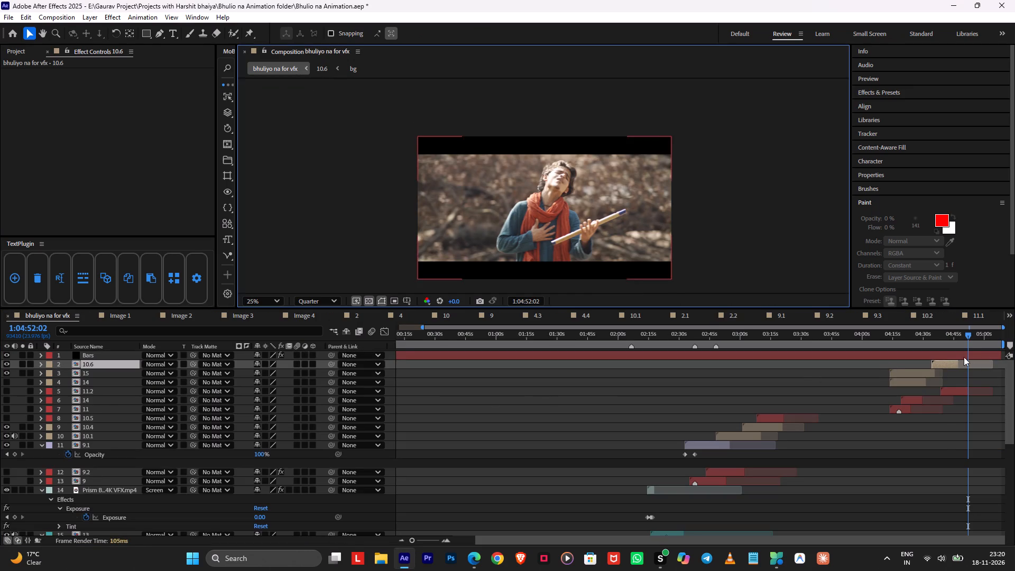
# Preview layer 10.6 from 1:04:44:02 and its transition from layer 15 from 1:04:33:01 and 1:04:34:02.
pyautogui.moveTo(962, 340); pyautogui.dragTo(949, 344)
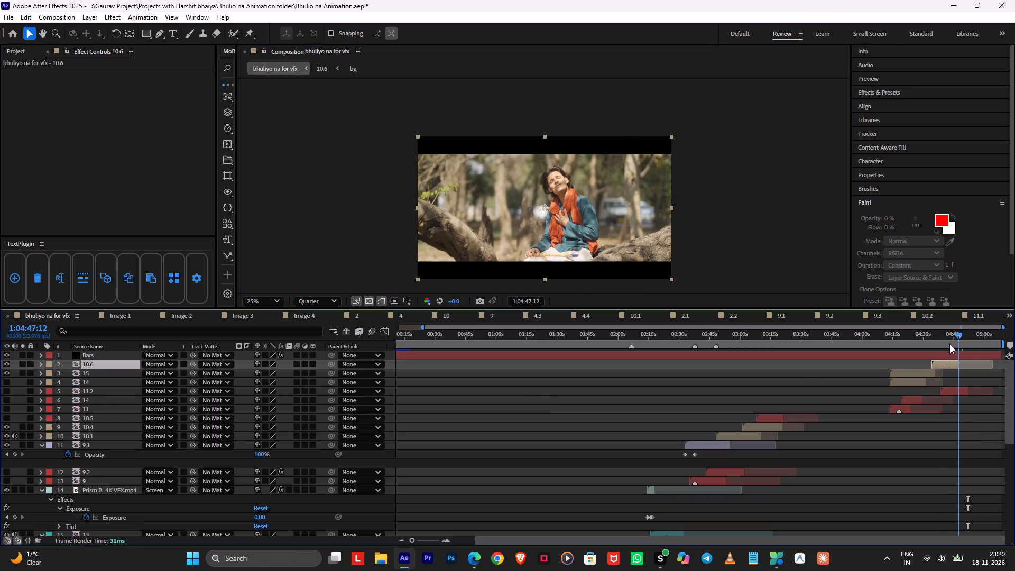
pyautogui.moveTo(949, 344); pyautogui.dragTo(952, 354)
pyautogui.press('space')
pyautogui.keyDown('alt'); pyautogui.scroll(1, 959, 374); pyautogui.keyUp('alt')
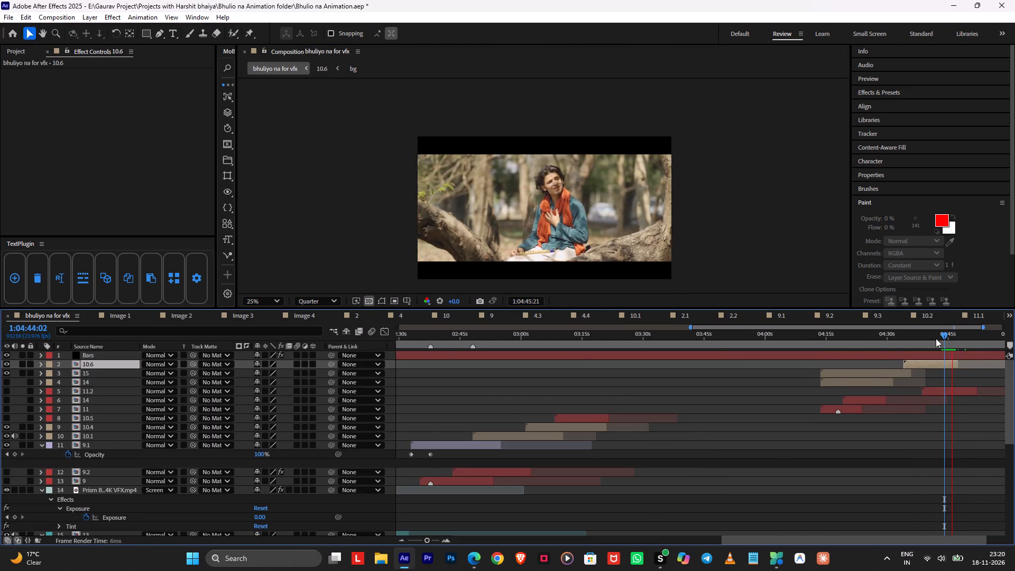
pyautogui.moveTo(939, 336); pyautogui.dragTo(899, 347)
pyautogui.press('space')
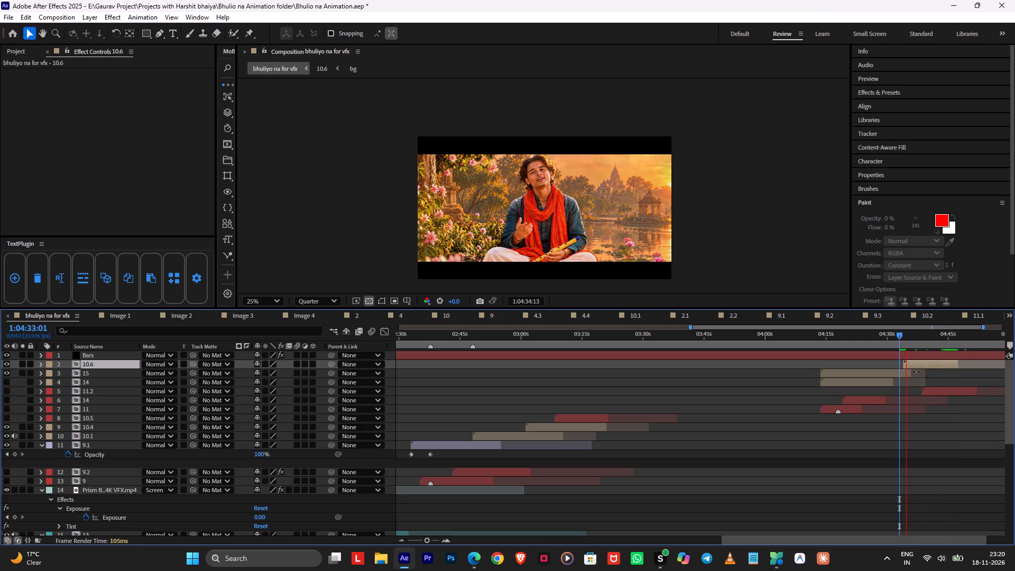
pyautogui.press('space')
pyautogui.click(903, 342)
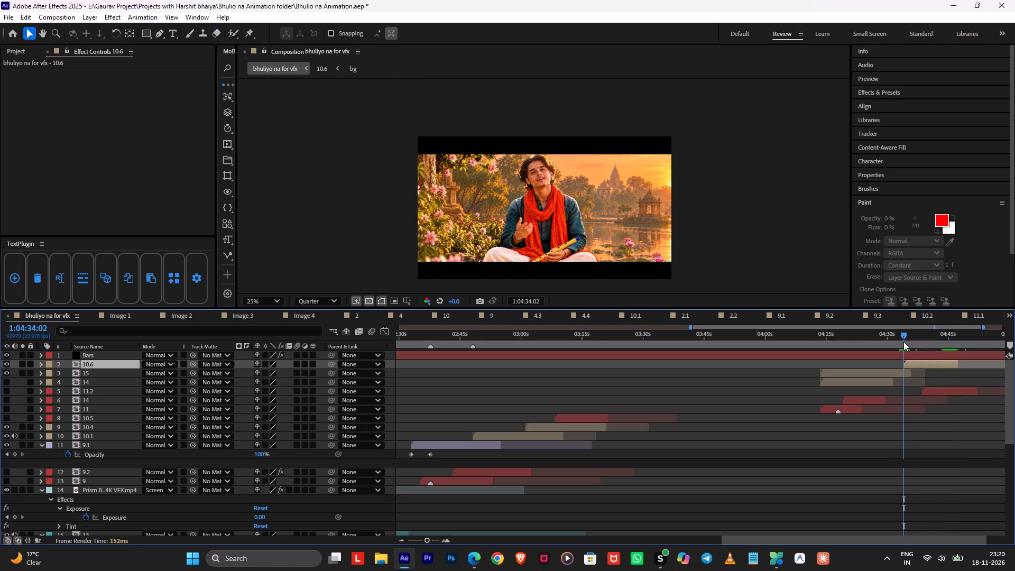
pyautogui.press('space')
# Extend the end of layer 15 to about 1:04:39 so it overlaps layer 10.6.
pyautogui.keyDown('alt'); pyautogui.scroll(2, 906, 367); pyautogui.keyUp('alt')
pyautogui.click(933, 338)
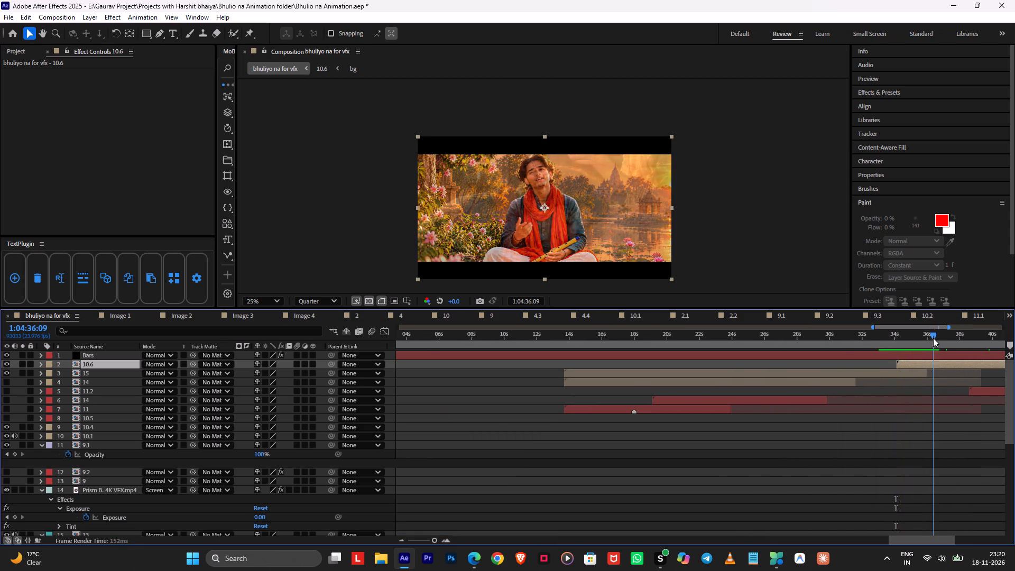
pyautogui.moveTo(928, 372); pyautogui.dragTo(990, 378)
# In composition 15, move Null 15's last Position keyframe to about 0:00:24 and return to the main composition.
pyautogui.doubleClick(943, 373)
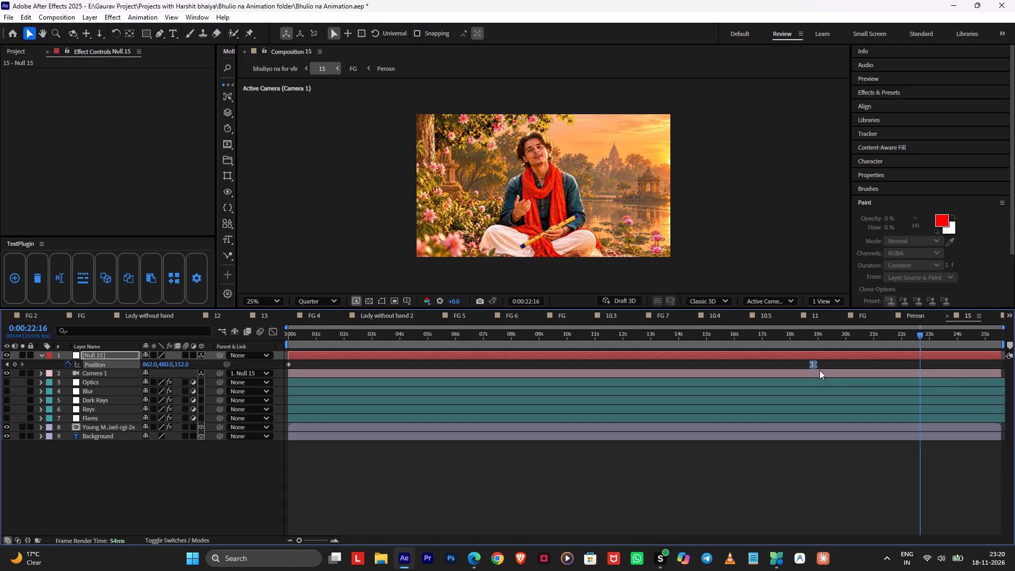
pyautogui.moveTo(813, 361); pyautogui.dragTo(957, 365)
pyautogui.moveTo(928, 339); pyautogui.dragTo(145, 362)
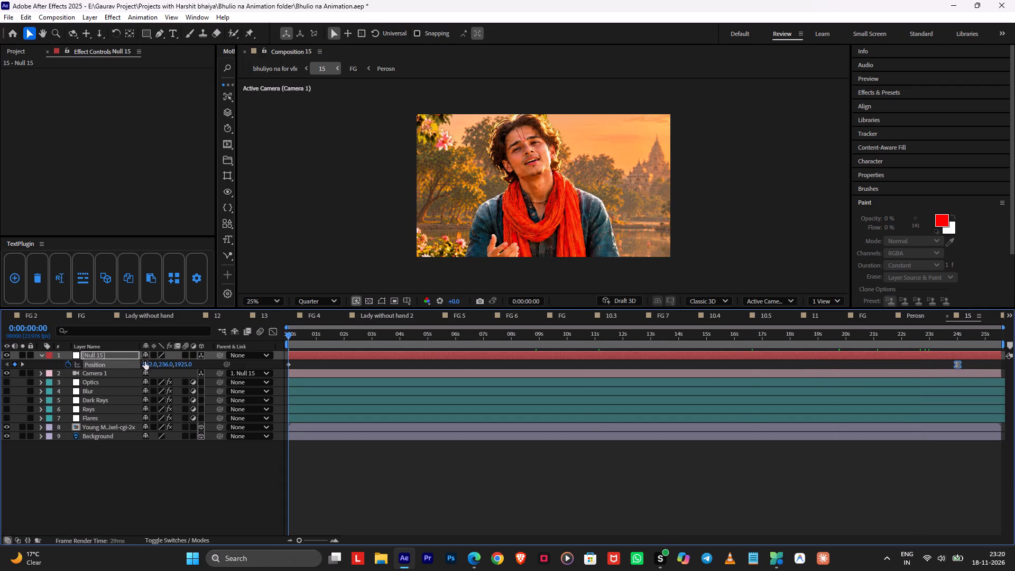
pyautogui.press('Tab')
pyautogui.click(72, 366)
# Preview layer 15 from 1:04:13:17 and check it at 1:04:18:00, saving the project.
pyautogui.press('space')
pyautogui.hotkey('ctrl', 's')
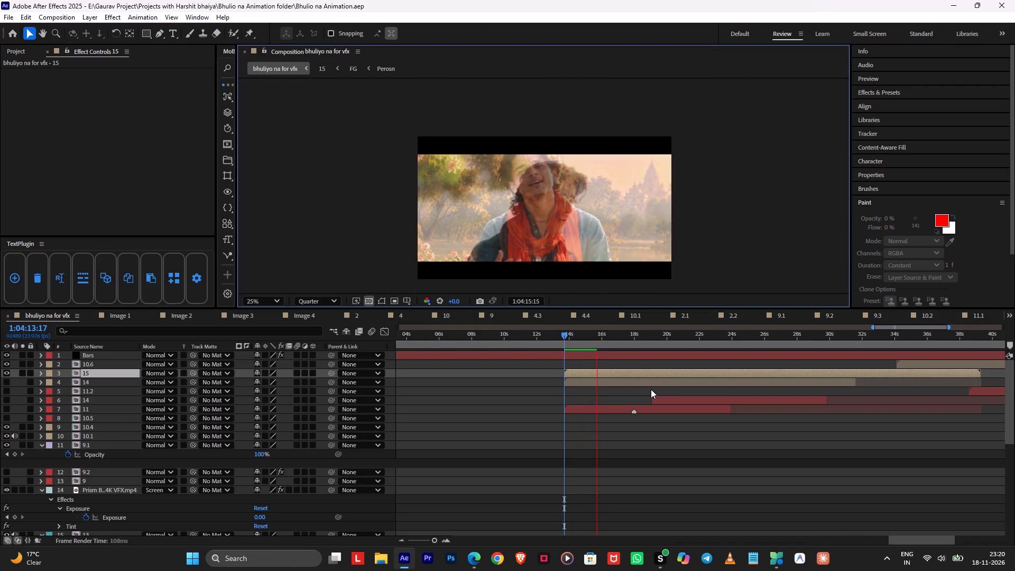
pyautogui.click(616, 343)
pyautogui.press('space')
pyautogui.press('space')
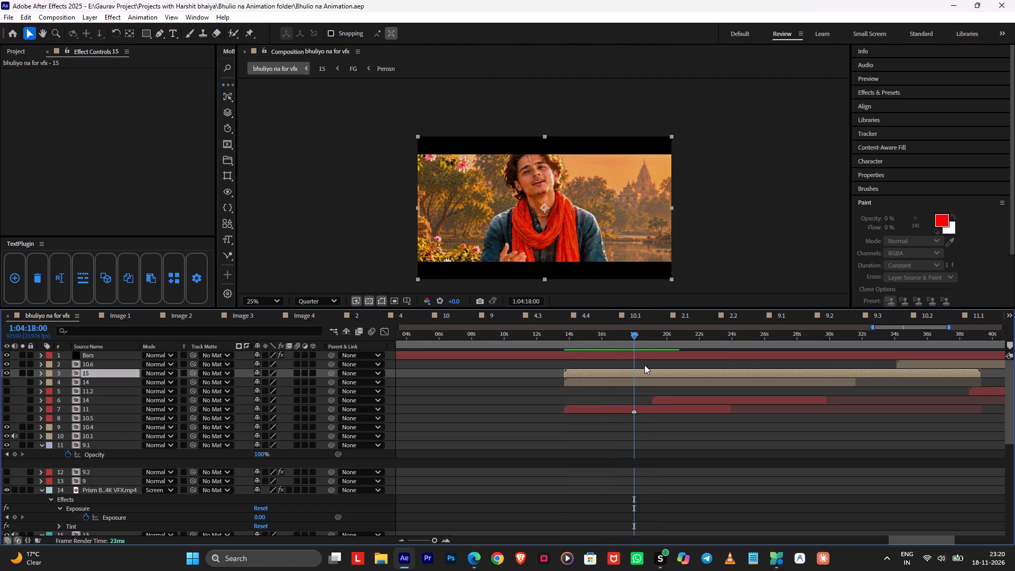
# Move layer 15 earlier to start at about 1:04:12, preview it from 1:04:18:00, and scrub back to its start.
pyautogui.moveTo(629, 373); pyautogui.dragTo(601, 373)
pyautogui.press('space')
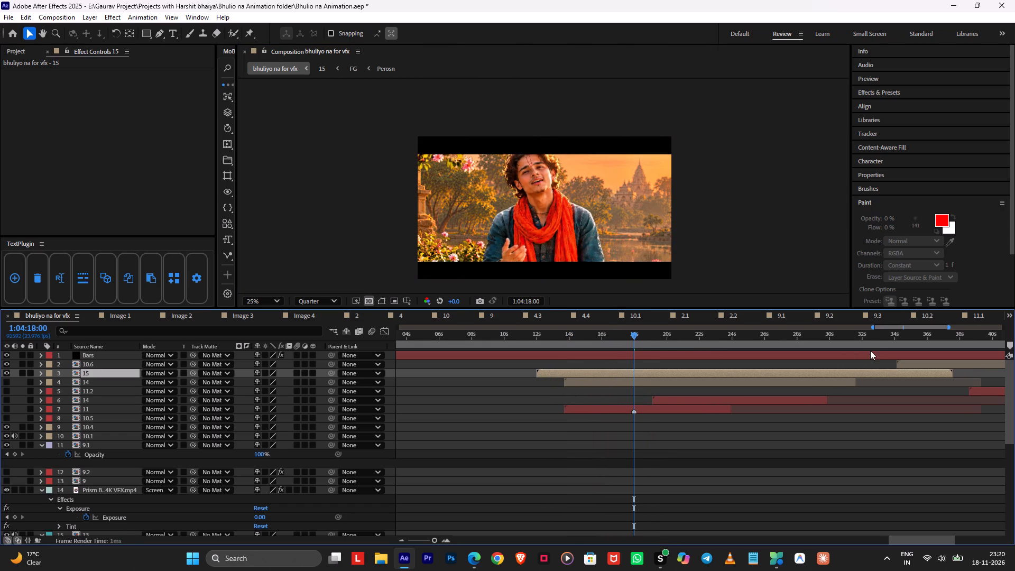
pyautogui.keyDown('alt'); pyautogui.scroll(-1, 678, 375); pyautogui.keyUp('alt')
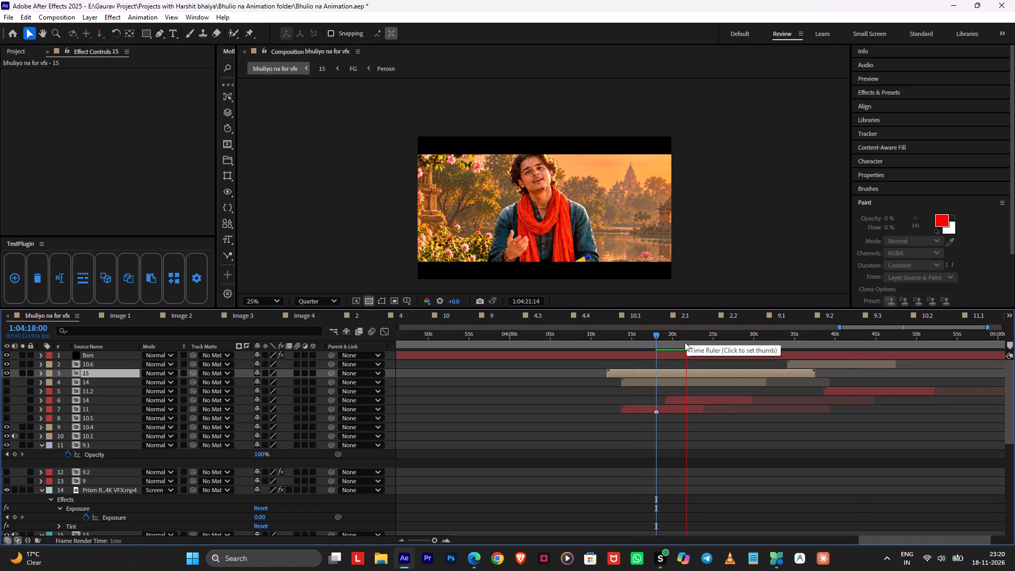
pyautogui.press('space')
pyautogui.moveTo(688, 338); pyautogui.dragTo(644, 338)
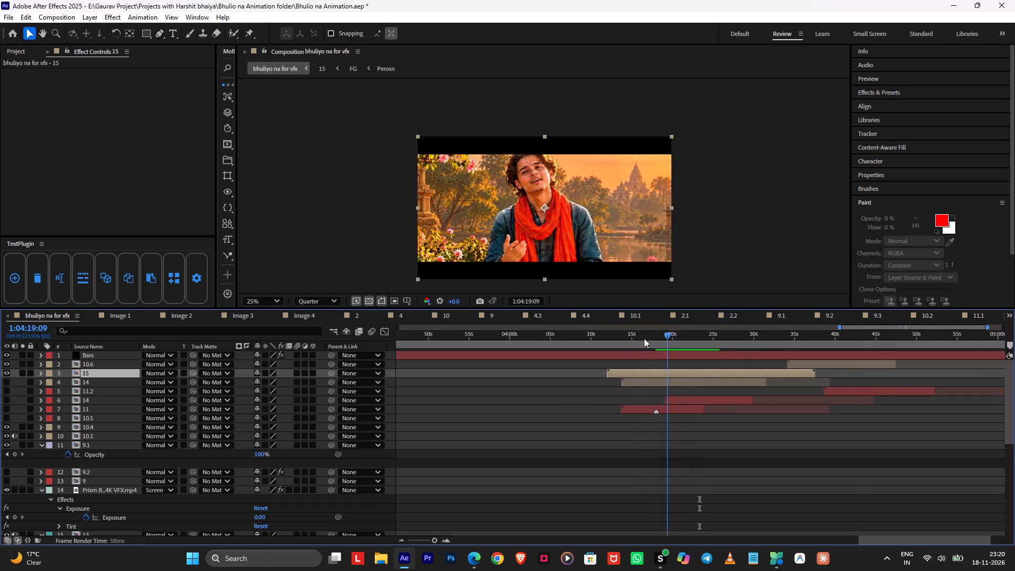
pyautogui.moveTo(644, 338); pyautogui.dragTo(605, 344)
# Duplicate layer 10.4, place the copy between layers 10.6 and 15, and move it to start at about 1:04:12.
pyautogui.keyDown('alt'); pyautogui.scroll(-2, 617, 370); pyautogui.keyUp('alt')
pyautogui.click(494, 432)
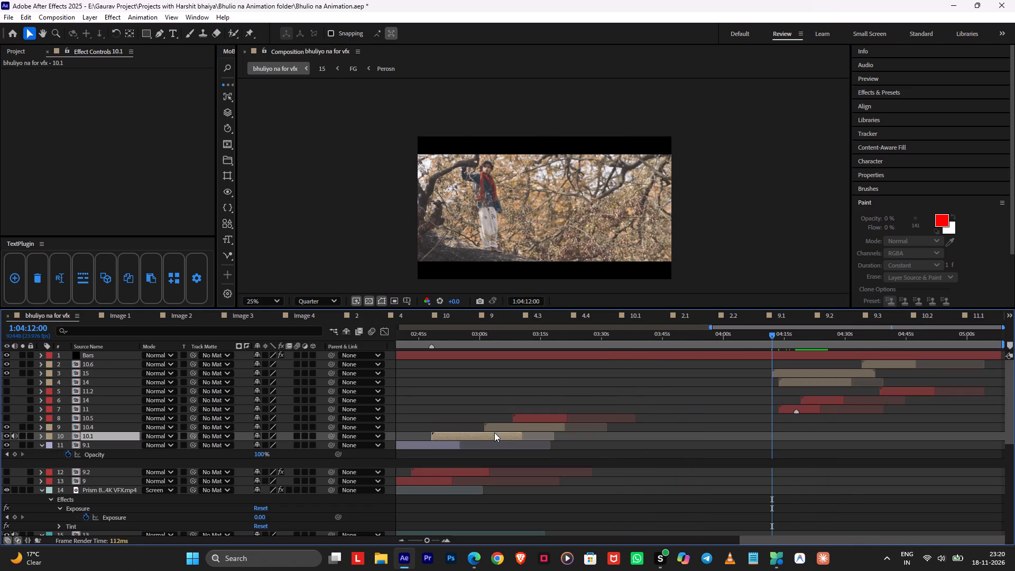
pyautogui.moveTo(504, 341); pyautogui.dragTo(454, 355)
pyautogui.keyDown('alt'); pyautogui.scroll(-3, 468, 381); pyautogui.keyUp('alt')
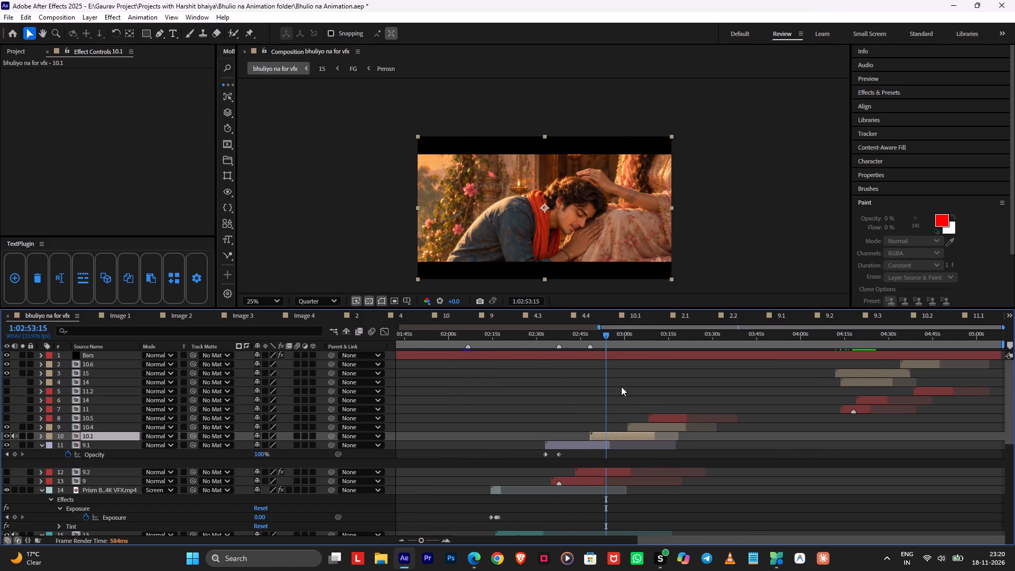
pyautogui.click(636, 339)
pyautogui.moveTo(636, 339); pyautogui.dragTo(640, 342)
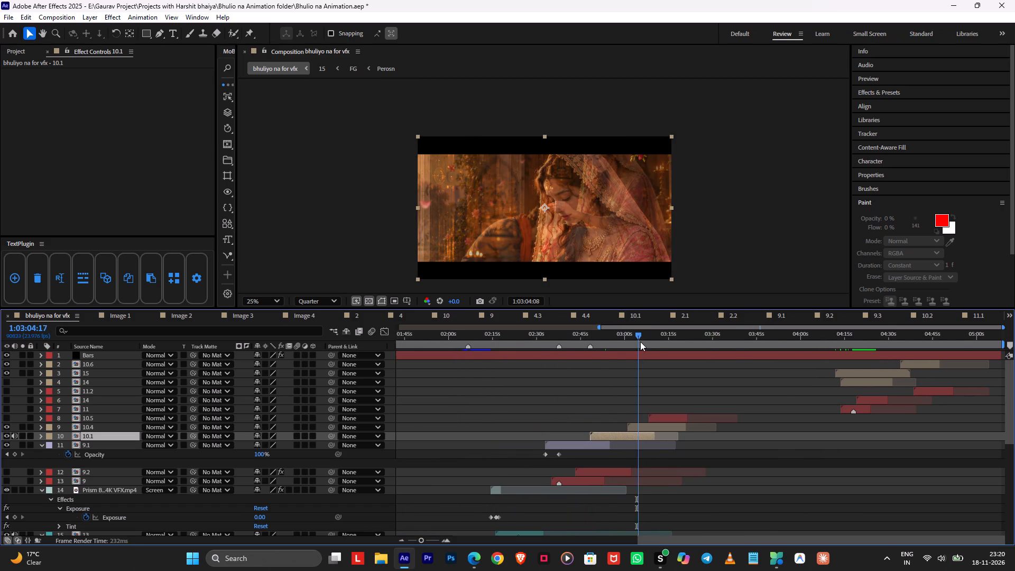
pyautogui.moveTo(640, 342); pyautogui.dragTo(641, 342)
pyautogui.click(642, 430)
pyautogui.hotkey('ctrl', 'd')
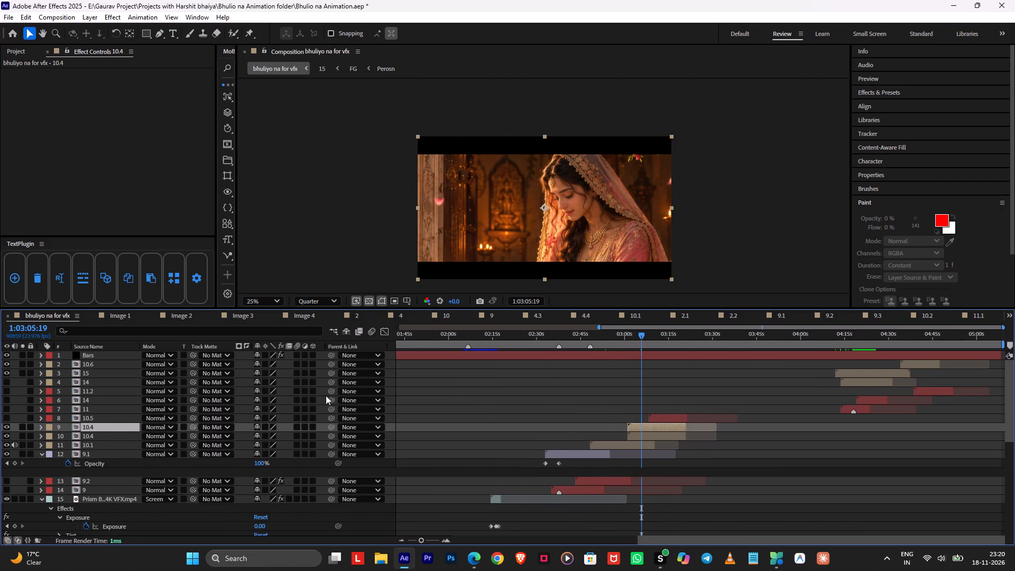
pyautogui.moveTo(107, 427); pyautogui.dragTo(139, 370)
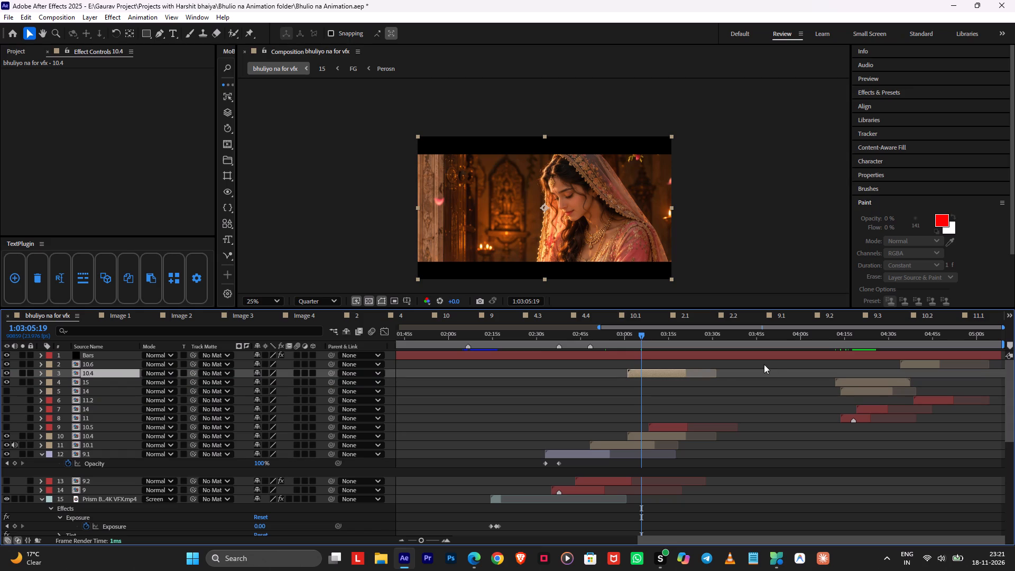
pyautogui.moveTo(653, 373); pyautogui.dragTo(860, 372)
# Reveal the copied layer's source composition 10.4 in the project, duplicate it, and replace the copied layer's source with the duplicate.
pyautogui.rightClick(860, 372)
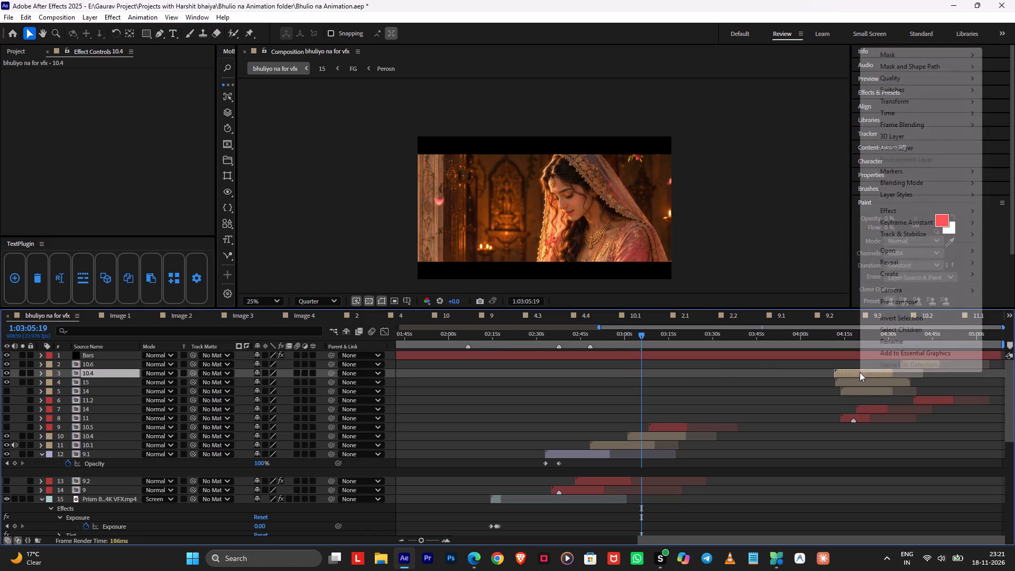
pyautogui.click(792, 270)
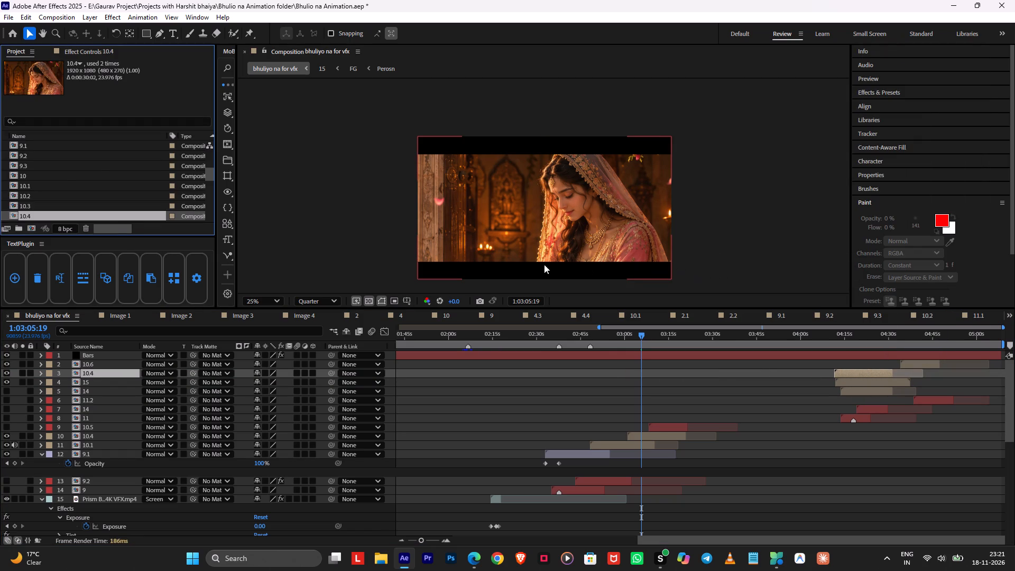
pyautogui.hotkey('ctrl', 'd')
pyautogui.moveTo(33, 144); pyautogui.dragTo(107, 373)
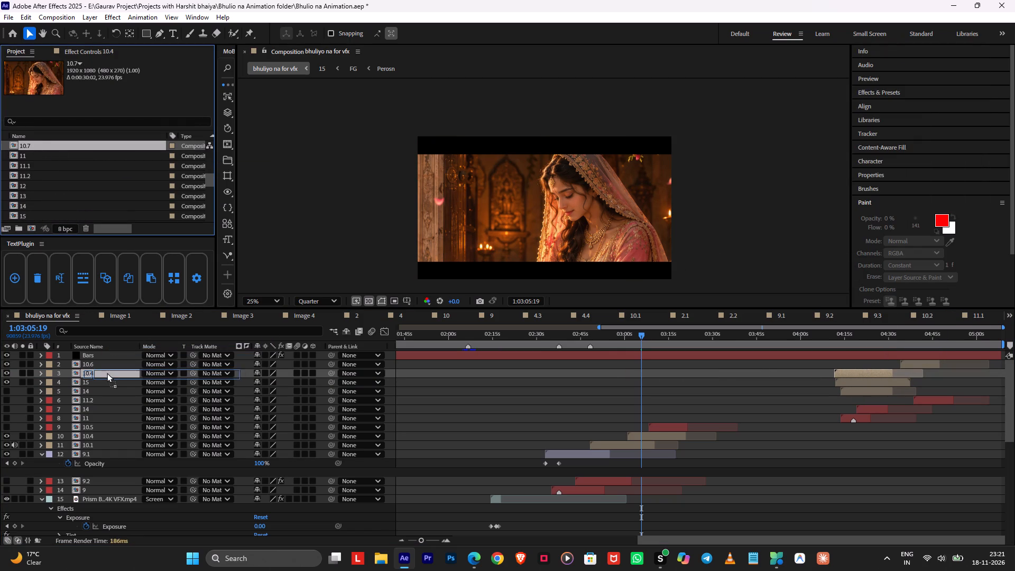
pyautogui.moveTo(107, 373); pyautogui.dragTo(106, 373)
# Preview the cut at about 1:04:12, place layer 15 above 10.7, and move layer 15 to start at about 1:04:21.
pyautogui.keyDown('alt'); pyautogui.scroll(1, 929, 402); pyautogui.keyUp('alt')
pyautogui.moveTo(745, 341); pyautogui.dragTo(739, 340)
pyautogui.press('space')
pyautogui.keyDown('alt'); pyautogui.scroll(1, 740, 355); pyautogui.keyUp('alt')
pyautogui.press('space')
pyautogui.click(754, 380)
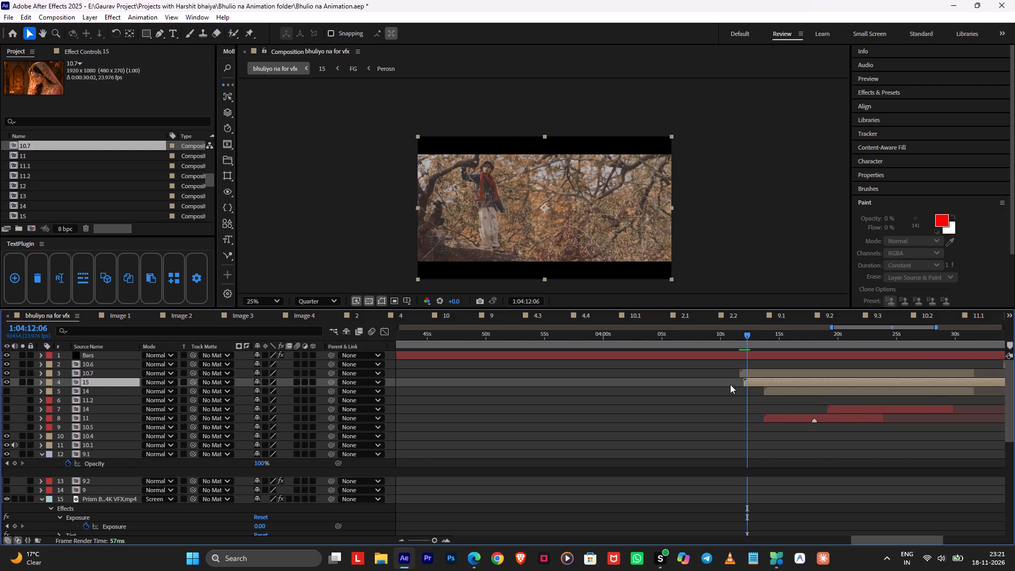
pyautogui.moveTo(97, 380); pyautogui.dragTo(101, 370)
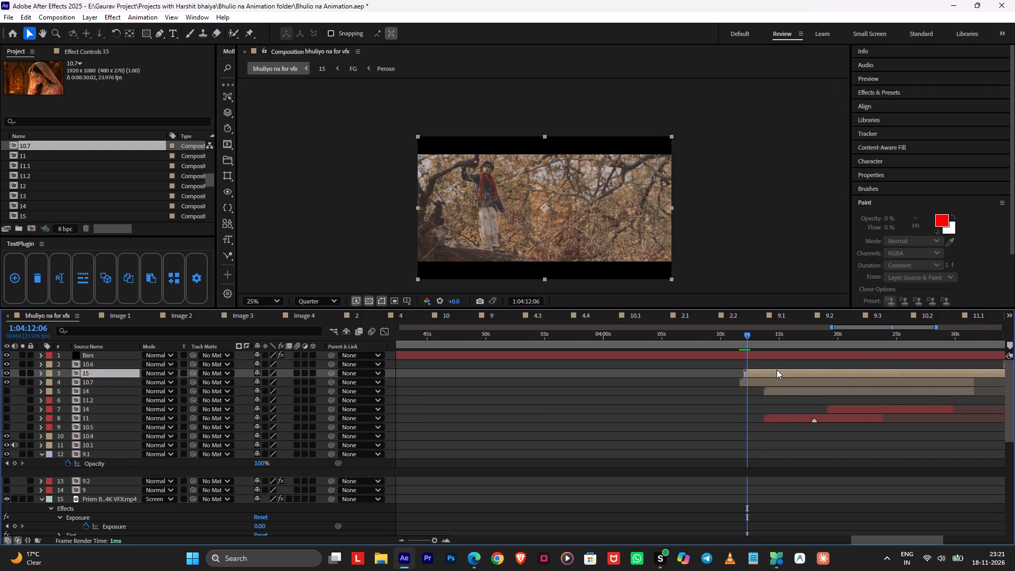
pyautogui.moveTo(772, 372); pyautogui.dragTo(881, 373)
pyautogui.moveTo(746, 344); pyautogui.dragTo(740, 343)
pyautogui.press('space')
pyautogui.keyDown('alt'); pyautogui.scroll(1, 740, 358); pyautogui.keyUp('alt')
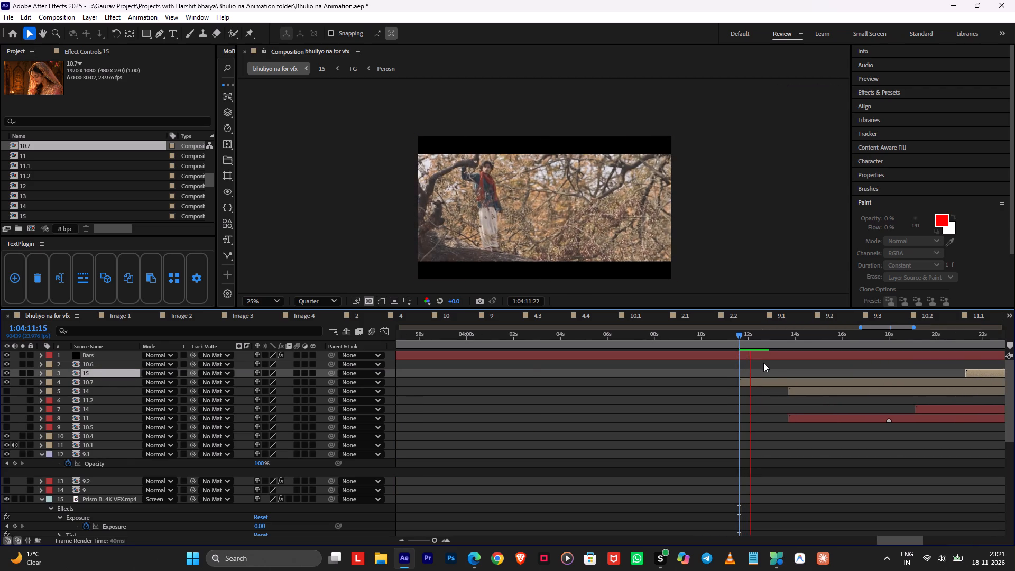
# Move layer 10.7 earlier to start at about 1:04:10, preview its fade-in and save the project.
pyautogui.moveTo(755, 329); pyautogui.dragTo(721, 338)
pyautogui.moveTo(725, 340); pyautogui.dragTo(697, 346)
pyautogui.moveTo(754, 381); pyautogui.dragTo(705, 382)
pyautogui.press('space')
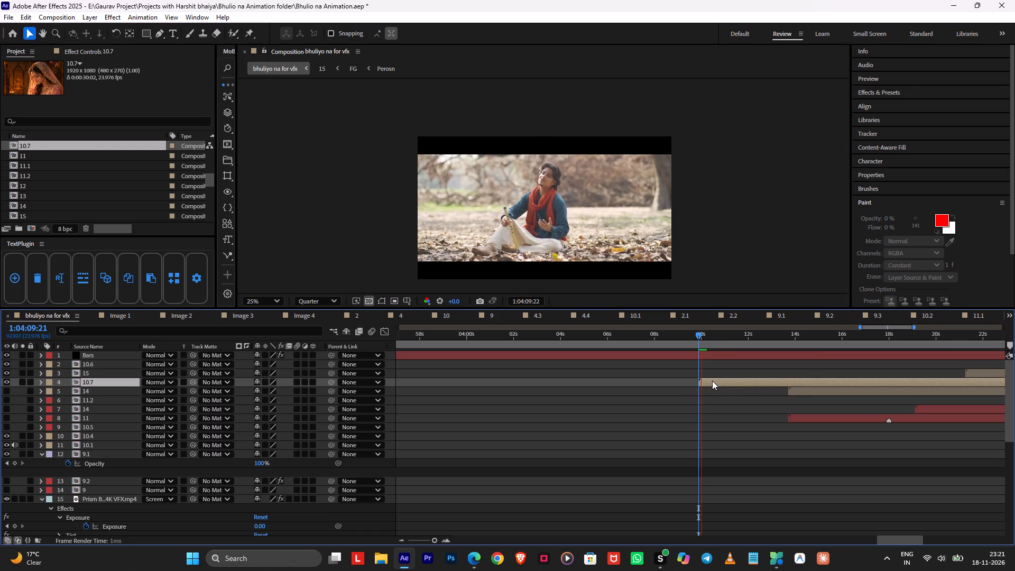
pyautogui.hotkey('ctrl', 's')
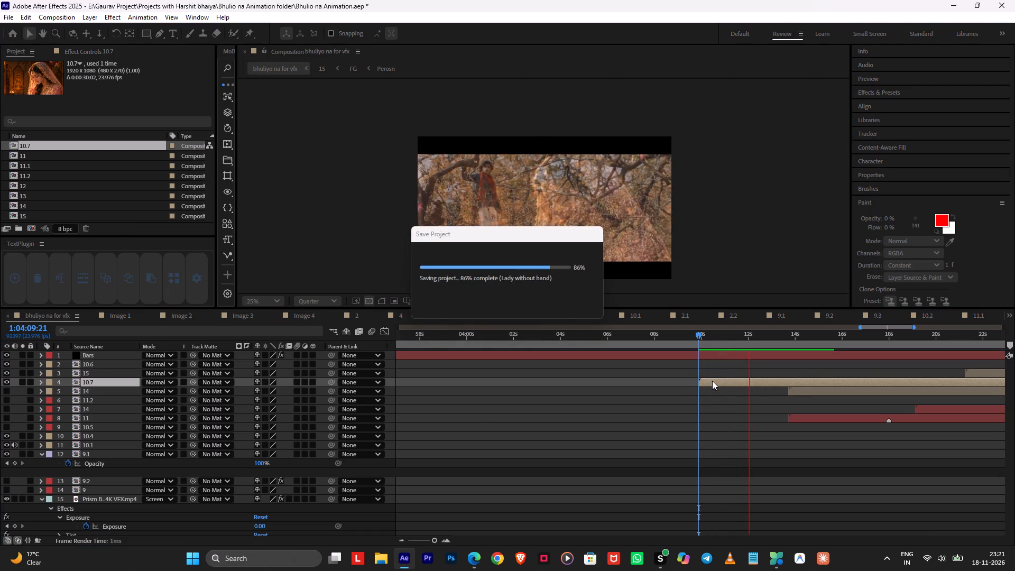
# Preview layer 10.7 from 1:04:13:17 to examine its movement.
pyautogui.press('space')
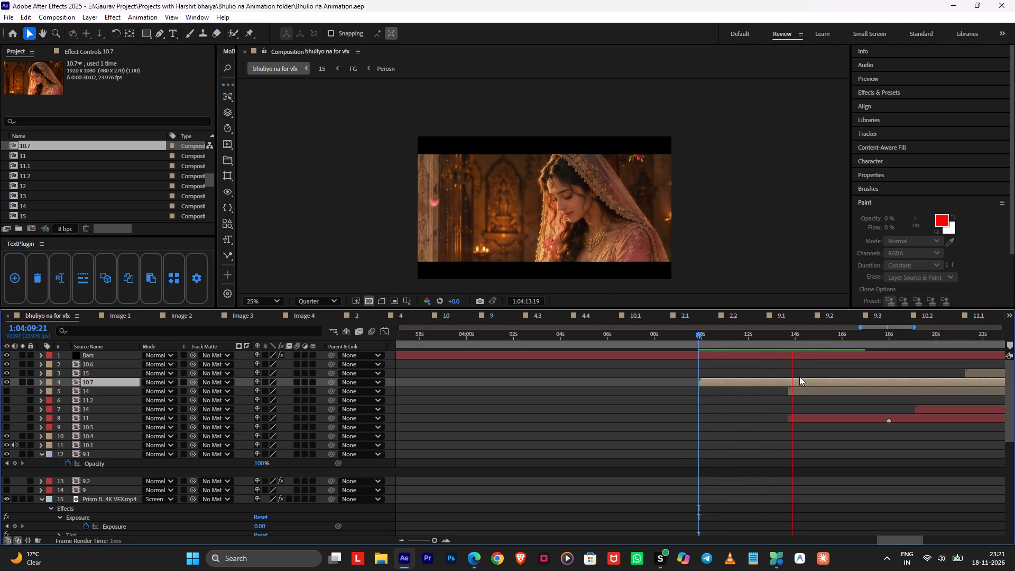
pyautogui.press('space')
pyautogui.moveTo(798, 337); pyautogui.dragTo(789, 339)
pyautogui.press('space')
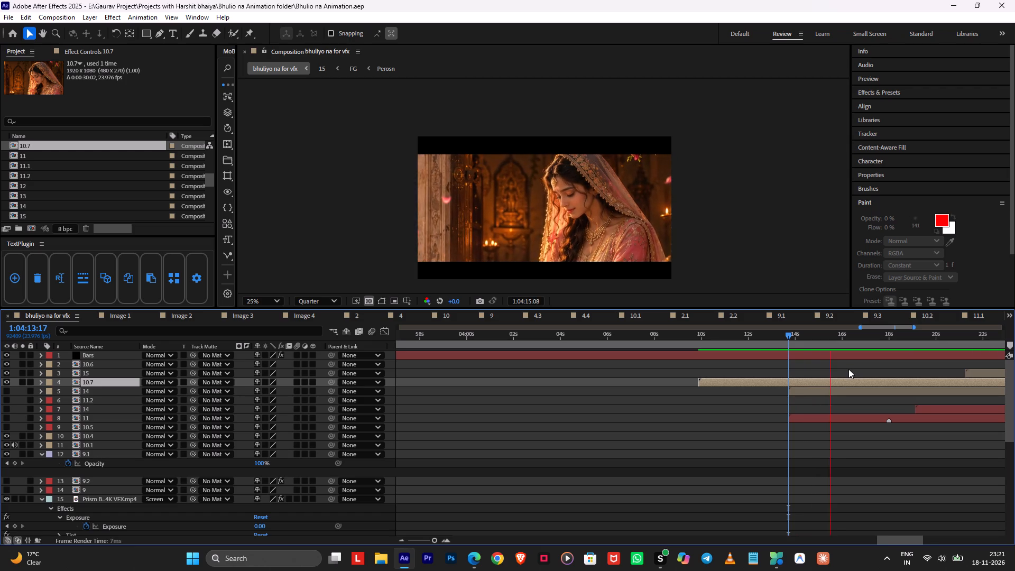
pyautogui.moveTo(838, 372); pyautogui.dragTo(711, 379, button='middle')
pyautogui.scroll(-2, 707, 373)
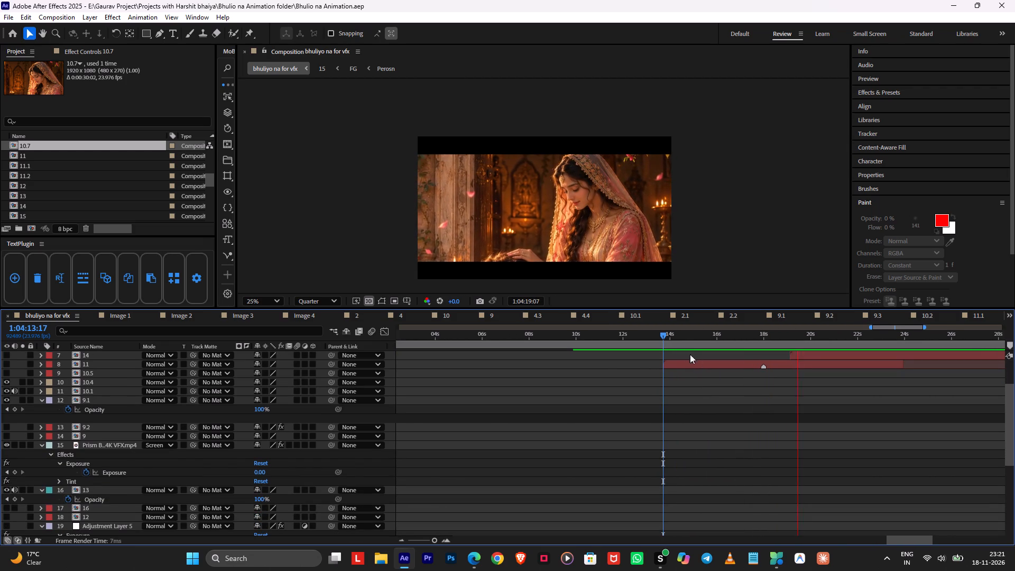
pyautogui.moveTo(673, 338); pyautogui.dragTo(661, 338)
# Collapse the expanded properties of the layers in the main composition.
pyautogui.scroll(-3, 661, 367)
pyautogui.keyDown('alt'); pyautogui.scroll(-2, 661, 367); pyautogui.keyUp('alt')
pyautogui.scroll(-1, 661, 367)
pyautogui.scroll(1, 661, 367)
pyautogui.scroll(-1, 661, 367)
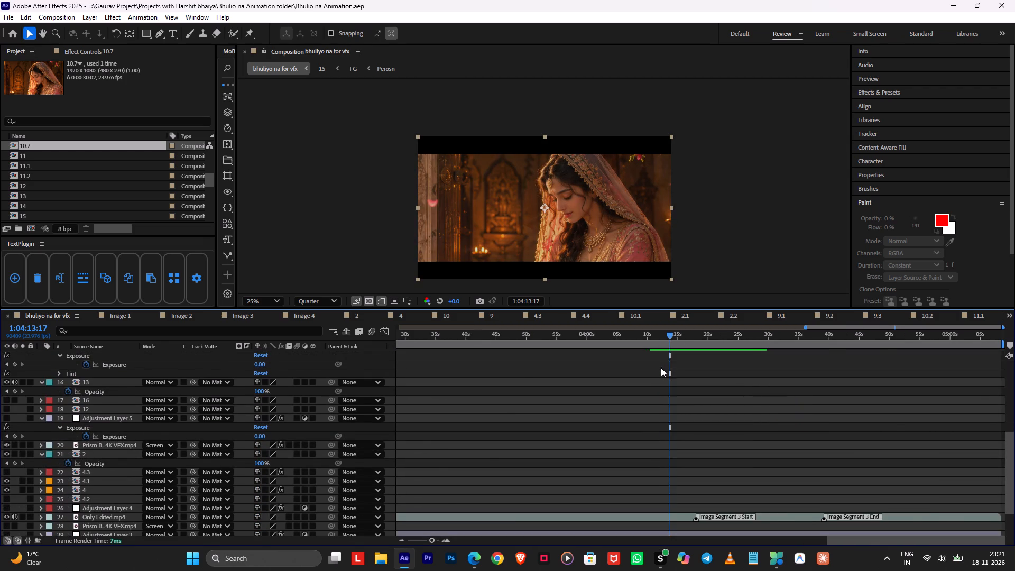
pyautogui.keyDown('alt'); pyautogui.scroll(1, 661, 367); pyautogui.keyUp('alt')
pyautogui.keyDown('alt'); pyautogui.scroll(-6, 661, 367); pyautogui.keyUp('alt')
pyautogui.click(682, 427)
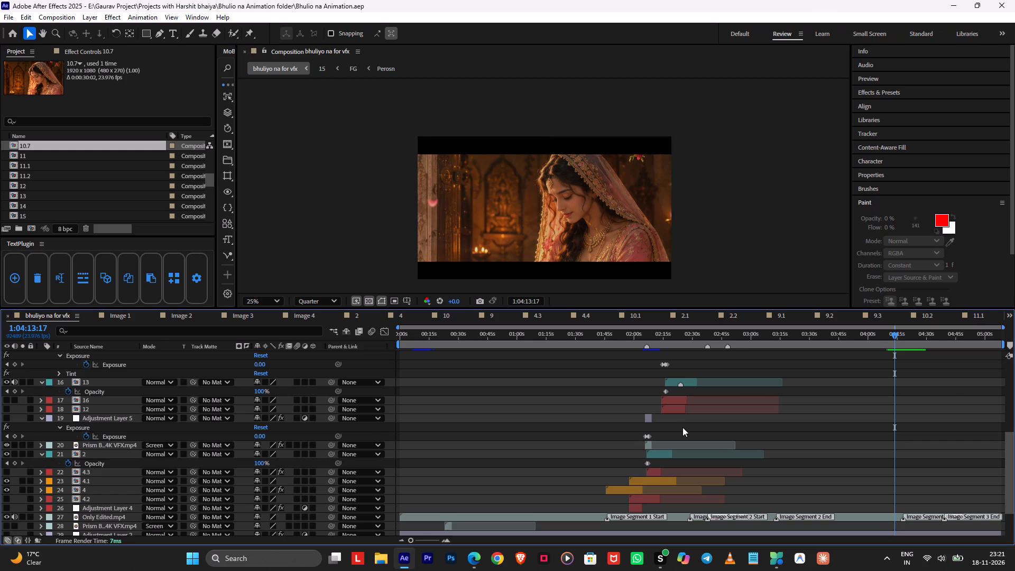
pyautogui.write('uu')
pyautogui.press('u')
pyautogui.scroll(-2, 682, 427)
pyautogui.click(683, 423)
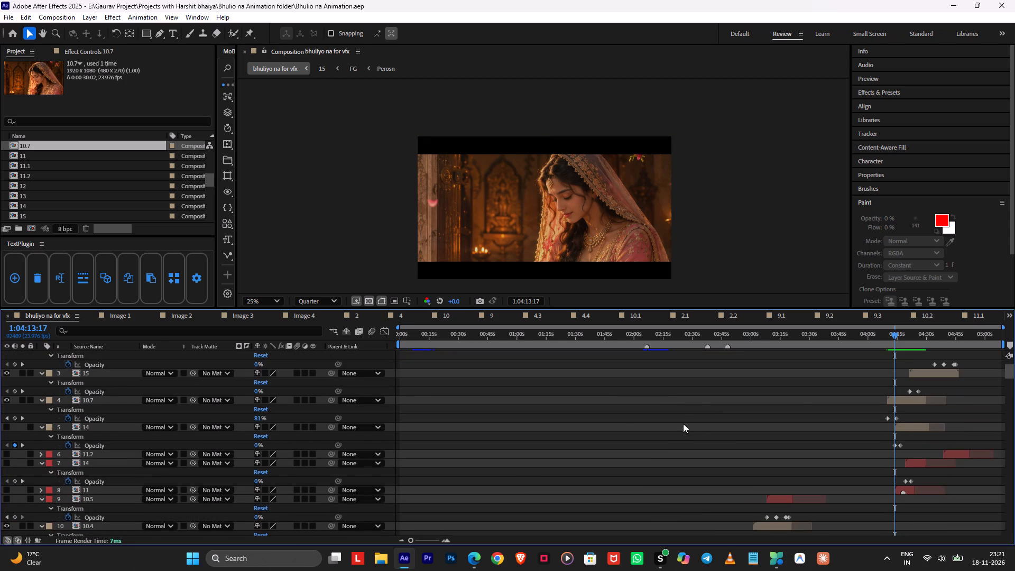
pyautogui.press('u')
pyautogui.scroll(-1, 683, 423)
# Duplicate the Prism bokeh overlay layer that sits just above layer 13.
pyautogui.click(664, 398)
pyautogui.click(647, 438)
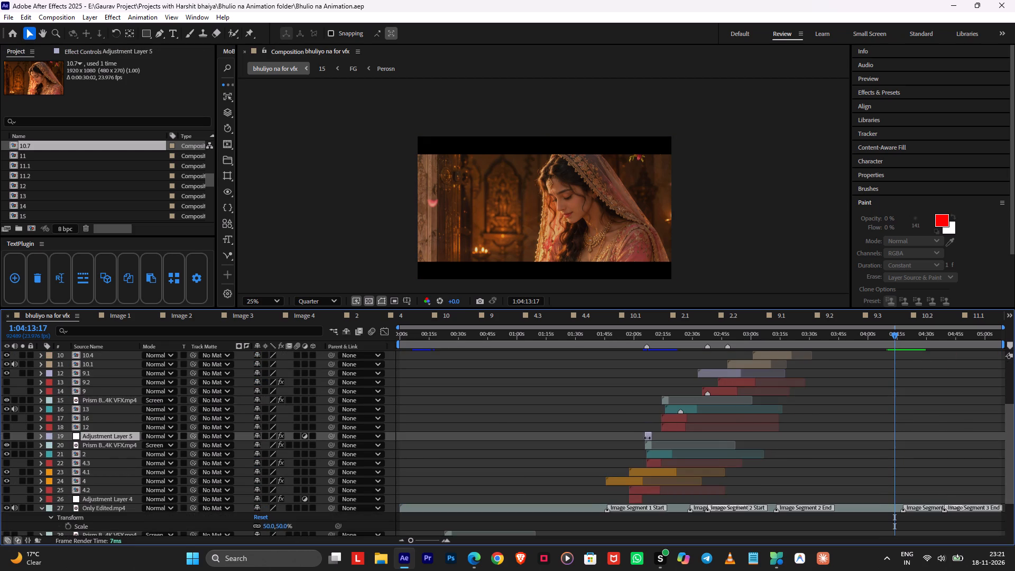
pyautogui.doubleClick(647, 445)
pyautogui.click(665, 400)
pyautogui.hotkey('ctrl', 'd')
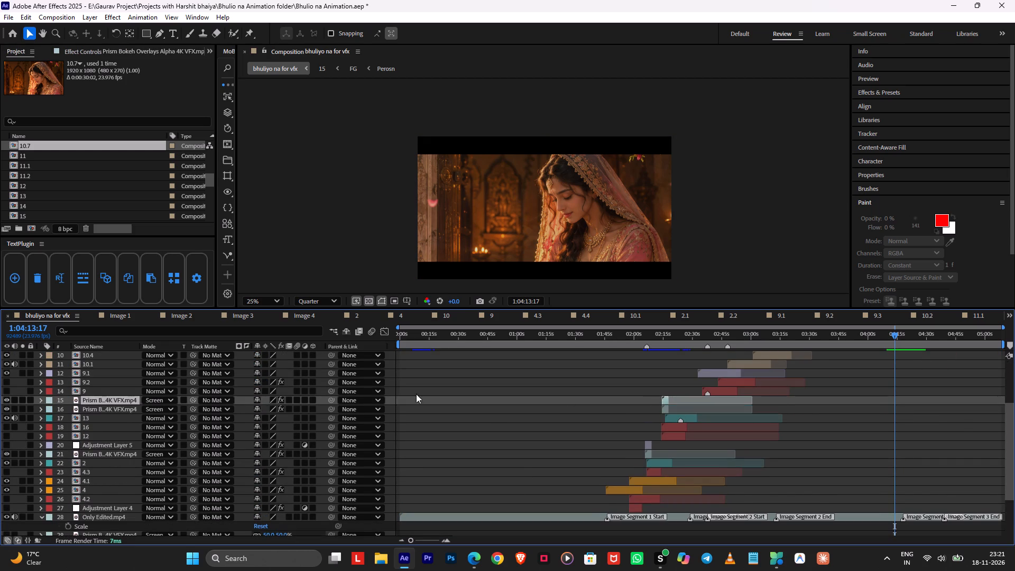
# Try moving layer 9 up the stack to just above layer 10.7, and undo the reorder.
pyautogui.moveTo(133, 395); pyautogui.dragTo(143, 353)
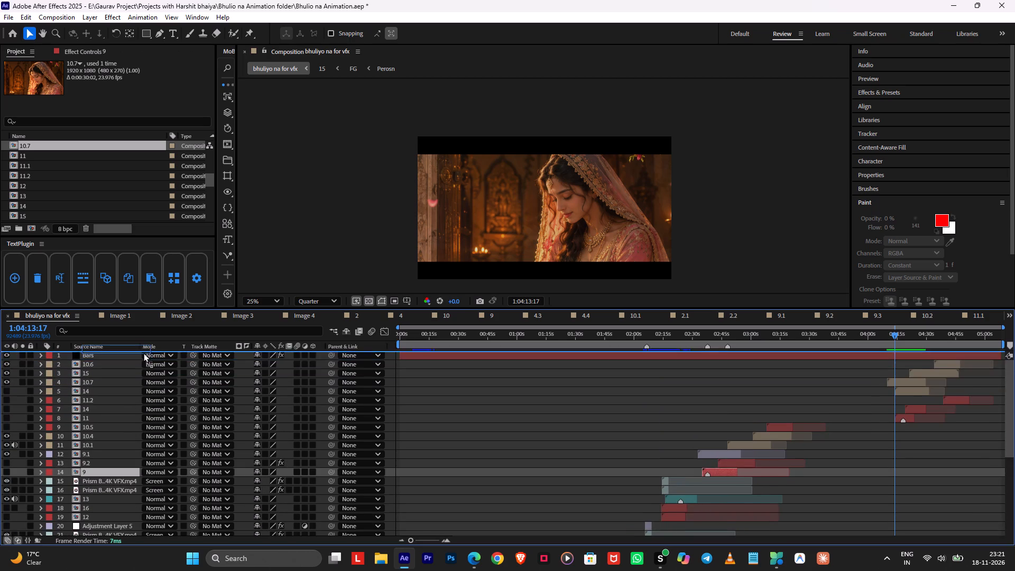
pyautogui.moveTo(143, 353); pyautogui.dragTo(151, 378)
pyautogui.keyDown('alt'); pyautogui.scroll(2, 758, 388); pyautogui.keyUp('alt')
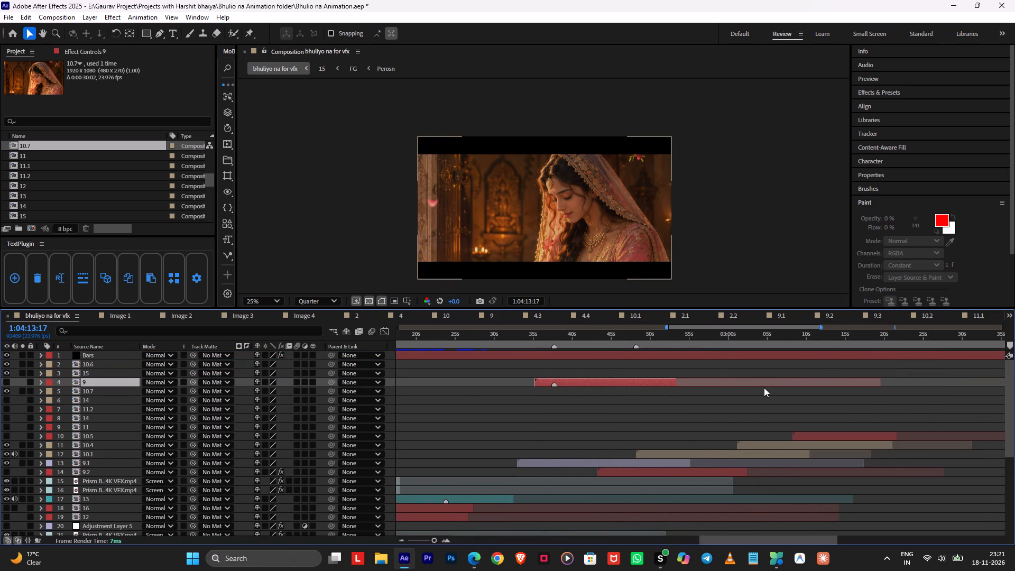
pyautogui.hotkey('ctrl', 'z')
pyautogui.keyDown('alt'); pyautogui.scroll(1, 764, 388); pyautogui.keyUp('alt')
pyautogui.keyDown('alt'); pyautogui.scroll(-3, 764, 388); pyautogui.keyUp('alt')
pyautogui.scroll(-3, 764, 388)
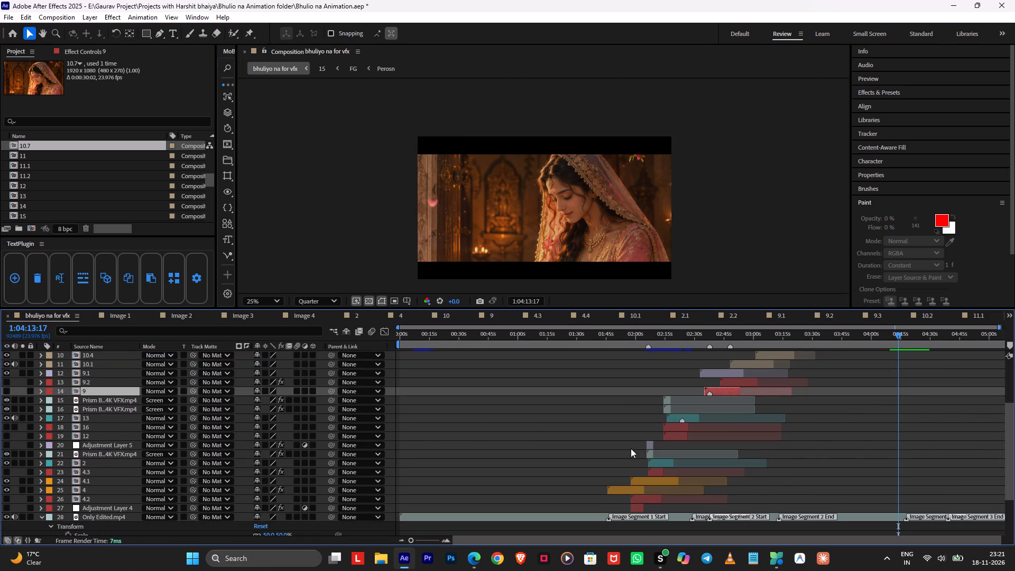
# Hide the upper of the two Prism overlay copies above layer 13.
pyautogui.click(645, 450)
pyautogui.click(670, 410)
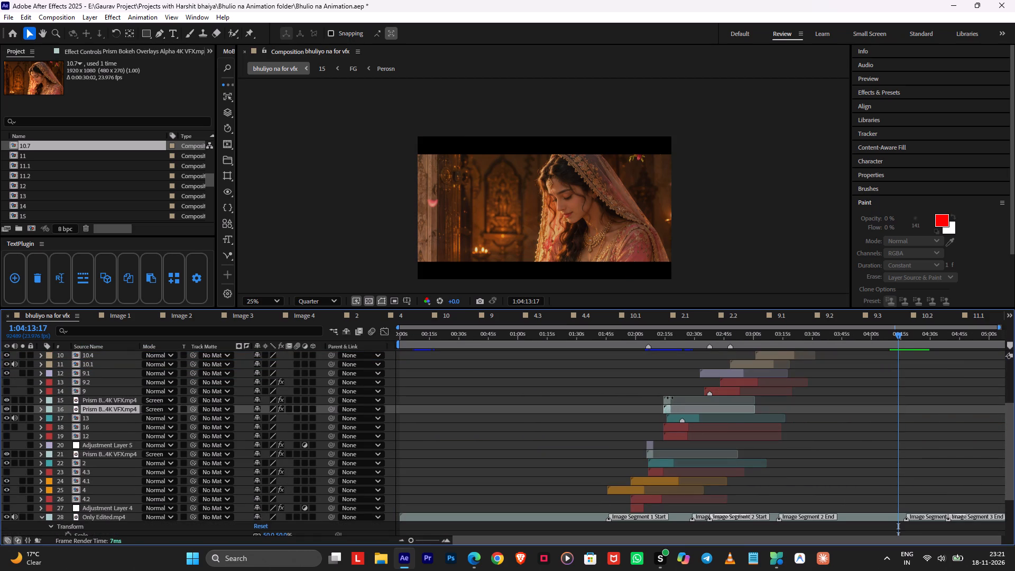
pyautogui.click(670, 398)
pyautogui.click(10, 399)
# Duplicate the visible Prism overlay above layer 13, place the copy above 10.7, and move it to start at about 1:04:10.
pyautogui.click(92, 410)
pyautogui.hotkey('ctrl', 'd')
pyautogui.moveTo(95, 409); pyautogui.dragTo(114, 360)
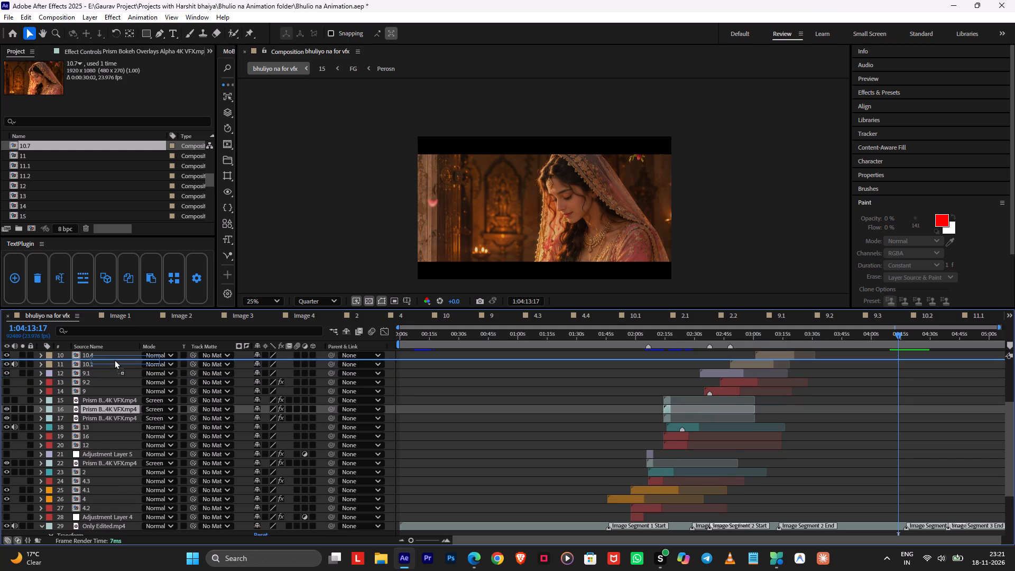
pyautogui.moveTo(114, 360); pyautogui.dragTo(115, 379)
pyautogui.press('[')
pyautogui.keyDown('alt'); pyautogui.scroll(2, 923, 381); pyautogui.keyUp('alt')
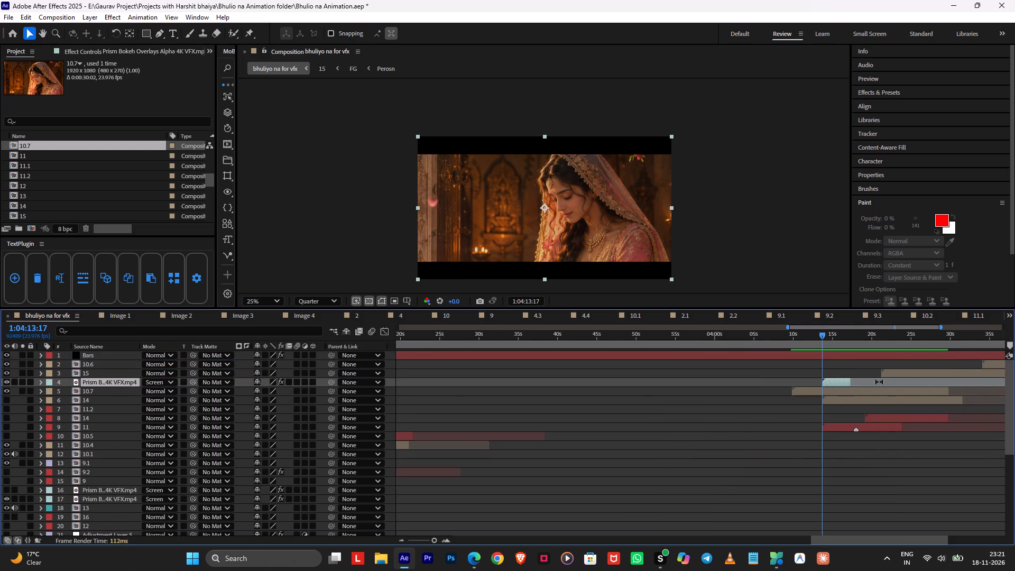
pyautogui.moveTo(838, 383); pyautogui.dragTo(814, 383)
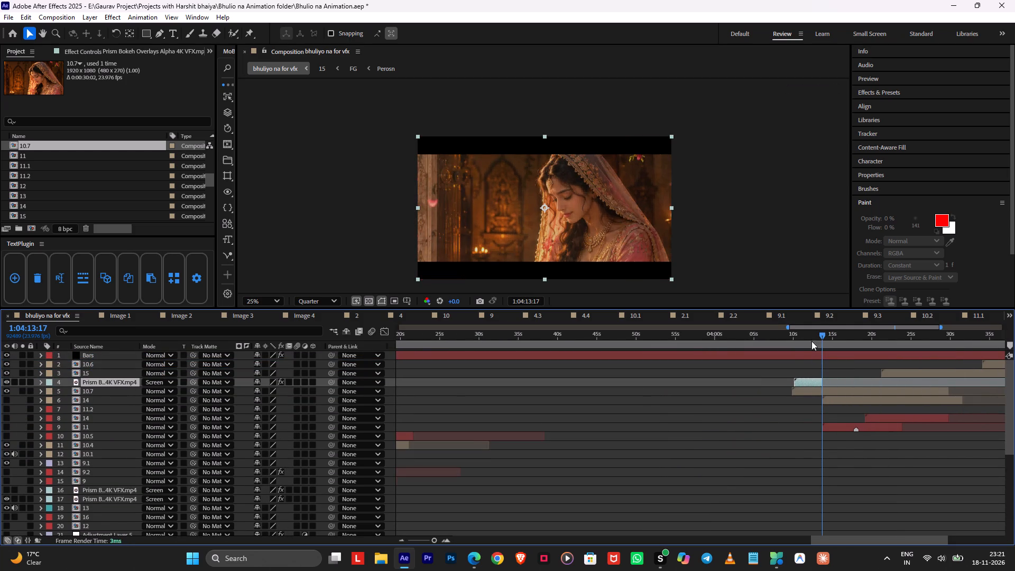
# Preview the overlay transition from 1:04:10:03 and move layer 10.7 to start at 1:04:12:01.
pyautogui.moveTo(810, 338); pyautogui.dragTo(797, 340)
pyautogui.press('space')
pyautogui.keyDown('alt'); pyautogui.scroll(2, 803, 385); pyautogui.keyUp('alt')
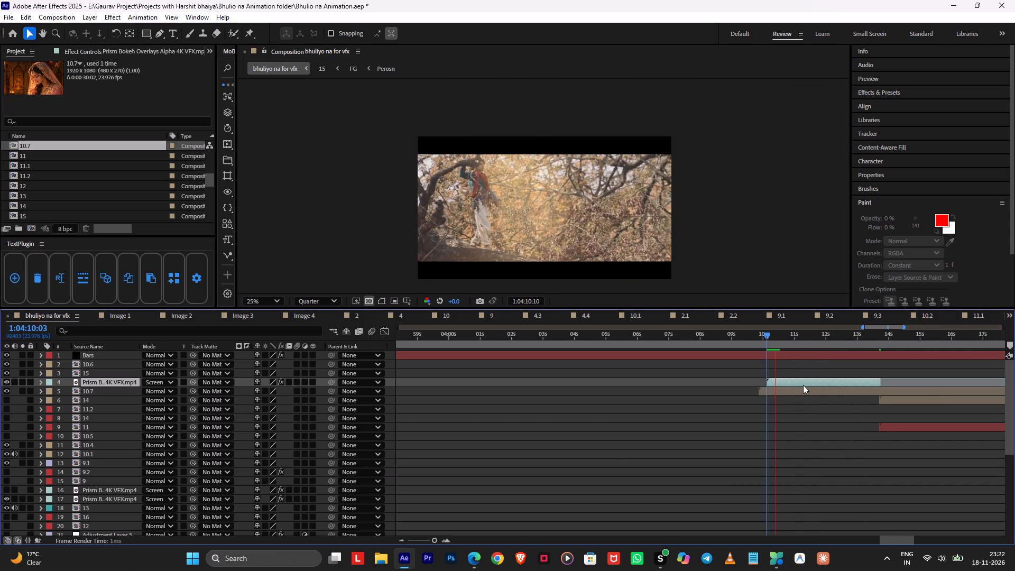
pyautogui.press('space')
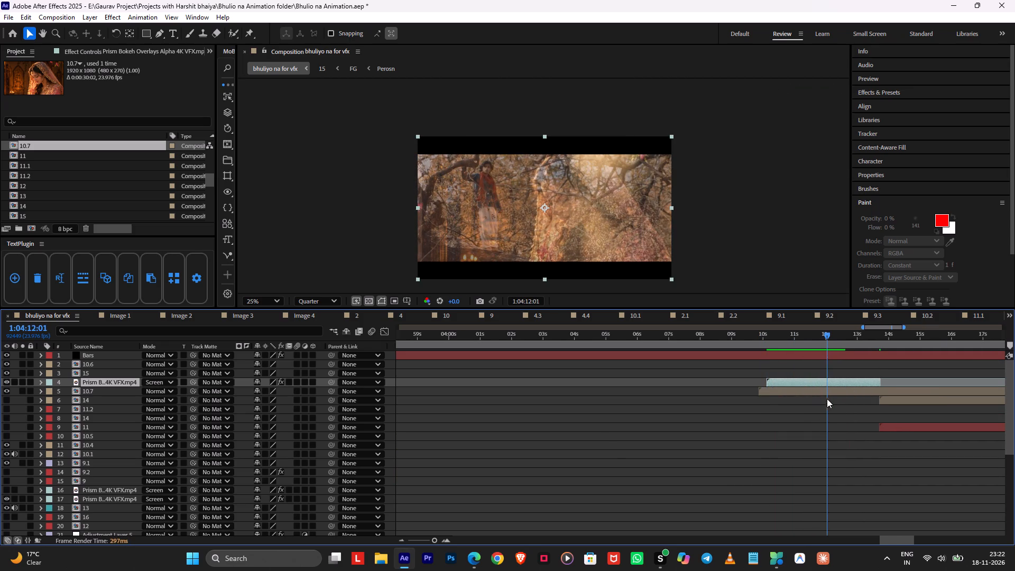
pyautogui.moveTo(829, 388); pyautogui.dragTo(902, 383)
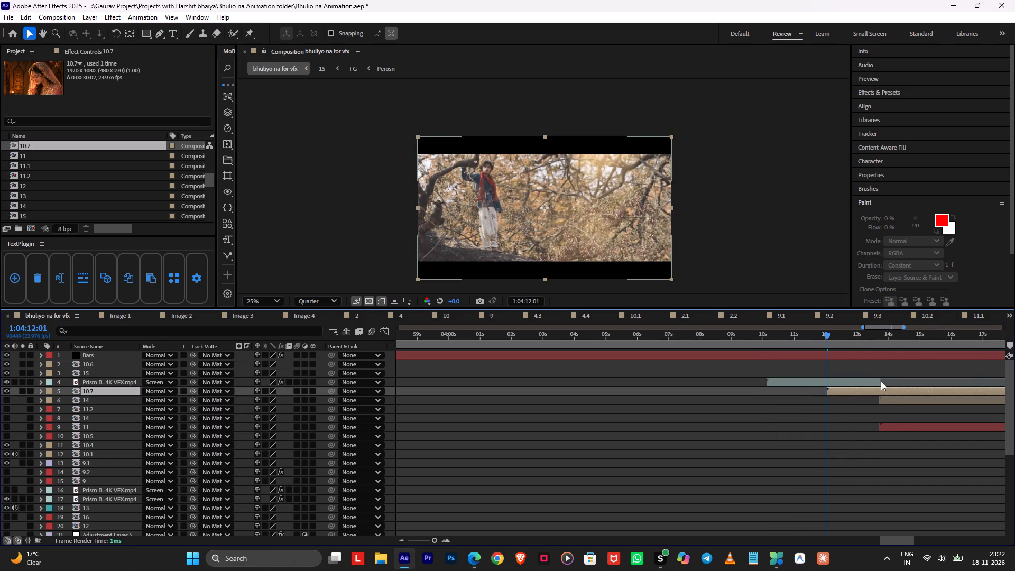
# Set the new Prism overlay's Exposure keyframe at 1:04:11:22 to 5.31 and preview the transition.
pyautogui.click(828, 385)
pyautogui.press('u')
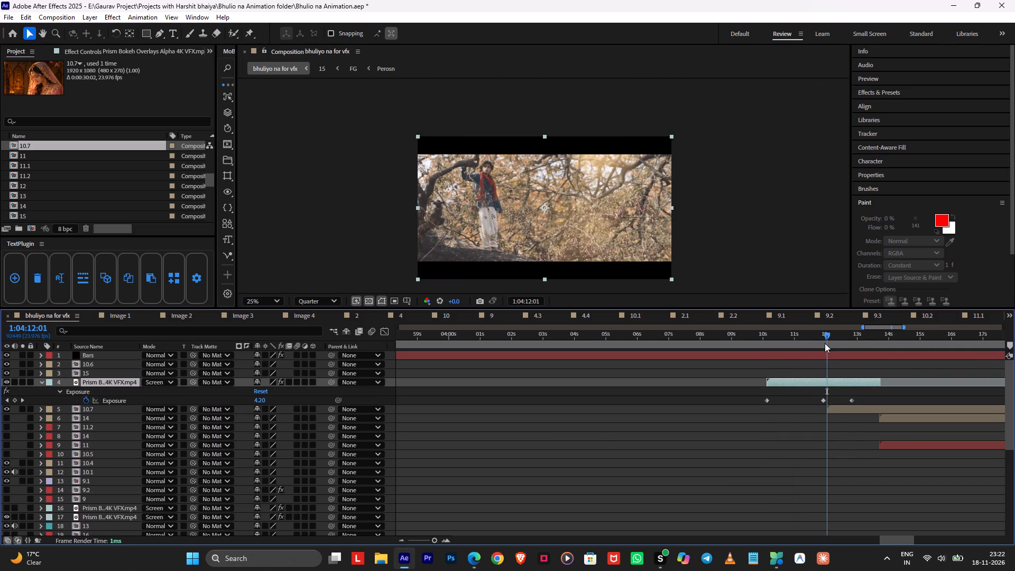
pyautogui.moveTo(824, 337); pyautogui.dragTo(819, 337)
pyautogui.moveTo(257, 399); pyautogui.dragTo(276, 398)
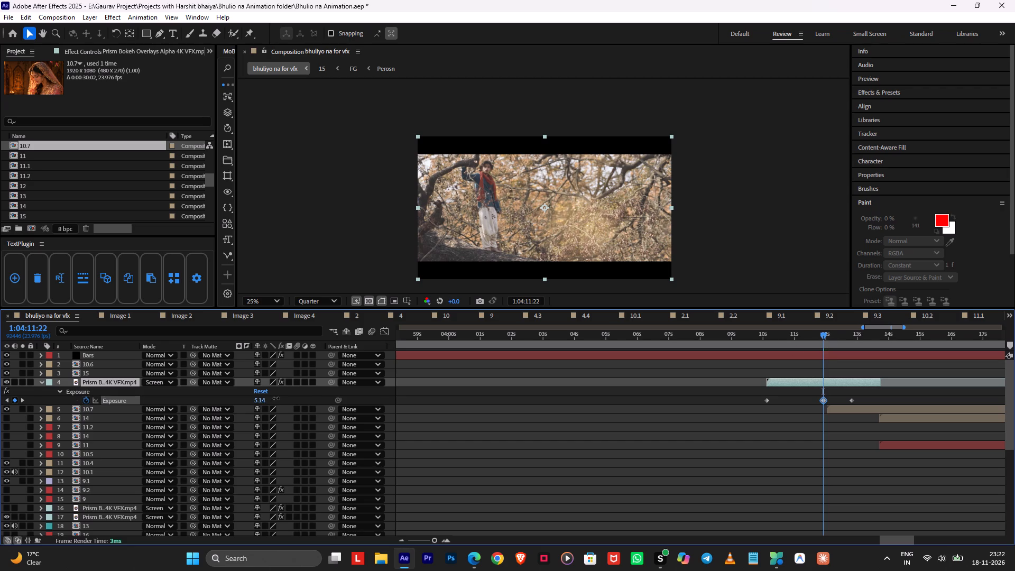
pyautogui.moveTo(276, 398); pyautogui.dragTo(280, 398)
pyautogui.press('space')
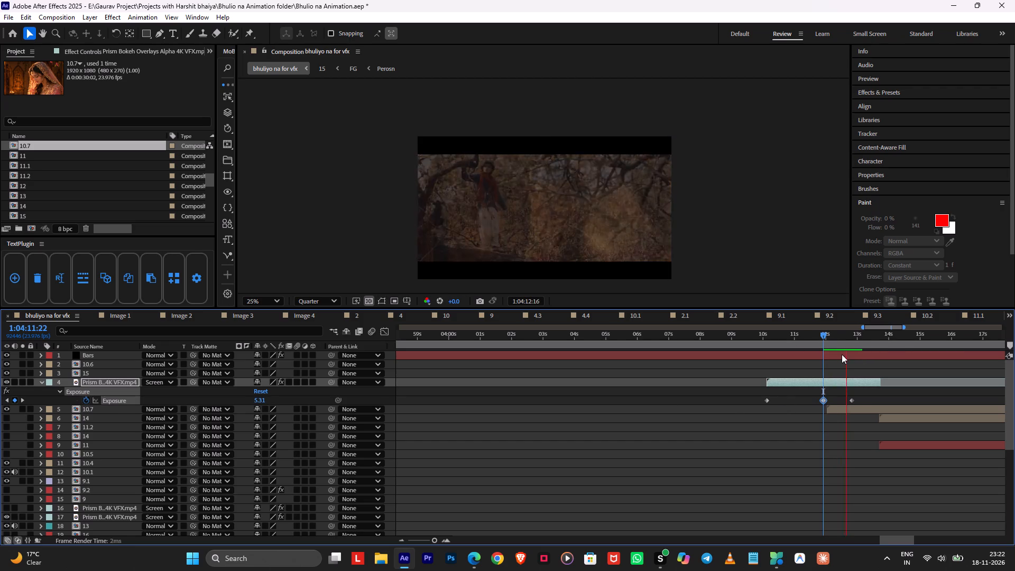
# Split Only Edited.mp4 at 1:04:12:20, trim the second segment's start to about 1:04:15, and preview the gap.
pyautogui.moveTo(858, 339); pyautogui.dragTo(843, 343)
pyautogui.scroll(-11, 850, 402)
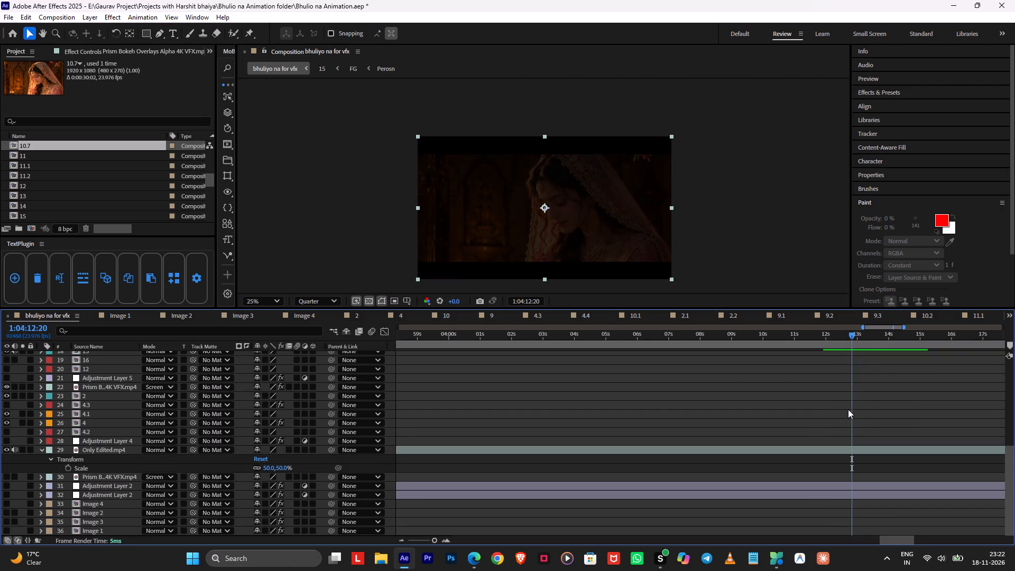
pyautogui.click(850, 451)
pyautogui.hotkey('ctrl', 'shift', 'd')
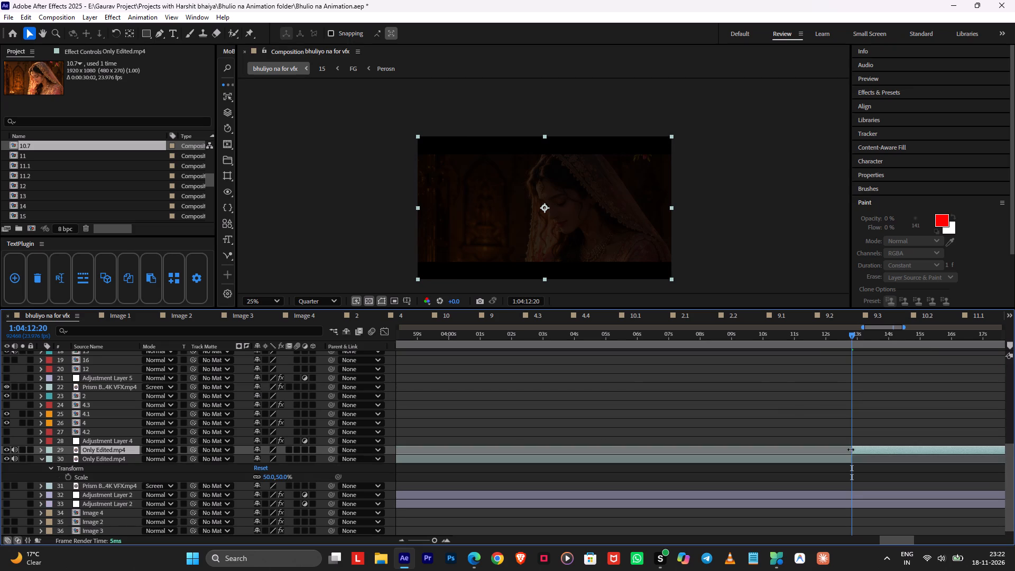
pyautogui.moveTo(849, 447); pyautogui.dragTo(924, 450)
pyautogui.press('space')
pyautogui.scroll(5, 889, 420)
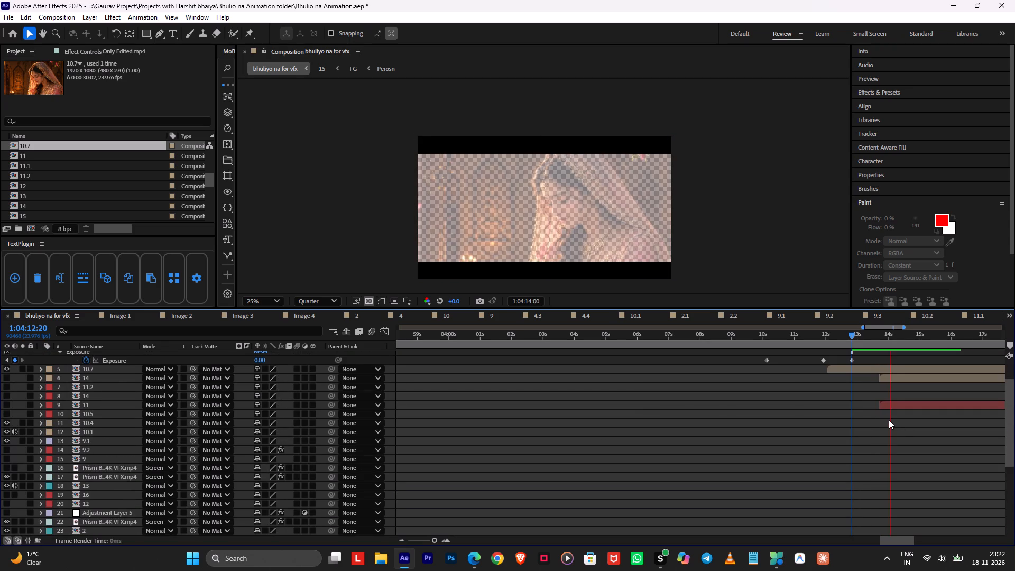
pyautogui.press('space')
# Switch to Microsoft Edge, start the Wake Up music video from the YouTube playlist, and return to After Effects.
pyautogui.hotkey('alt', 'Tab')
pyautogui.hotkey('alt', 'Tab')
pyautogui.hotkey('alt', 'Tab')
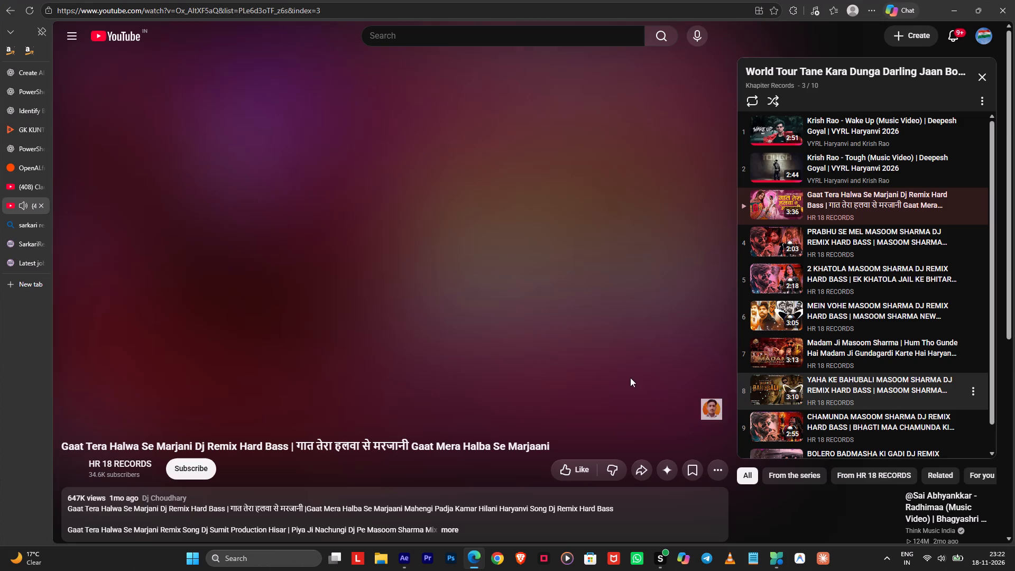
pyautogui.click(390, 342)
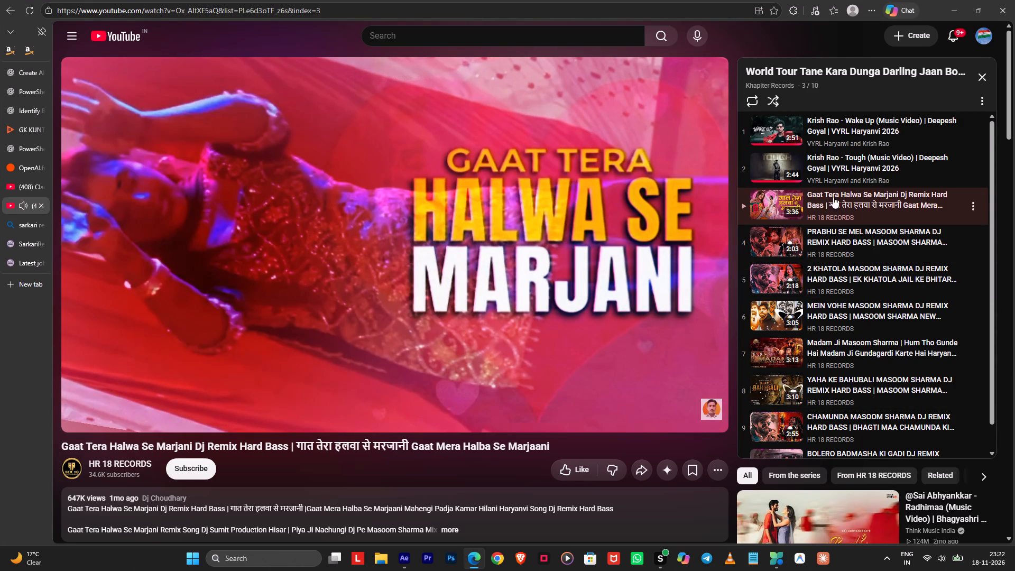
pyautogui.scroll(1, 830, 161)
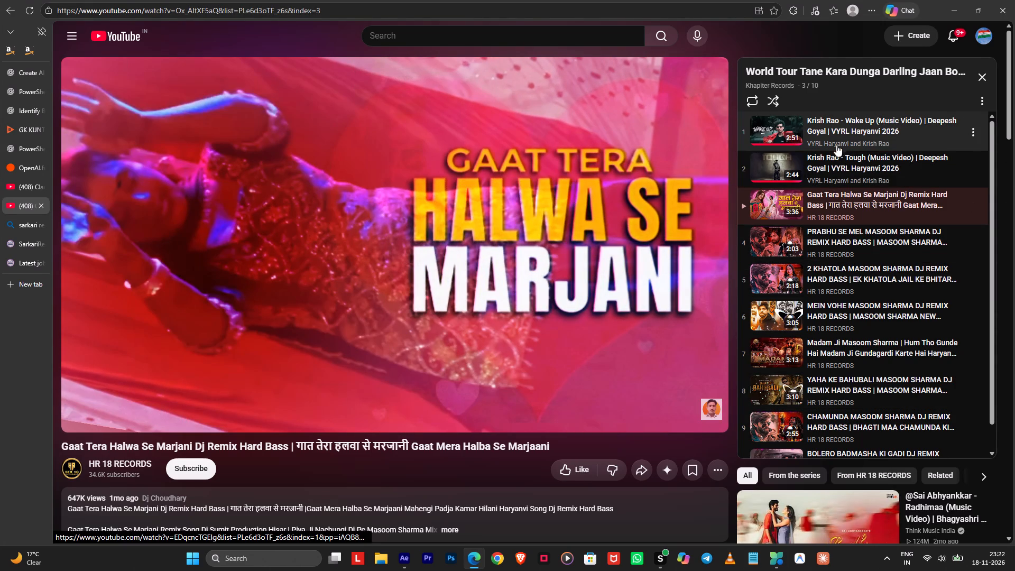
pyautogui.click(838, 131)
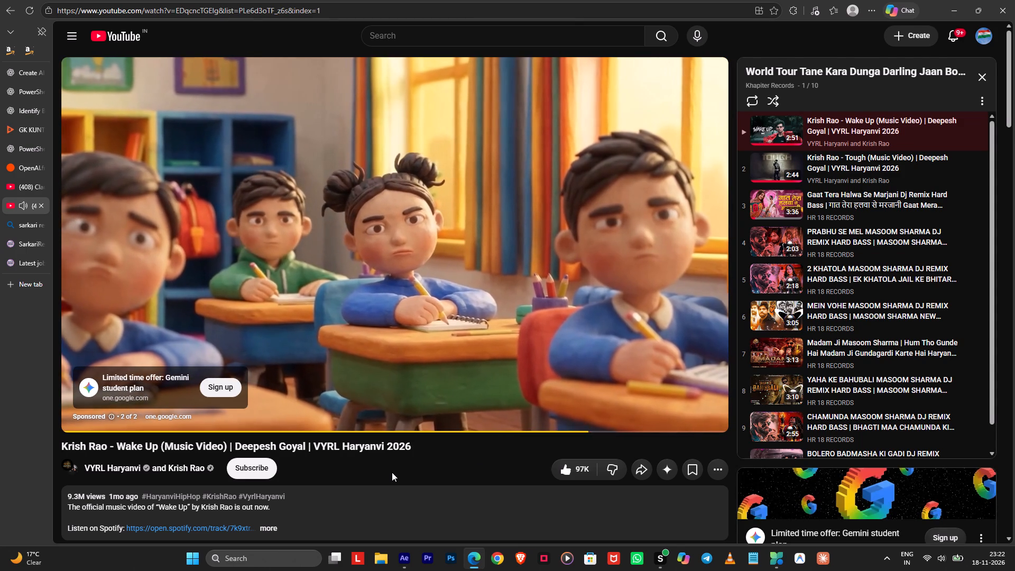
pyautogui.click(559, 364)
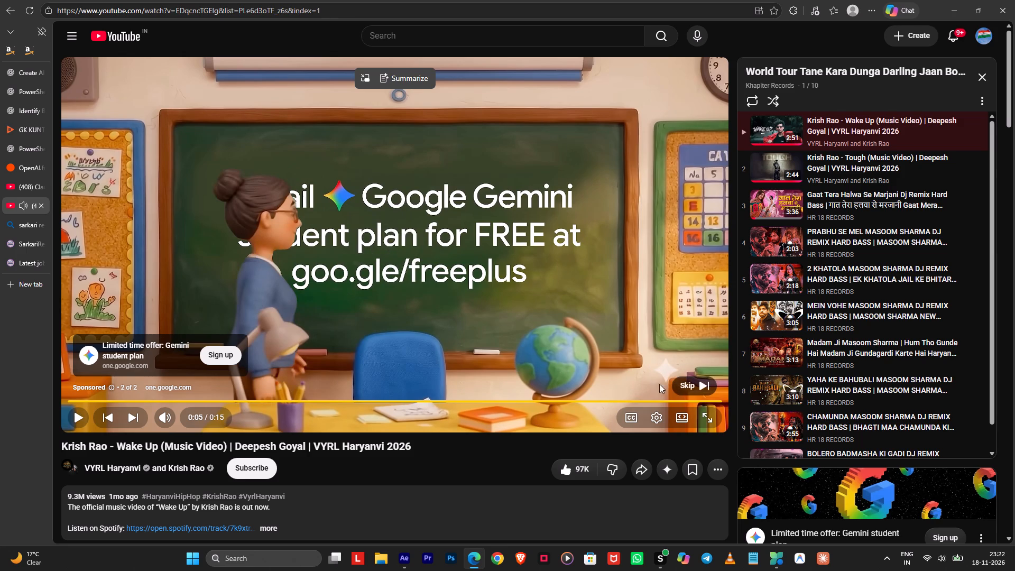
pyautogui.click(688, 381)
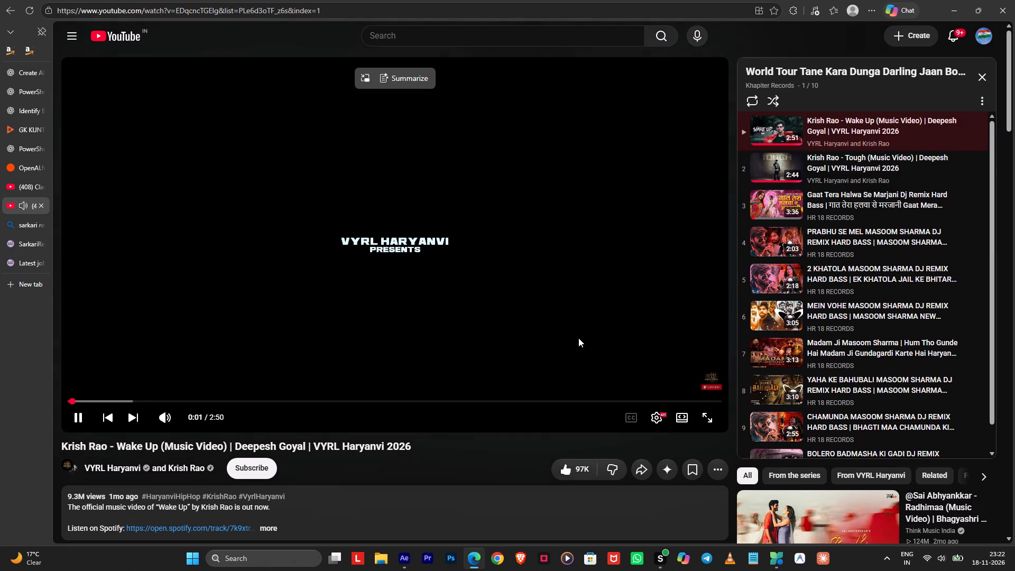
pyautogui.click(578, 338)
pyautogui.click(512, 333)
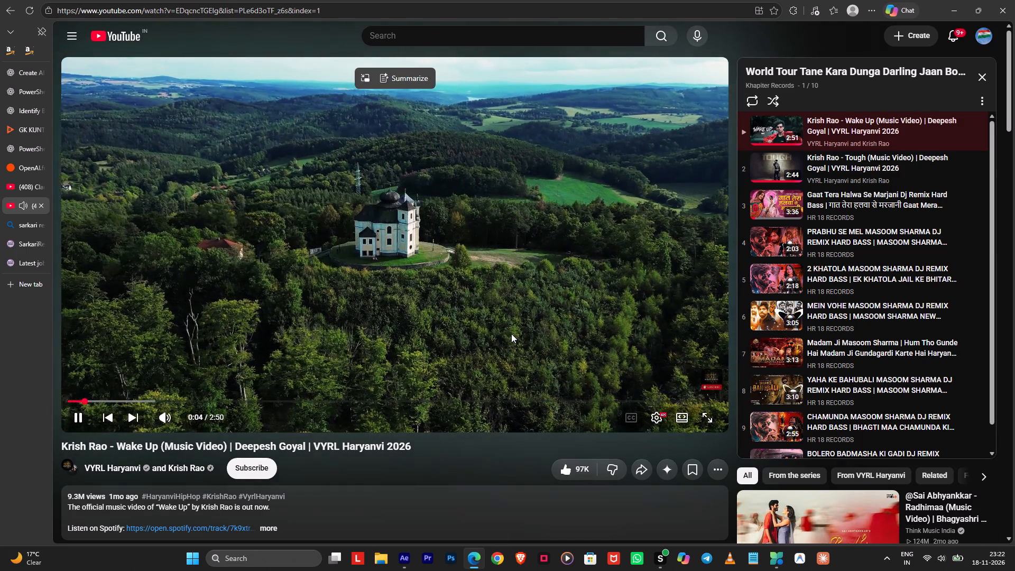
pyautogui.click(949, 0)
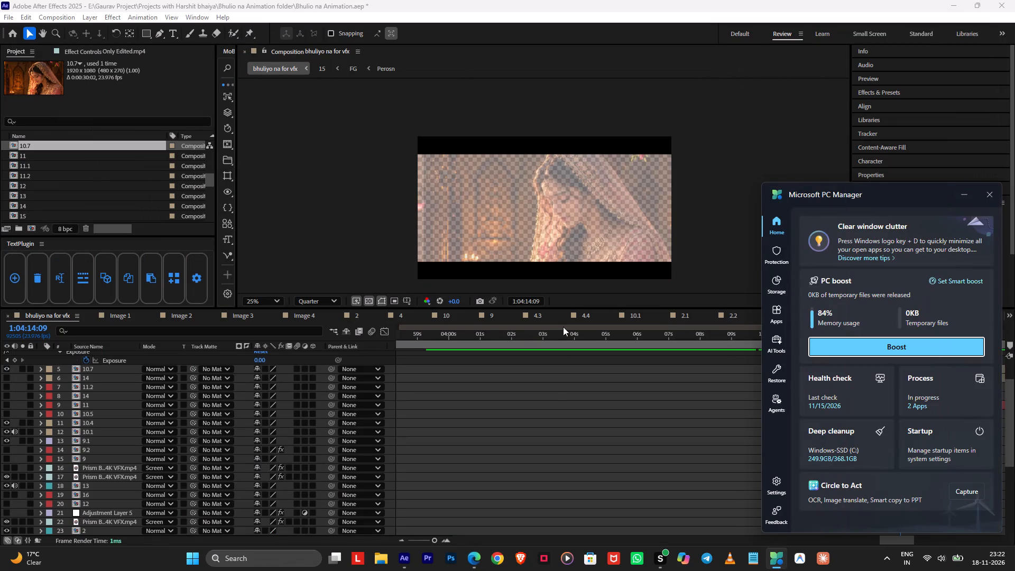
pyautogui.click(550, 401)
# Preview the Prism overlay transition into scene 10.7 several times between about 1:04:12 and 1:04:15.
pyautogui.press('space')
pyautogui.keyDown('alt'); pyautogui.scroll(-1, 813, 423); pyautogui.keyUp('alt')
pyautogui.scroll(-1, 864, 420)
pyautogui.moveTo(864, 419); pyautogui.dragTo(750, 418, button='middle')
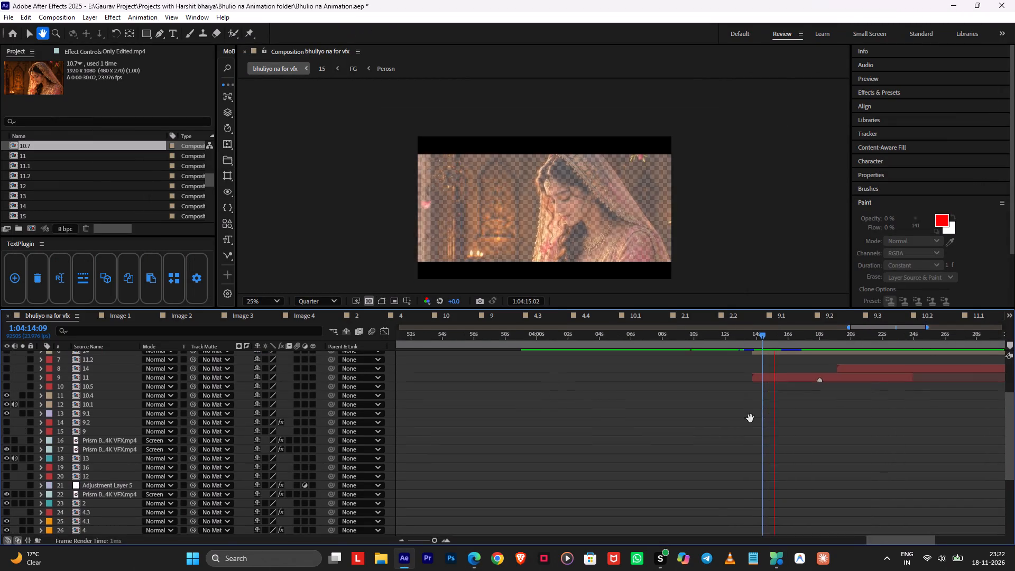
pyautogui.moveTo(750, 418); pyautogui.dragTo(578, 426, button='middle')
pyautogui.press('space')
pyautogui.moveTo(603, 337); pyautogui.dragTo(551, 349)
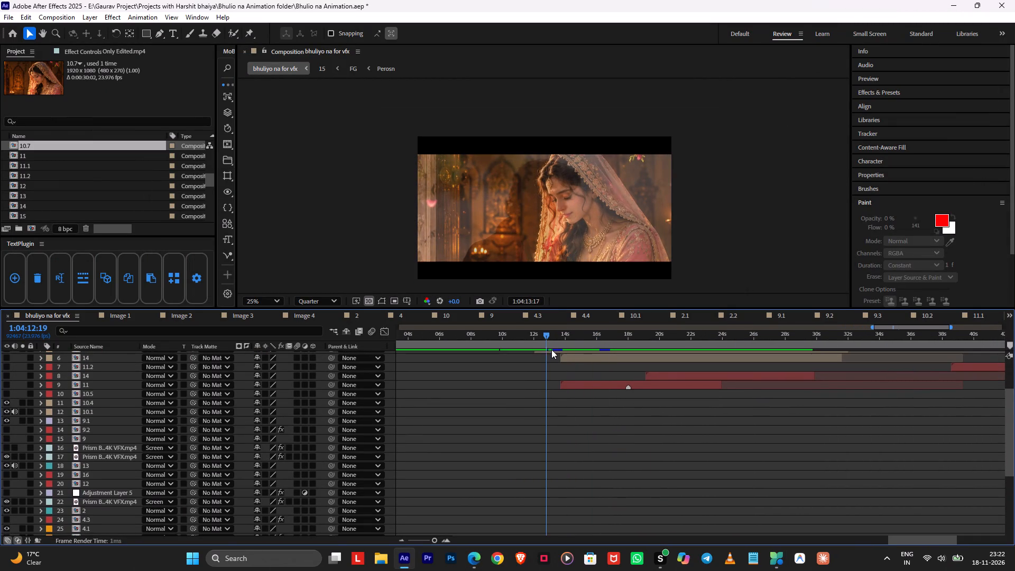
pyautogui.moveTo(551, 349); pyautogui.dragTo(546, 351)
pyautogui.press('space')
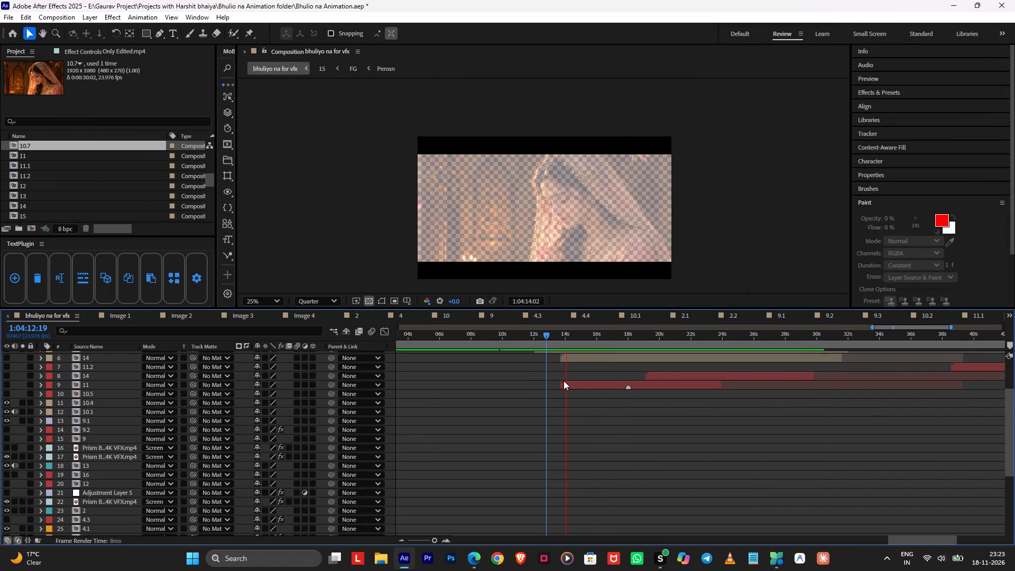
pyautogui.press('space')
pyautogui.moveTo(587, 329); pyautogui.dragTo(541, 345)
pyautogui.keyDown('shift'); pyautogui.moveTo(537, 345); pyautogui.dragTo(530, 345); pyautogui.keyUp('shift')
pyautogui.scroll(3, 522, 380)
pyautogui.press('space')
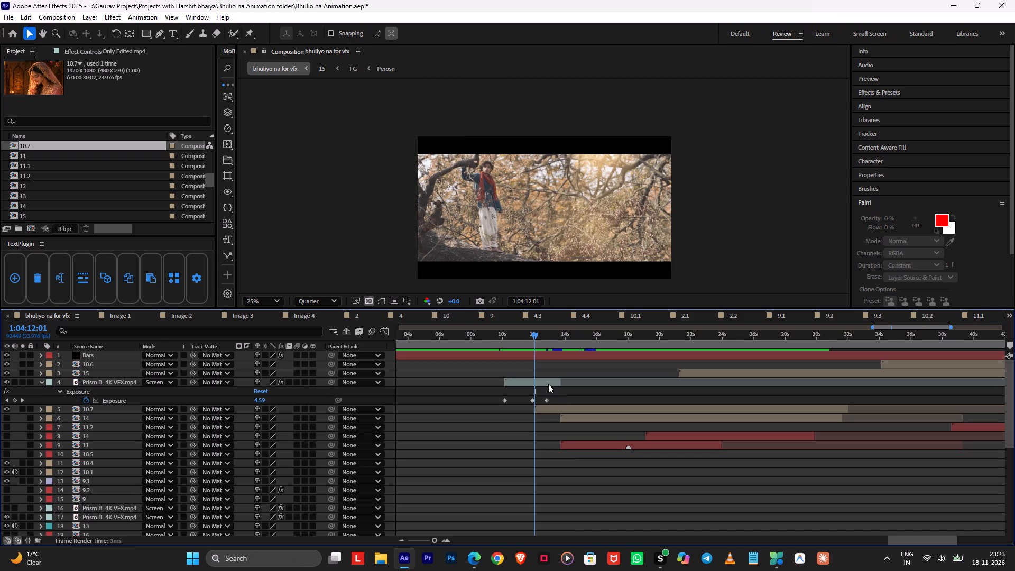
pyautogui.press('space')
pyautogui.press('space')
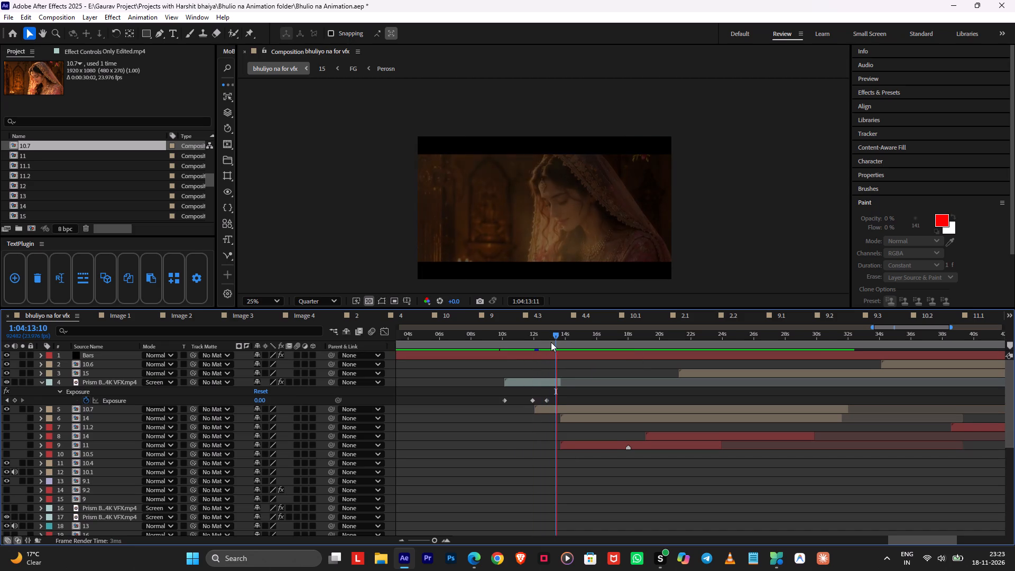
pyautogui.press('space')
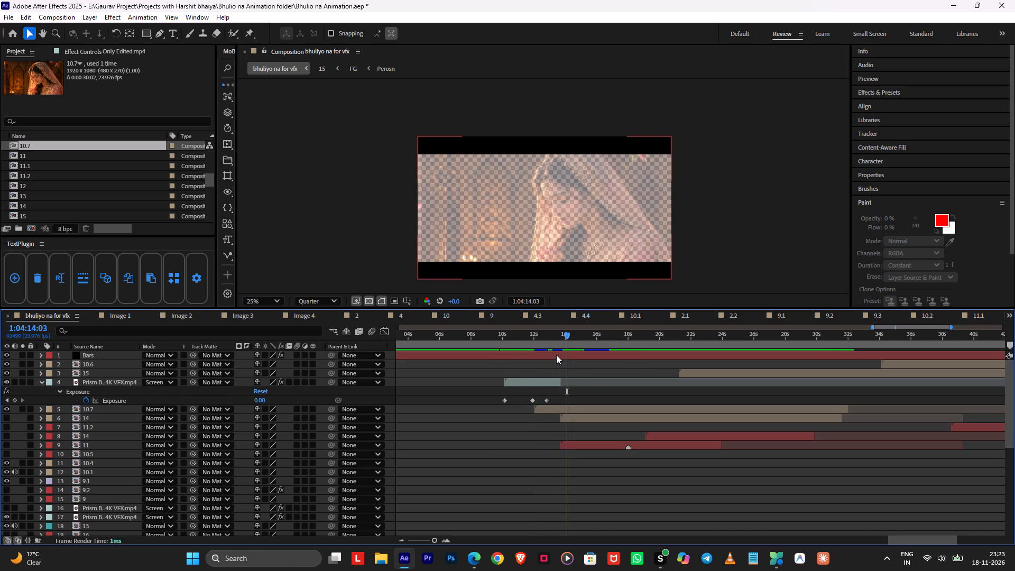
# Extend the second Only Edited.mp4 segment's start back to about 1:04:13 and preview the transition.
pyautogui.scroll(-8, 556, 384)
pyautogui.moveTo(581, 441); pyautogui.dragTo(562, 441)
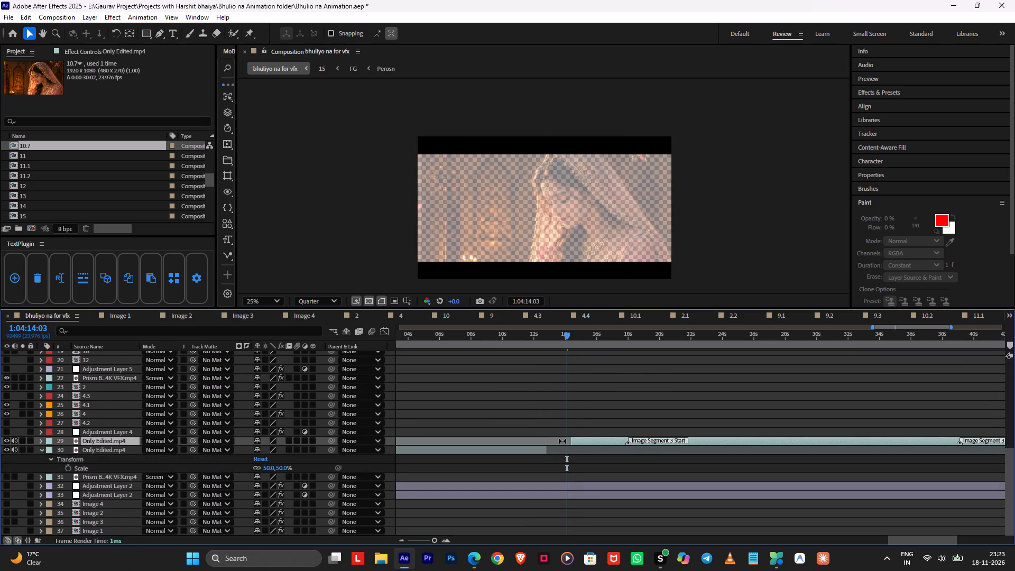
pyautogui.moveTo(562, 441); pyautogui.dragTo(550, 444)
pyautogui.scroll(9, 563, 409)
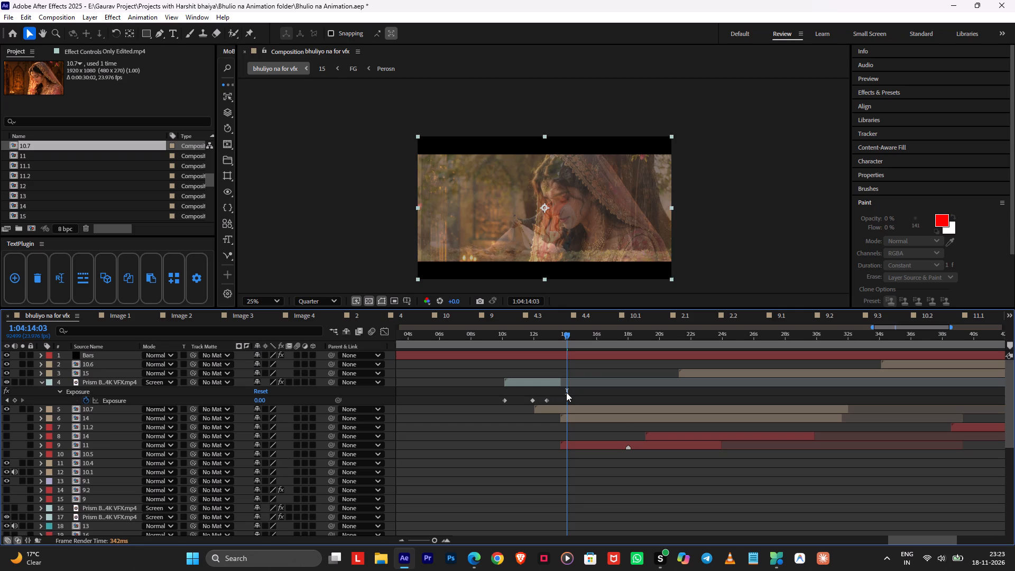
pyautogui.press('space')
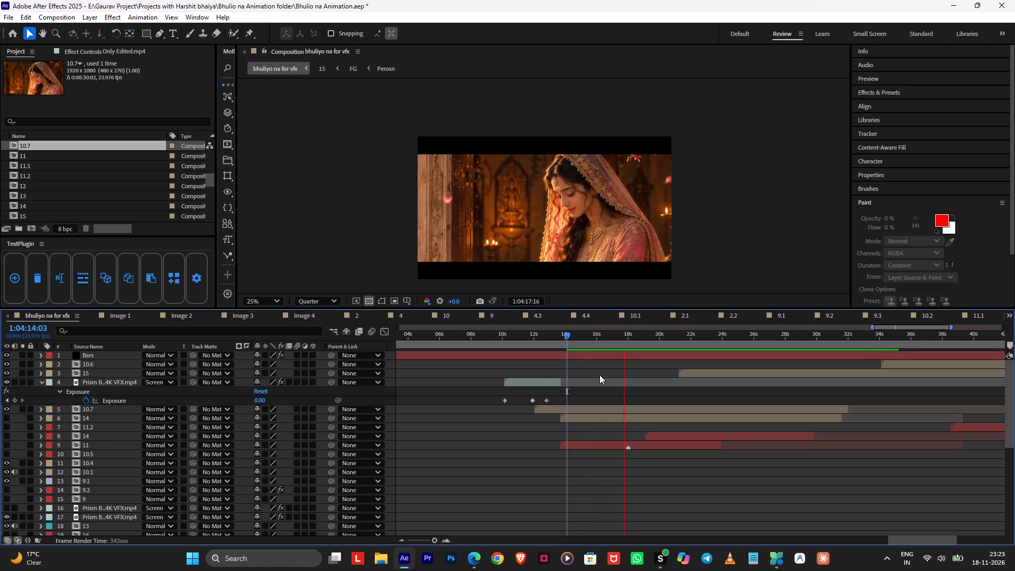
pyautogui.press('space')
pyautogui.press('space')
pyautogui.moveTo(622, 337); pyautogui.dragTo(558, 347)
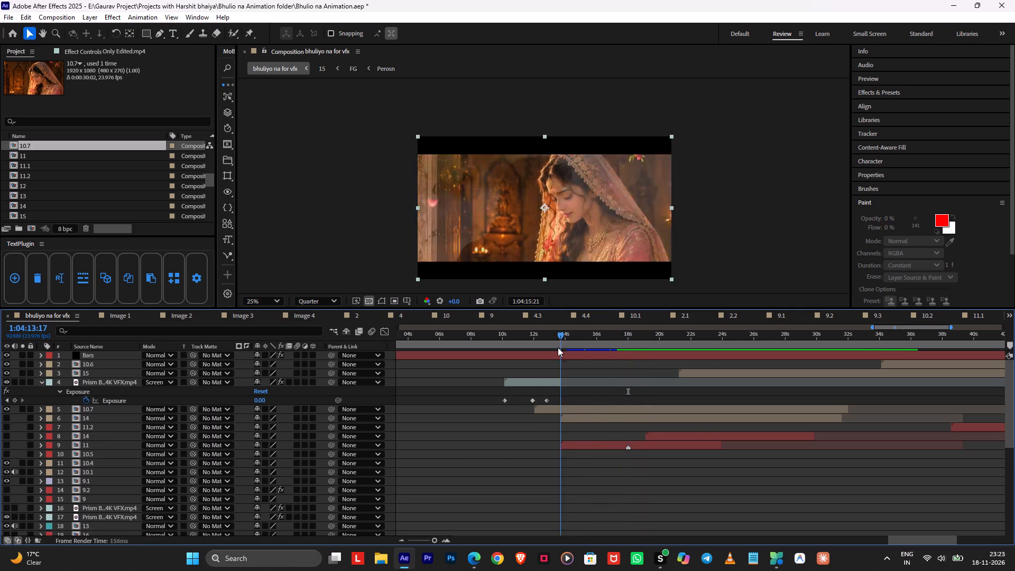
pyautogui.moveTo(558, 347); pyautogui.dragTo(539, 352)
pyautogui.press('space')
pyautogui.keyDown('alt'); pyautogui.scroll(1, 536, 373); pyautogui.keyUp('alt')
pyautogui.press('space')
# Trim the second Only Edited.mp4 segment's start to about 1:04:16:12 and preview from 1:04:13:05.
pyautogui.scroll(-2, 559, 403)
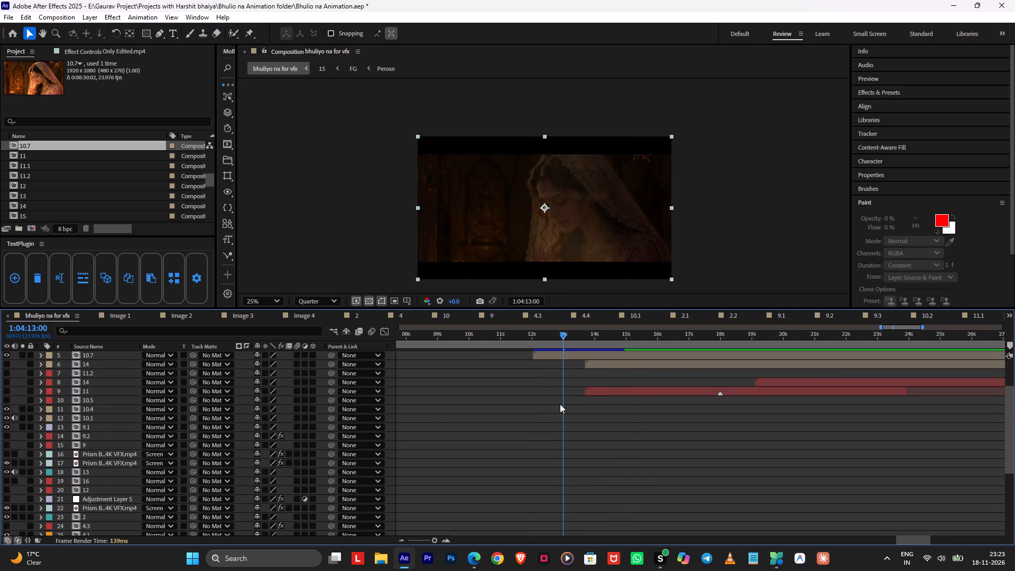
pyautogui.scroll(-8, 561, 406)
pyautogui.moveTo(556, 440); pyautogui.dragTo(645, 439)
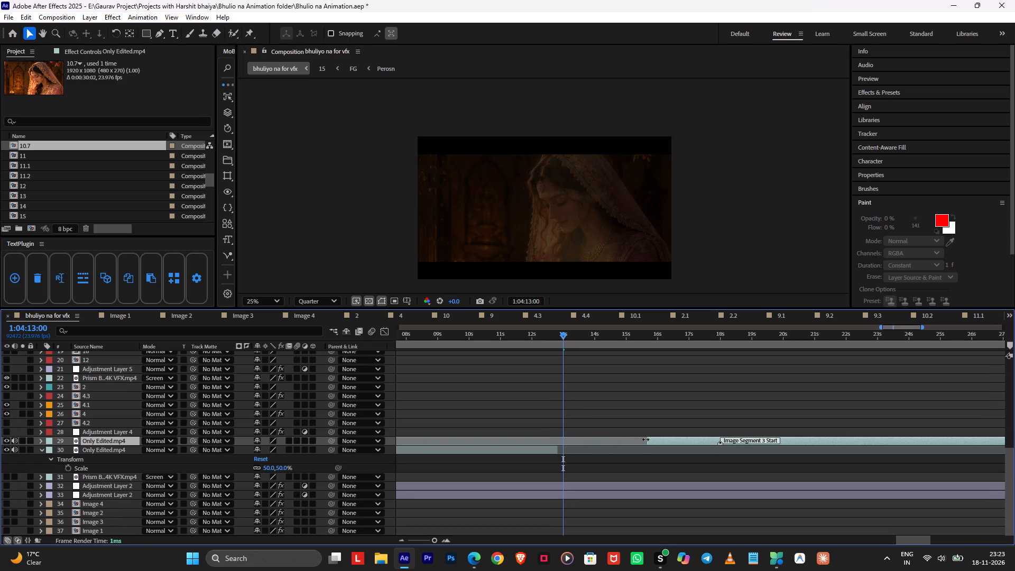
pyautogui.moveTo(645, 439); pyautogui.dragTo(673, 439)
pyautogui.press('space')
pyautogui.scroll(7, 640, 409)
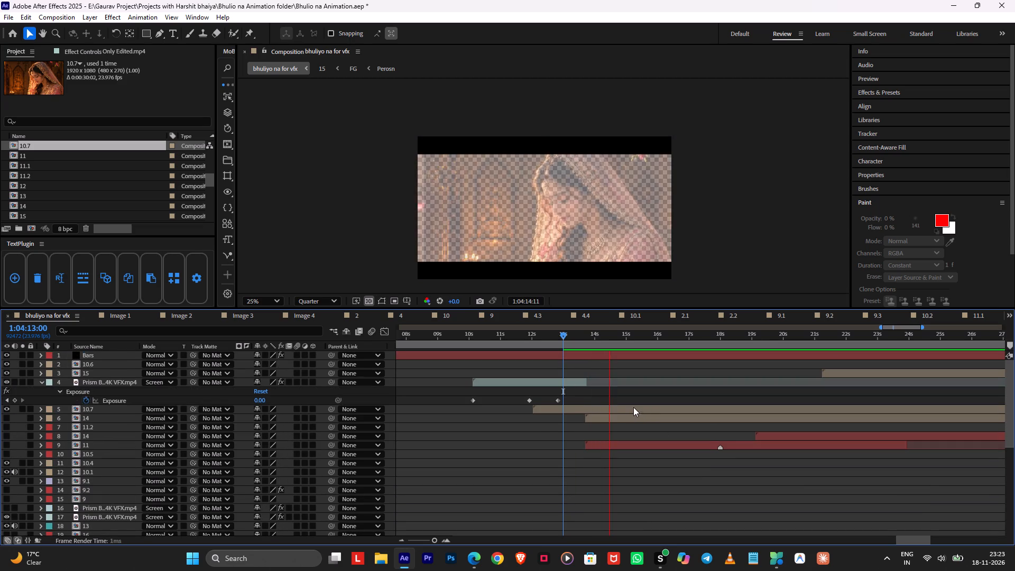
pyautogui.moveTo(620, 340); pyautogui.dragTo(569, 348)
pyautogui.press('space')
# Duplicate the first Only Edited.mp4 segment and extend the lower copy's end to the end of the composition.
pyautogui.keyDown('alt'); pyautogui.scroll(-5, 571, 372); pyautogui.keyUp('alt')
pyautogui.keyDown('alt'); pyautogui.scroll(2, 567, 413); pyautogui.keyUp('alt')
pyautogui.keyDown('alt'); pyautogui.scroll(-1, 567, 415); pyautogui.keyUp('alt')
pyautogui.scroll(-7, 723, 482)
pyautogui.scroll(2, 756, 493)
pyautogui.scroll(-4, 756, 494)
pyautogui.click(644, 453)
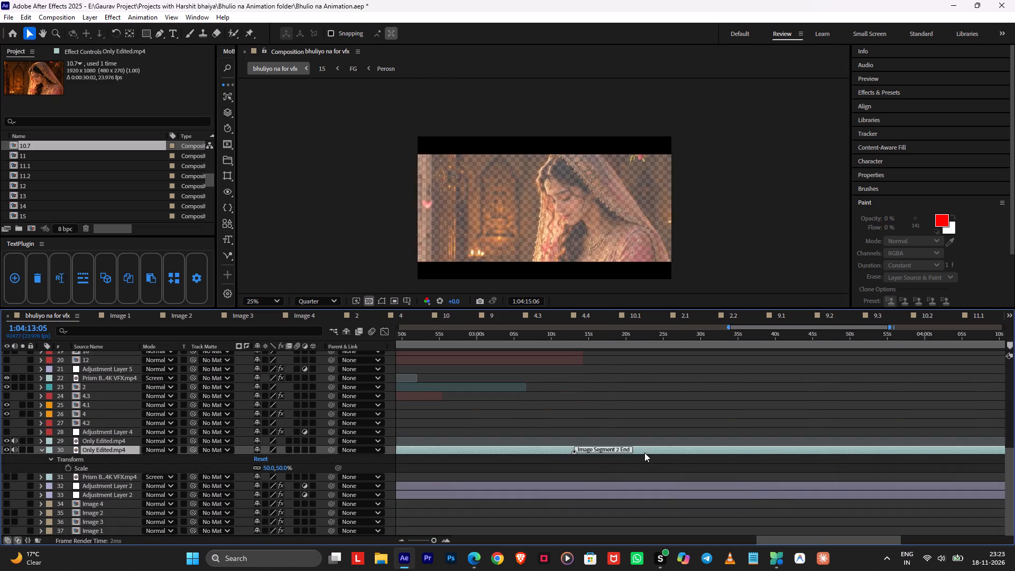
pyautogui.hotkey('ctrl', 'd')
pyautogui.moveTo(113, 462); pyautogui.dragTo(114, 513)
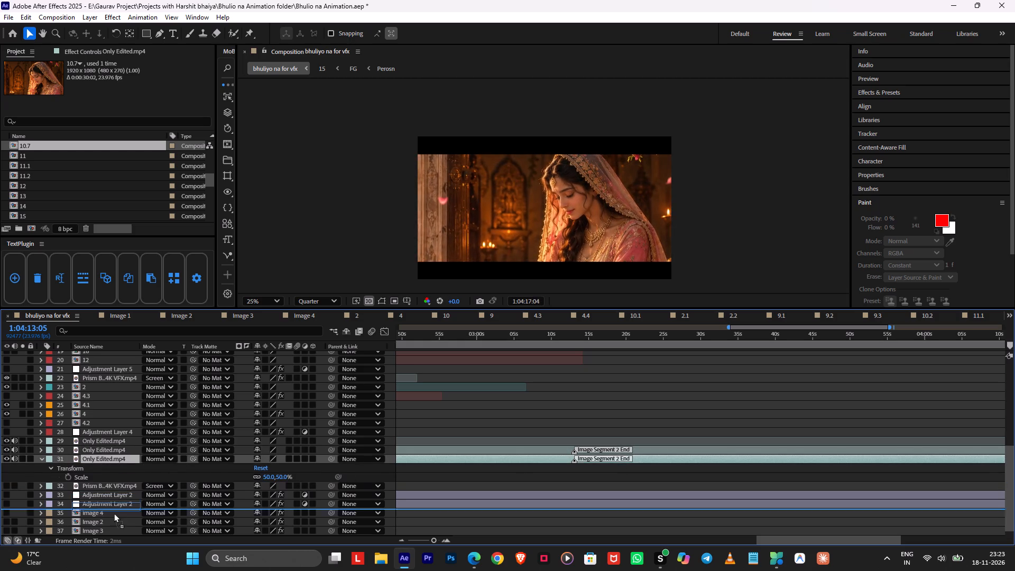
pyautogui.moveTo(114, 513); pyautogui.dragTo(131, 481)
pyautogui.moveTo(99, 460); pyautogui.dragTo(95, 474)
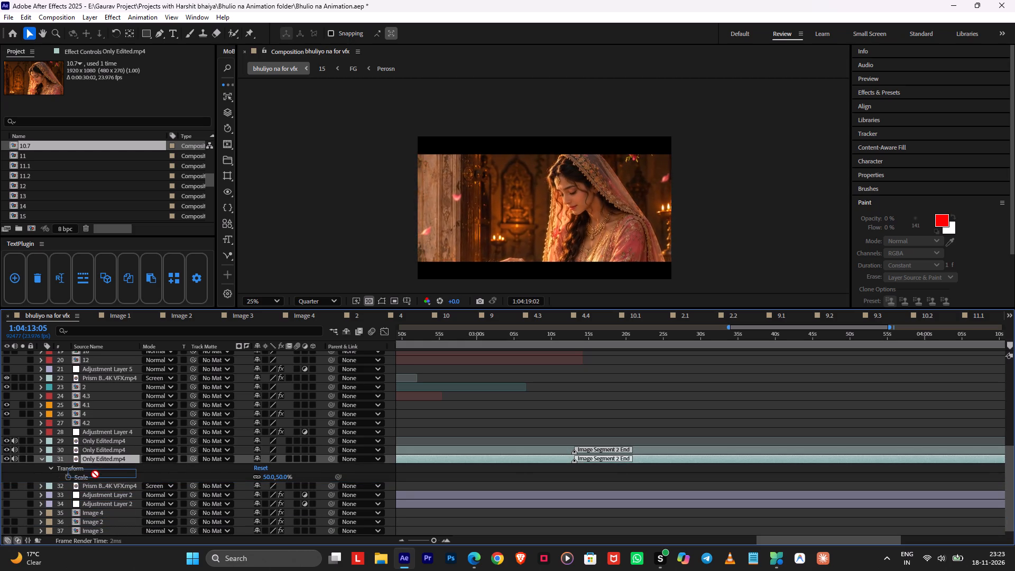
pyautogui.moveTo(95, 474); pyautogui.dragTo(94, 481)
pyautogui.keyDown('alt'); pyautogui.scroll(-3, 134, 468); pyautogui.keyUp('alt')
pyautogui.keyDown('alt'); pyautogui.scroll(-2, 622, 464); pyautogui.keyUp('alt')
pyautogui.keyDown('alt'); pyautogui.scroll(1, 622, 464); pyautogui.keyUp('alt')
pyautogui.keyDown('alt'); pyautogui.scroll(-5, 622, 464); pyautogui.keyUp('alt')
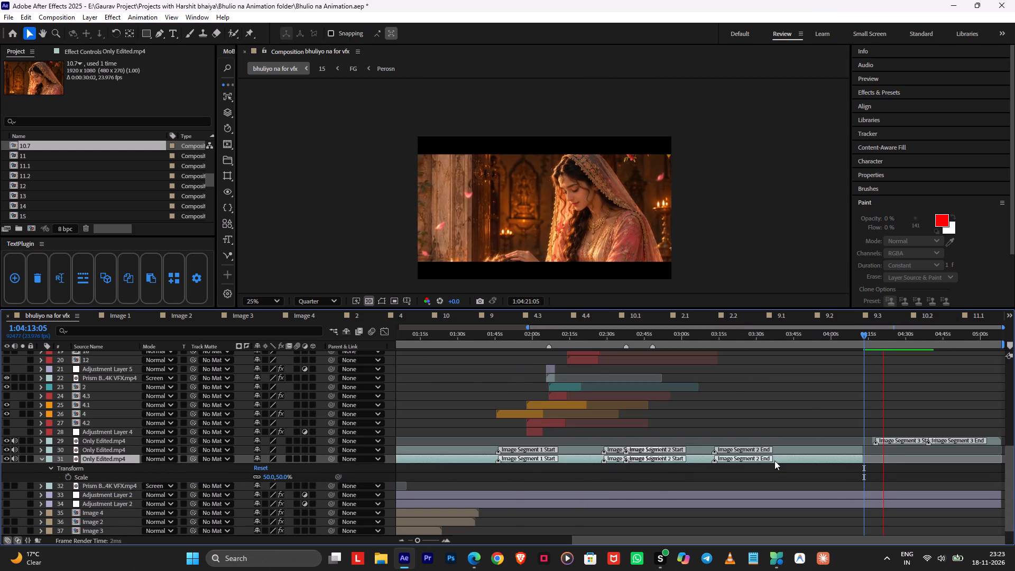
pyautogui.moveTo(866, 457); pyautogui.dragTo(1014, 459)
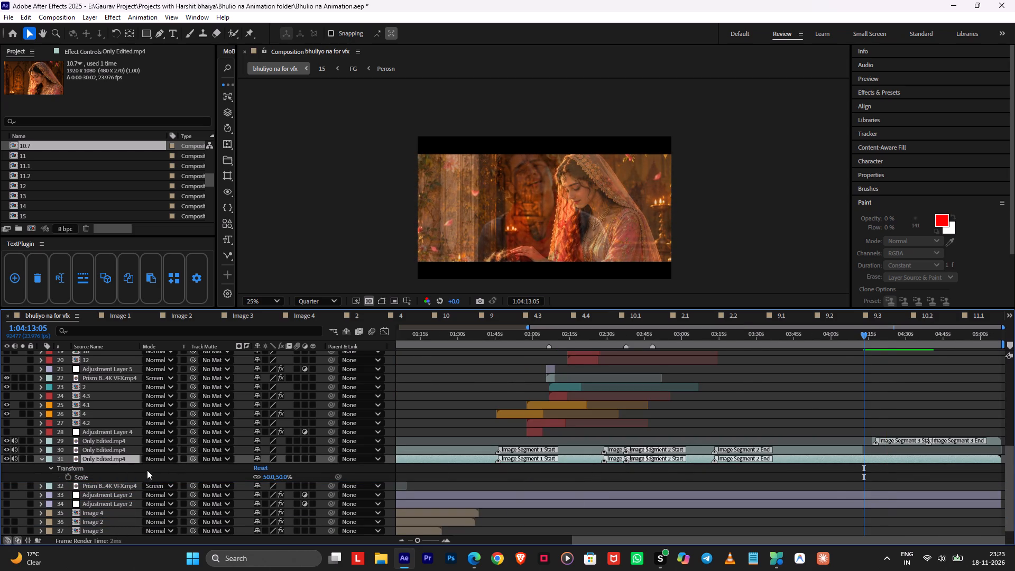
# Make the lower Only Edited.mp4 copy the audio source: mute the two upper segments, turn off the copy's video, and solo it.
pyautogui.moveTo(14, 453); pyautogui.dragTo(17, 440)
pyautogui.click(7, 458)
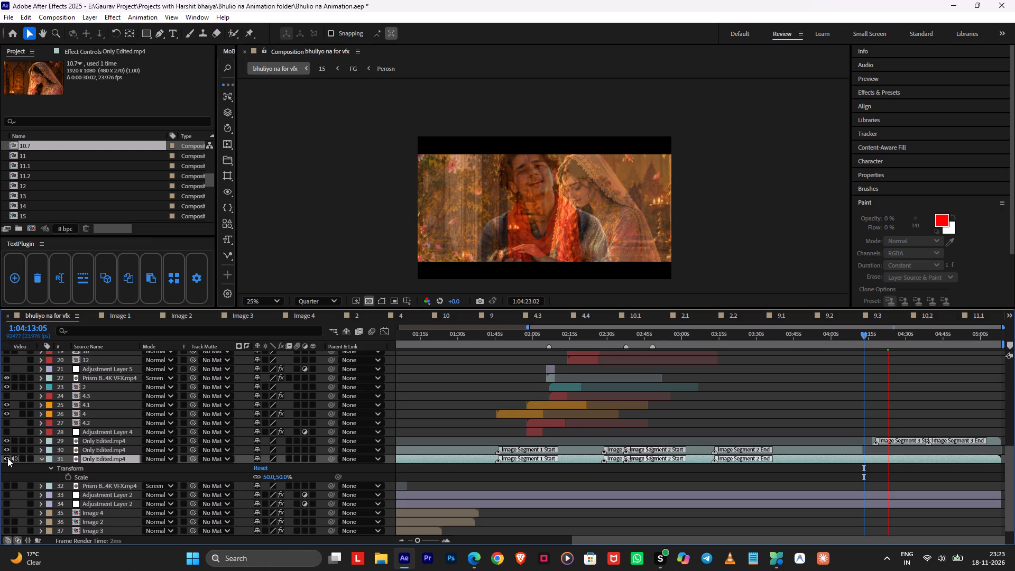
pyautogui.click(22, 458)
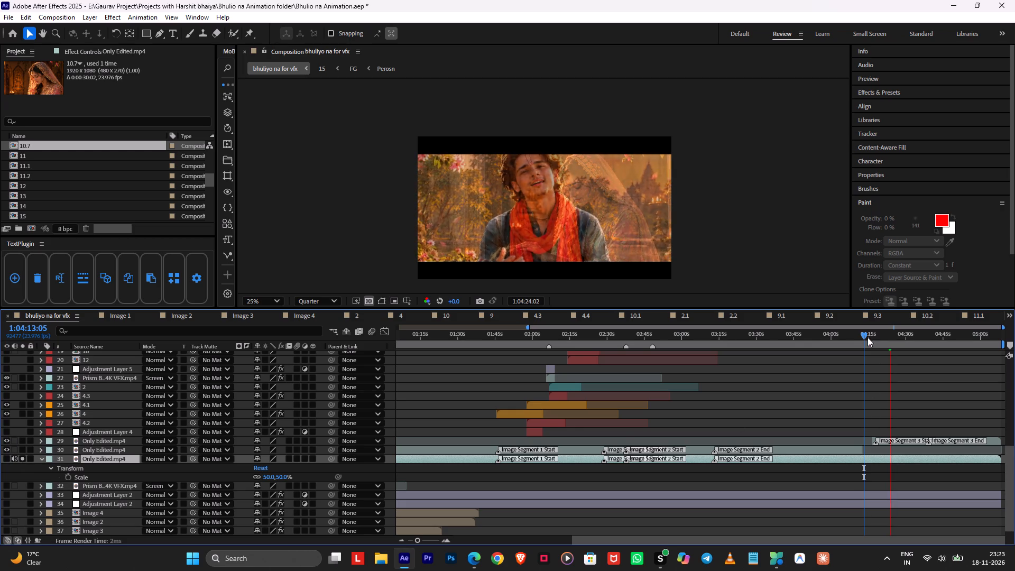
# Preview the Prism overlay transition into scene 10.7 from 1:04:11:22 with the separated audio track.
pyautogui.click(863, 335)
pyautogui.scroll(4, 886, 389)
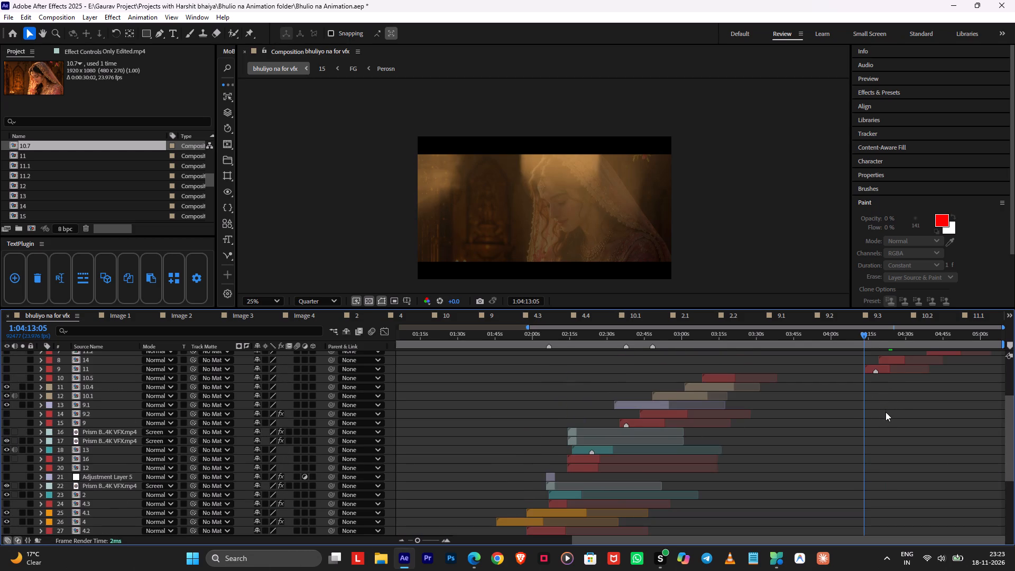
pyautogui.scroll(7, 884, 422)
pyautogui.keyDown('alt'); pyautogui.scroll(2, 879, 412); pyautogui.keyUp('alt')
pyautogui.click(850, 465)
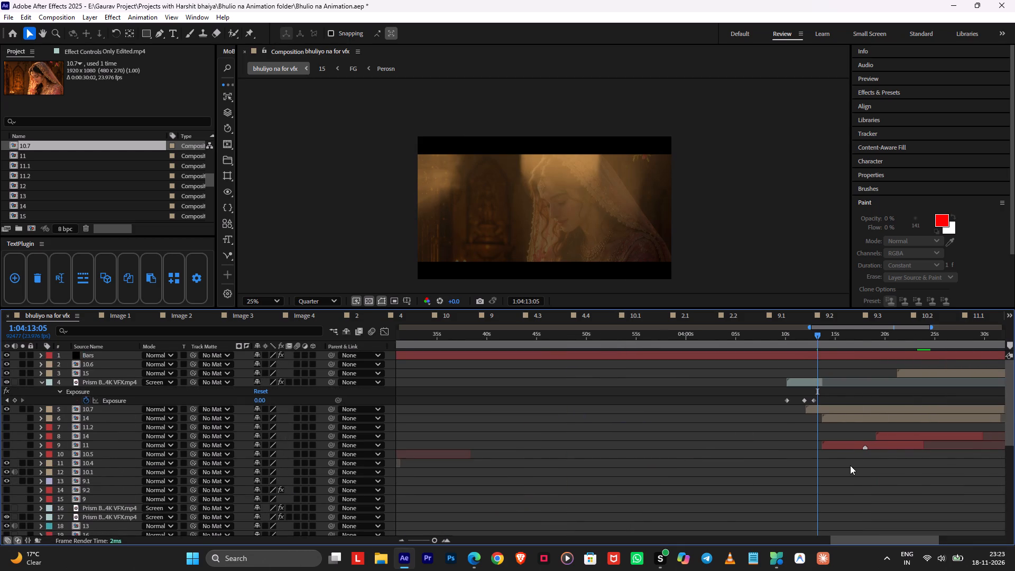
pyautogui.moveTo(879, 449); pyautogui.dragTo(704, 468, button='middle')
pyautogui.keyDown('alt'); pyautogui.scroll(2, 677, 411); pyautogui.keyUp('alt')
pyautogui.moveTo(533, 342); pyautogui.dragTo(515, 345)
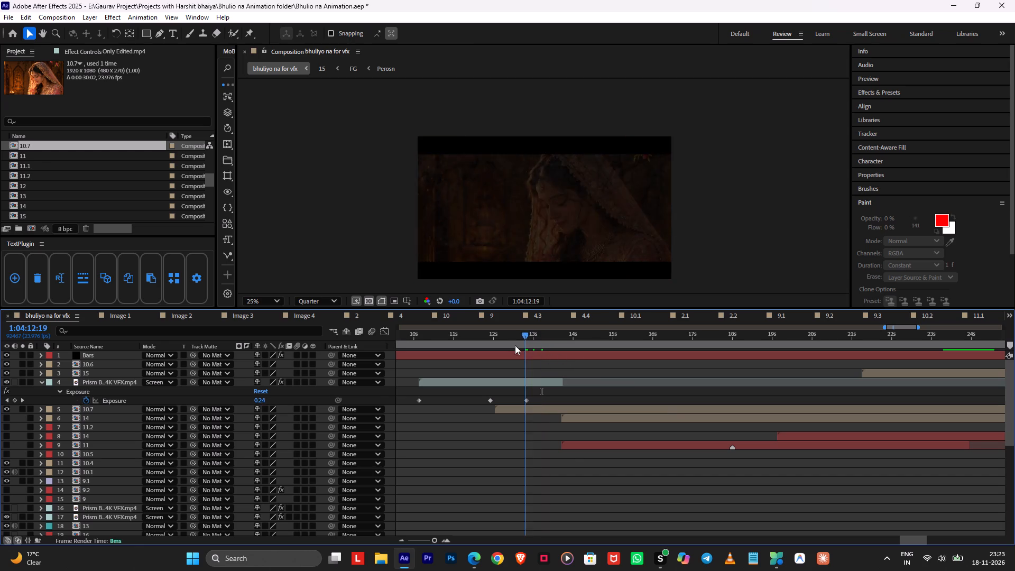
pyautogui.moveTo(515, 345); pyautogui.dragTo(488, 352)
pyautogui.press('space')
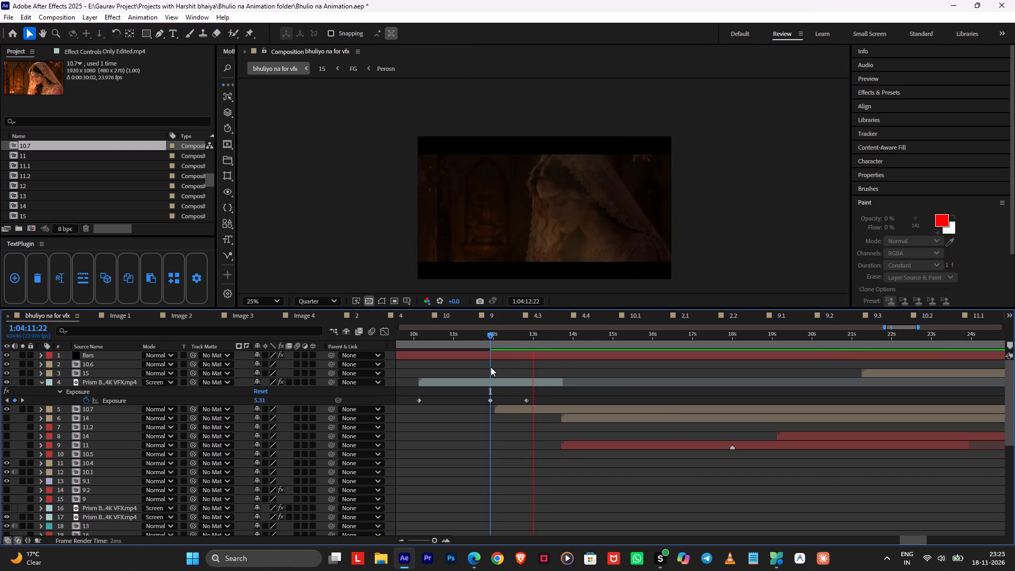
# Check the transition around 1:04:12:17 and shift the 10.7 layer later so it starts at 1:04:13:17.
pyautogui.click(521, 344)
pyautogui.moveTo(521, 339); pyautogui.dragTo(519, 339)
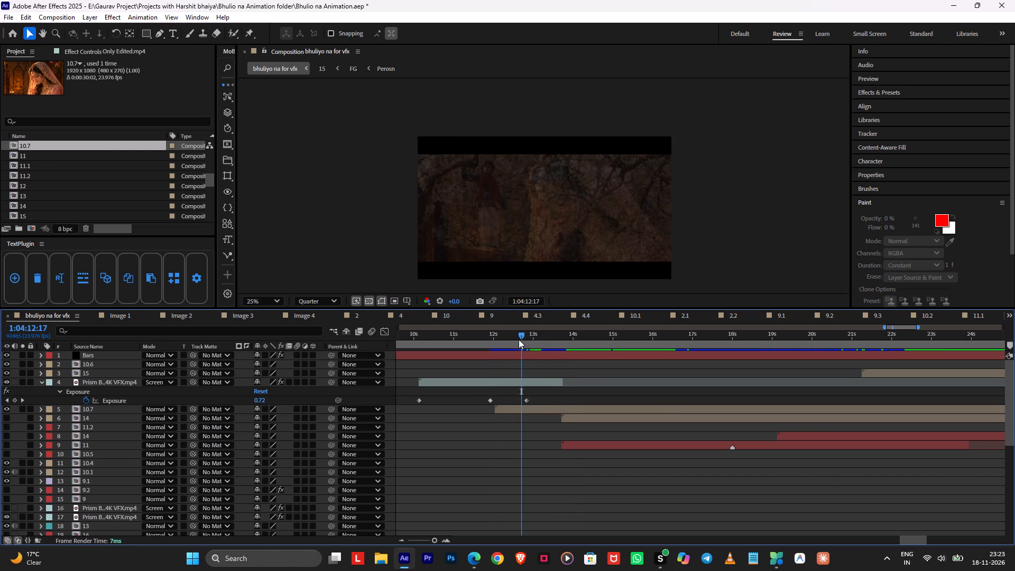
pyautogui.moveTo(519, 339); pyautogui.dragTo(519, 357)
pyautogui.press('space')
pyautogui.press('space')
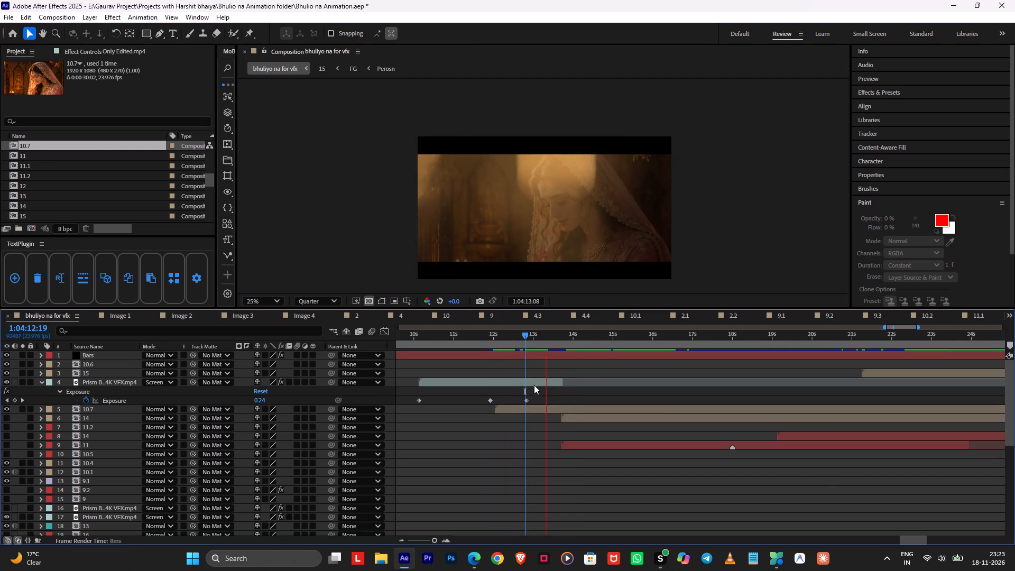
pyautogui.press('space')
pyautogui.press('space')
pyautogui.moveTo(541, 408); pyautogui.dragTo(598, 404)
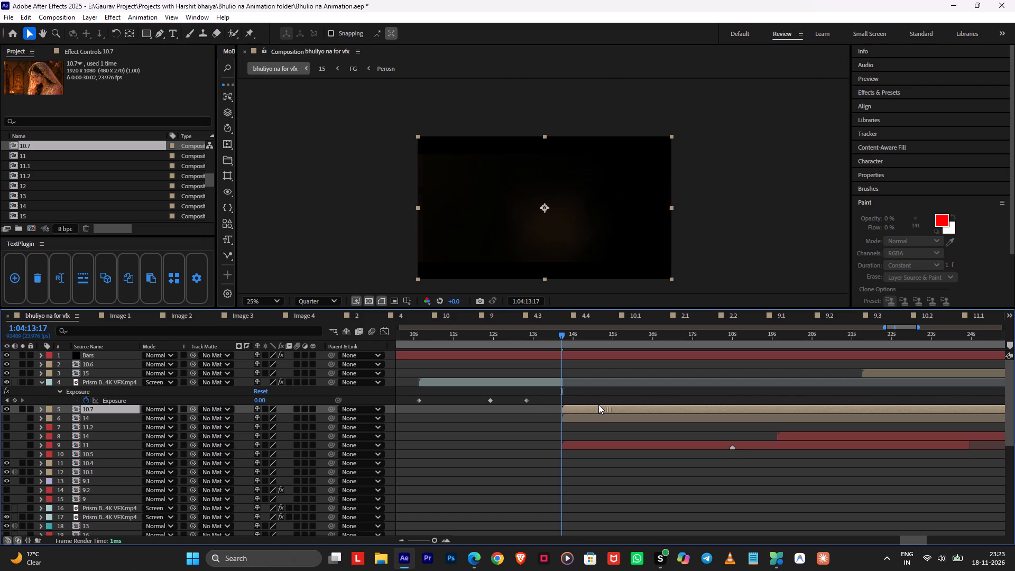
pyautogui.moveTo(598, 404); pyautogui.dragTo(604, 404)
# Move the upper Prism overlay later so its middle Exposure keyframe aligns with the 10.7 layer's start, and preview from 1:04:11:07.
pyautogui.moveTo(535, 383); pyautogui.dragTo(606, 390)
pyautogui.moveTo(550, 347); pyautogui.dragTo(465, 353)
pyautogui.press('space')
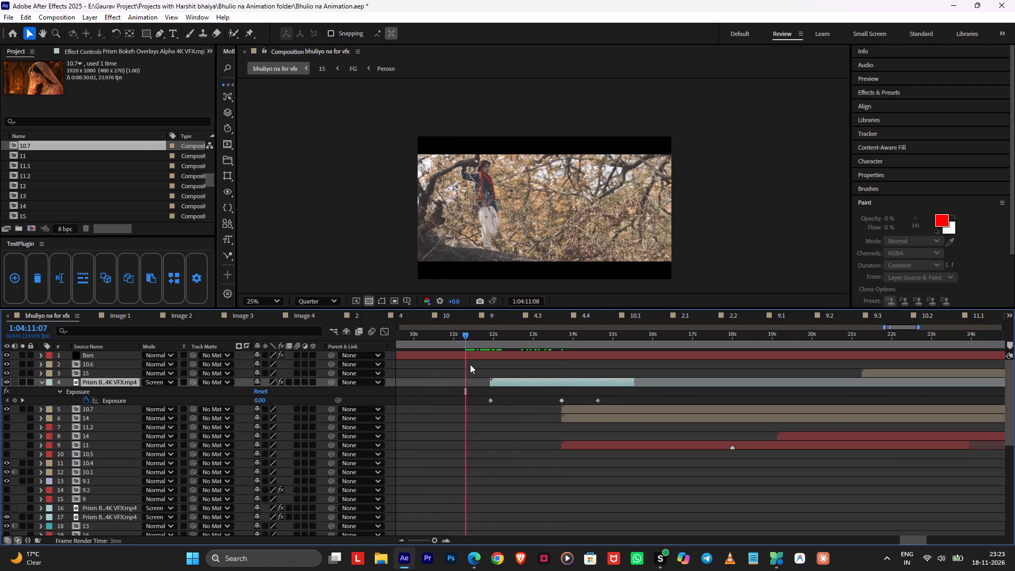
pyautogui.press('space')
pyautogui.press('space')
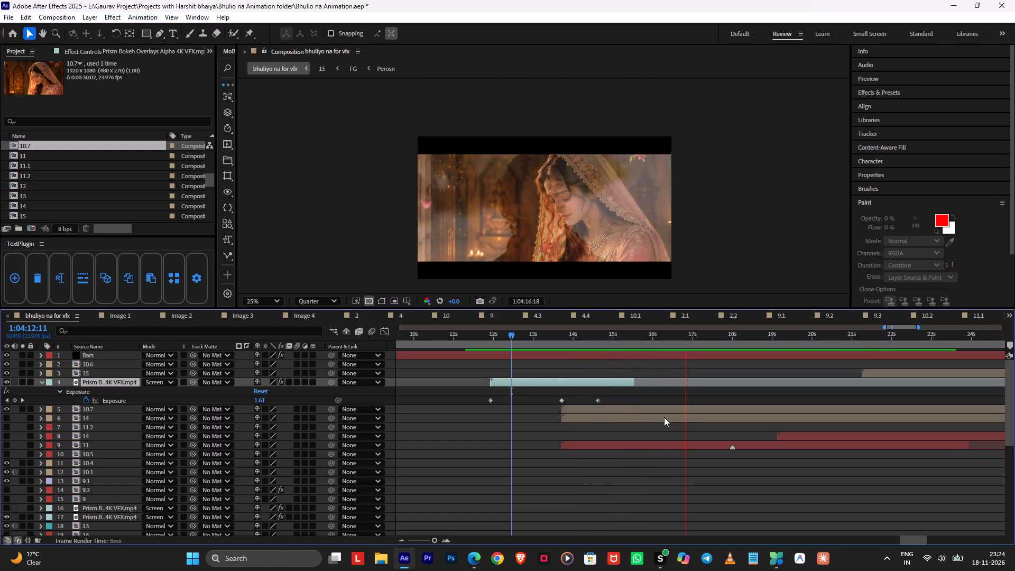
pyautogui.press('space')
pyautogui.press('space')
# Trim the second Only Edited.mp4 segment's start past its Image Segment 3 Start marker, preview from 1:04:16:02, and save the project.
pyautogui.scroll(-8, 681, 416)
pyautogui.press('space')
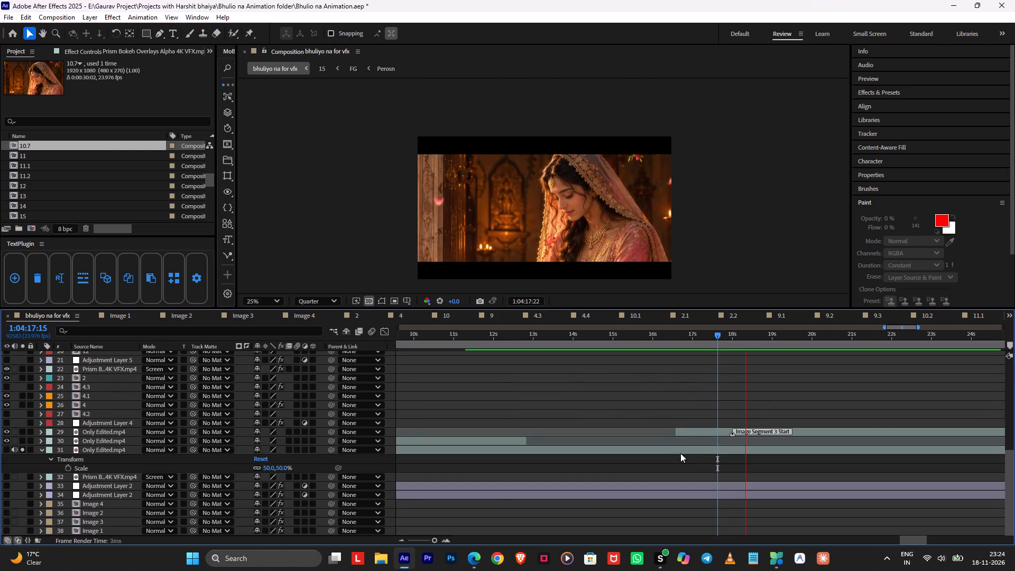
pyautogui.press('space')
pyautogui.press('space')
pyautogui.moveTo(675, 431); pyautogui.dragTo(784, 438)
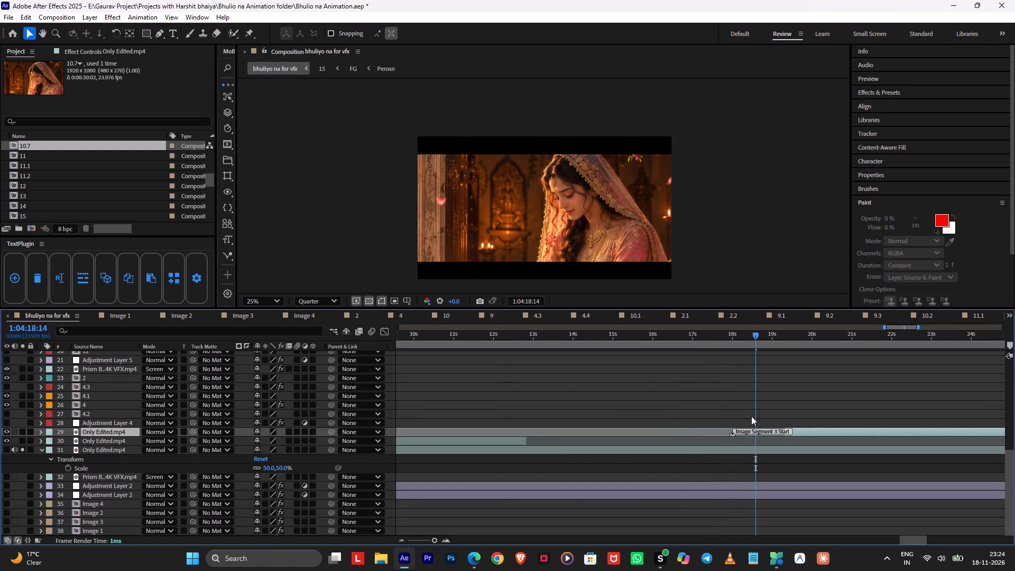
pyautogui.moveTo(693, 336); pyautogui.dragTo(655, 340)
pyautogui.press('space')
pyautogui.scroll(-1, 678, 363)
pyautogui.scroll(8, 683, 366)
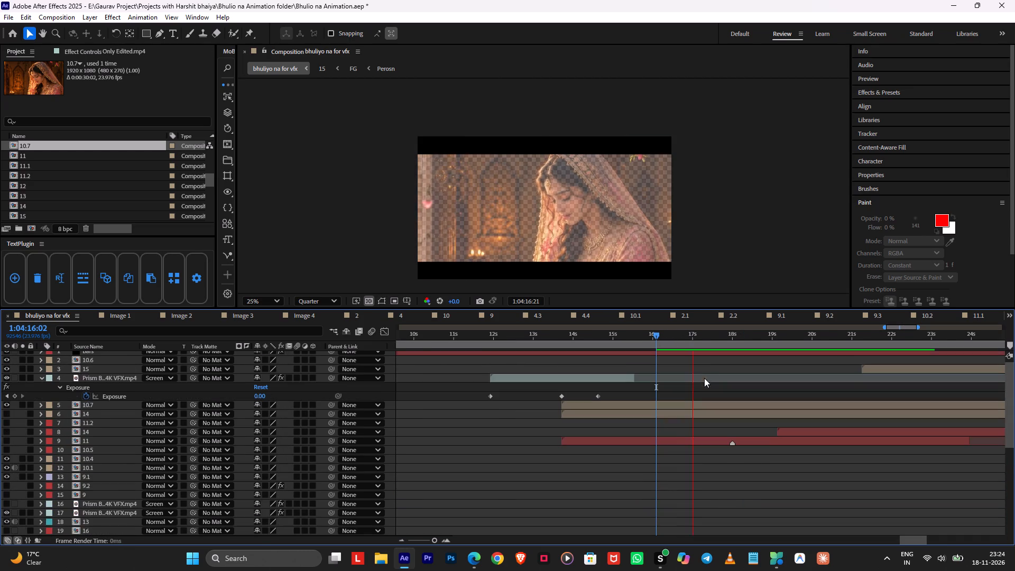
pyautogui.moveTo(717, 379); pyautogui.dragTo(592, 402, button='middle')
pyautogui.hotkey('ctrl', 's')
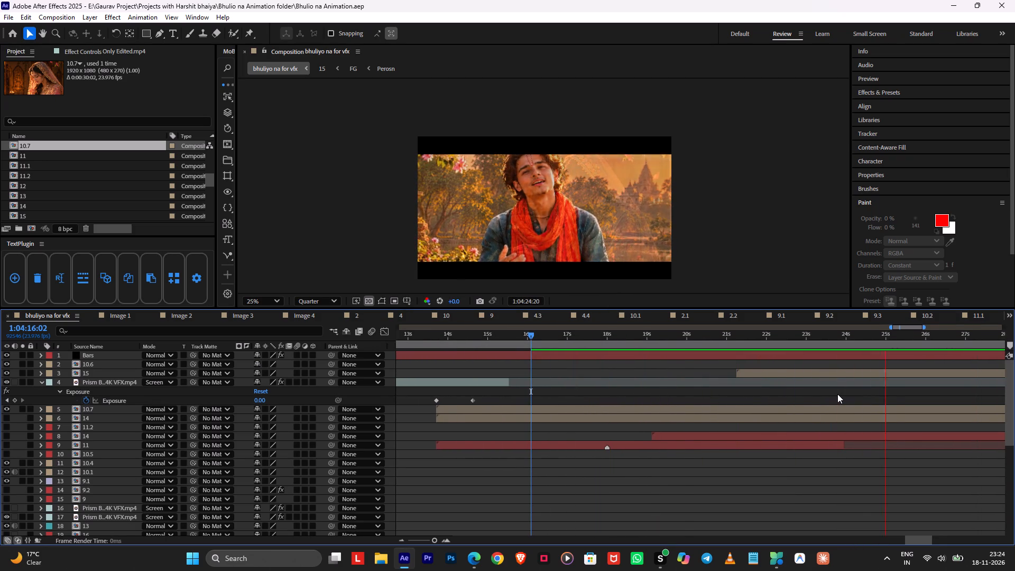
# Continue previewing the sequence through scene 15 and into scene 10.6, up to about 1:04:39:00.
pyautogui.keyDown('alt'); pyautogui.scroll(-1, 837, 394); pyautogui.keyUp('alt')
pyautogui.moveTo(873, 394); pyautogui.dragTo(621, 447, button='middle')
pyautogui.scroll(1, 774, 416)
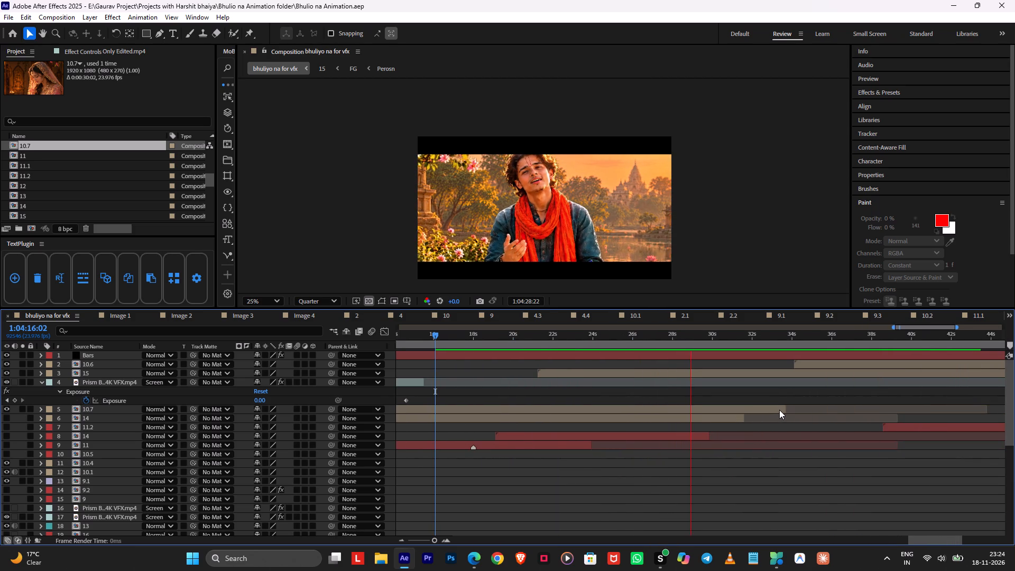
pyautogui.moveTo(792, 393); pyautogui.dragTo(666, 407, button='middle')
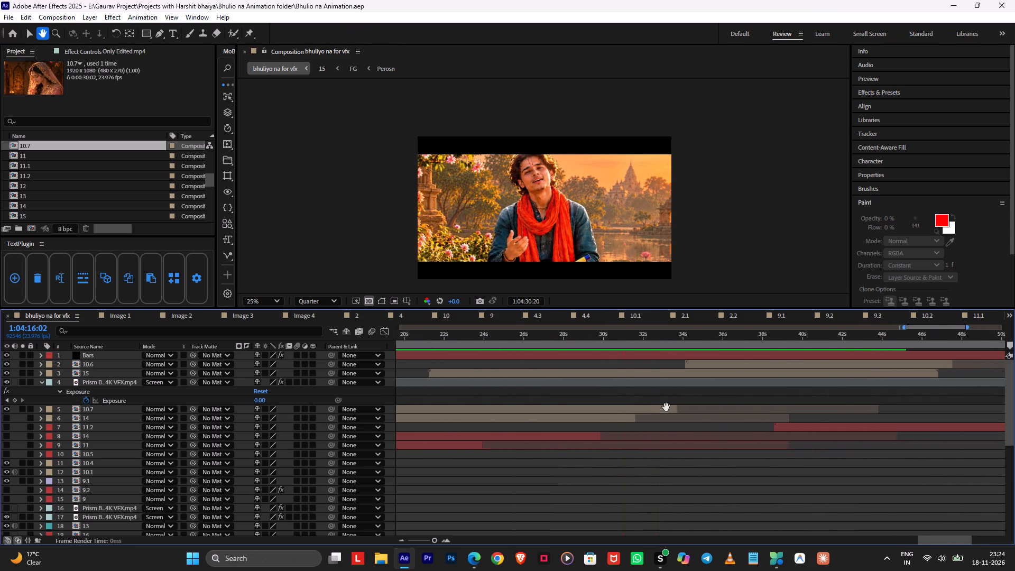
pyautogui.moveTo(666, 407); pyautogui.dragTo(634, 409, button='middle')
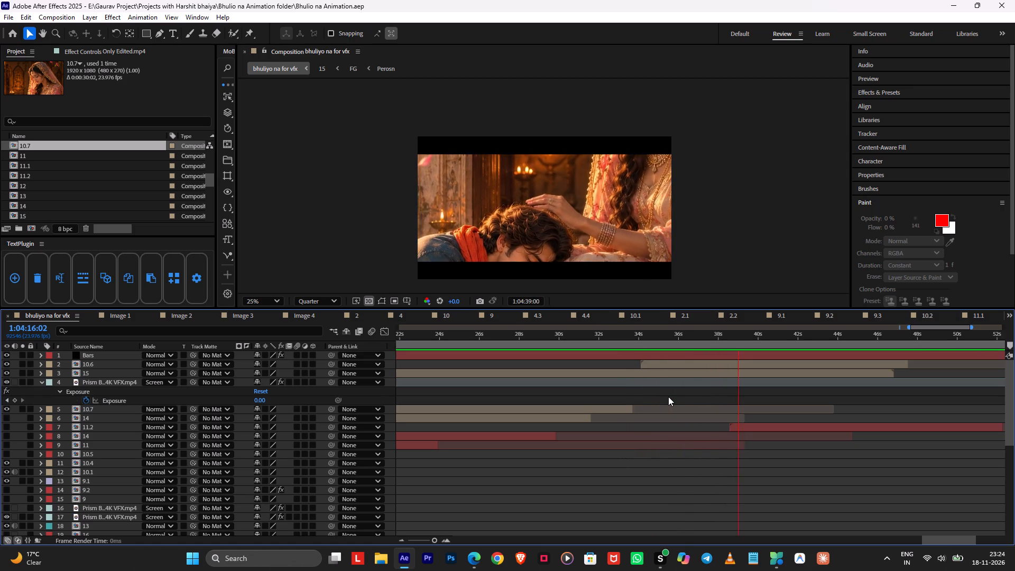
pyautogui.press('space')
# Open scene 10.6 and replace Null 14's Position keyframe at 0:00:17:23 with one using X 1330 and a reduced Y value.
pyautogui.moveTo(658, 345); pyautogui.dragTo(645, 346)
pyautogui.doubleClick(654, 367)
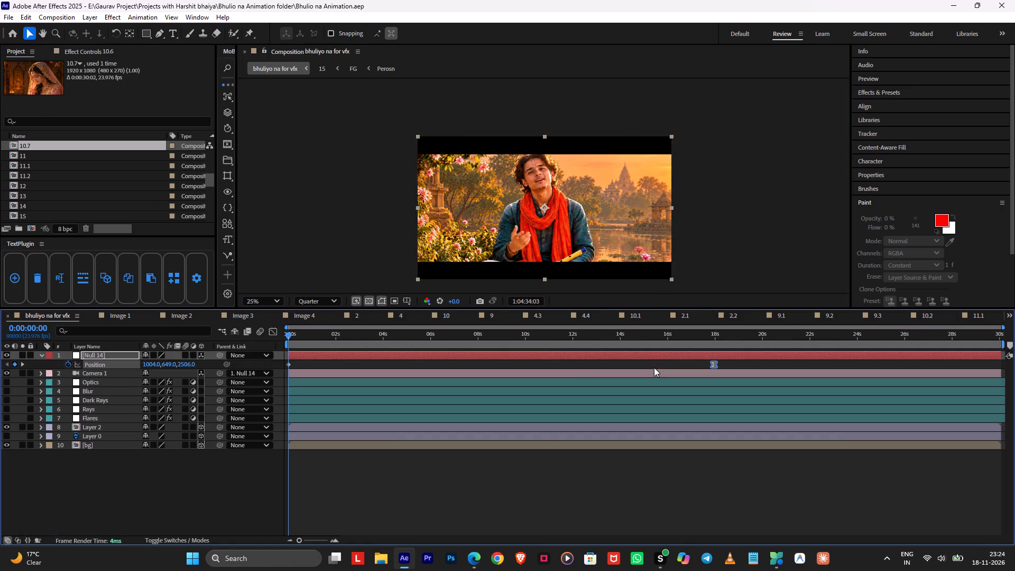
pyautogui.moveTo(593, 345); pyautogui.dragTo(712, 352)
pyautogui.press('Delete')
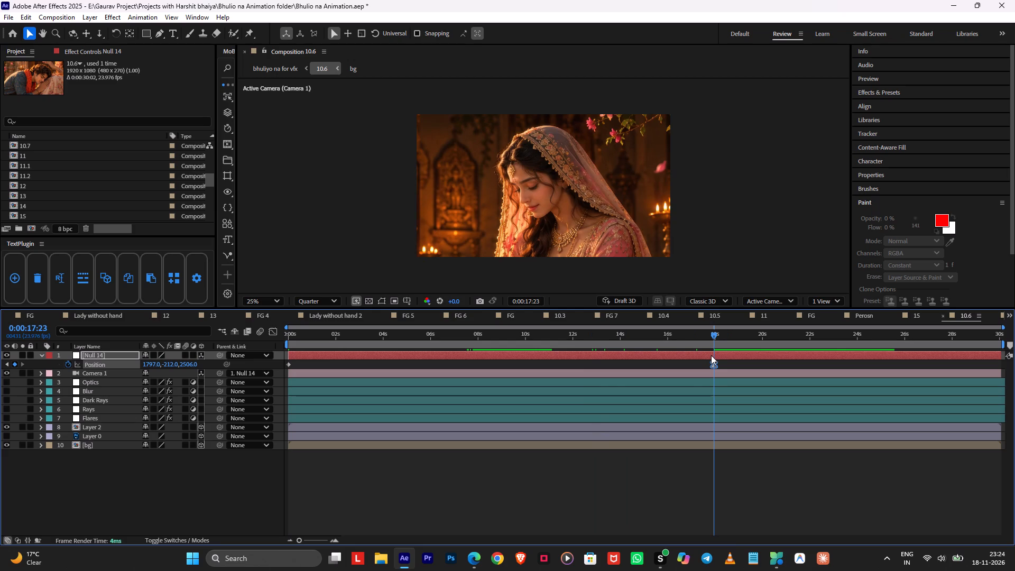
pyautogui.moveTo(166, 365); pyautogui.dragTo(108, 384)
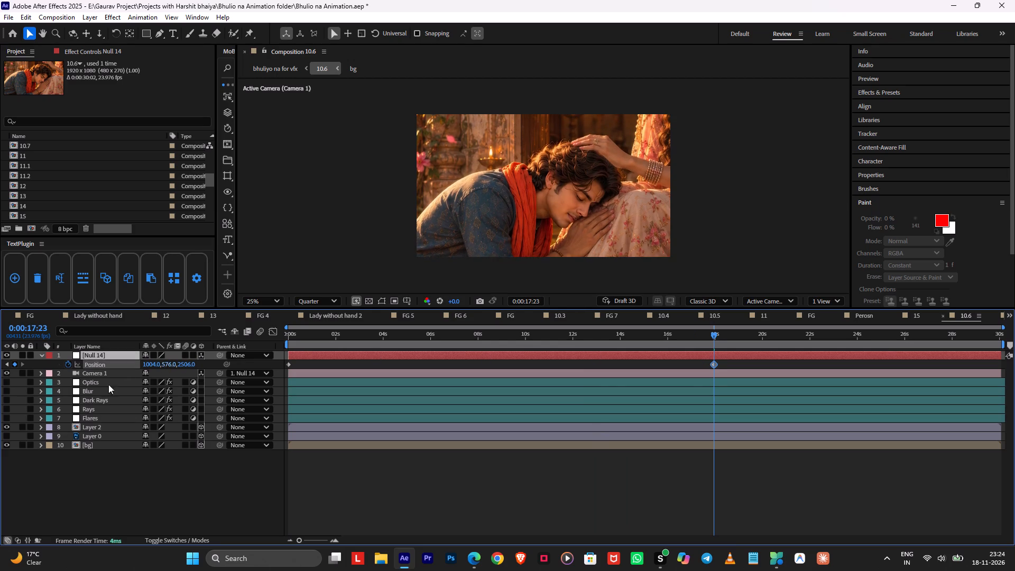
pyautogui.moveTo(149, 368); pyautogui.dragTo(322, 369)
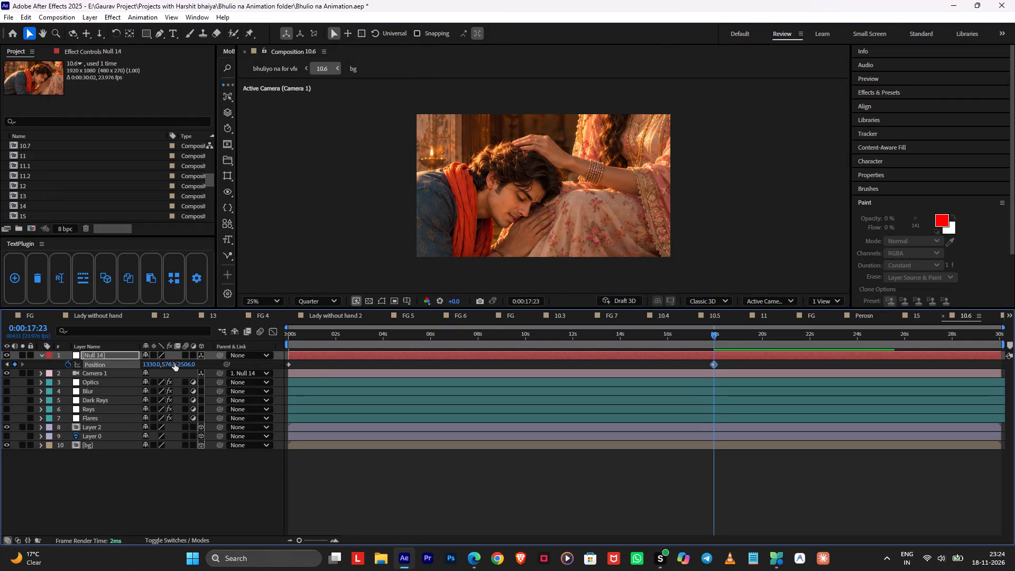
pyautogui.moveTo(174, 363); pyautogui.dragTo(83, 392)
# Preview the camera move from the start, move Null 14's last Position keyframe to about 14 seconds, and apply Easy Ease.
pyautogui.moveTo(334, 339); pyautogui.dragTo(246, 364)
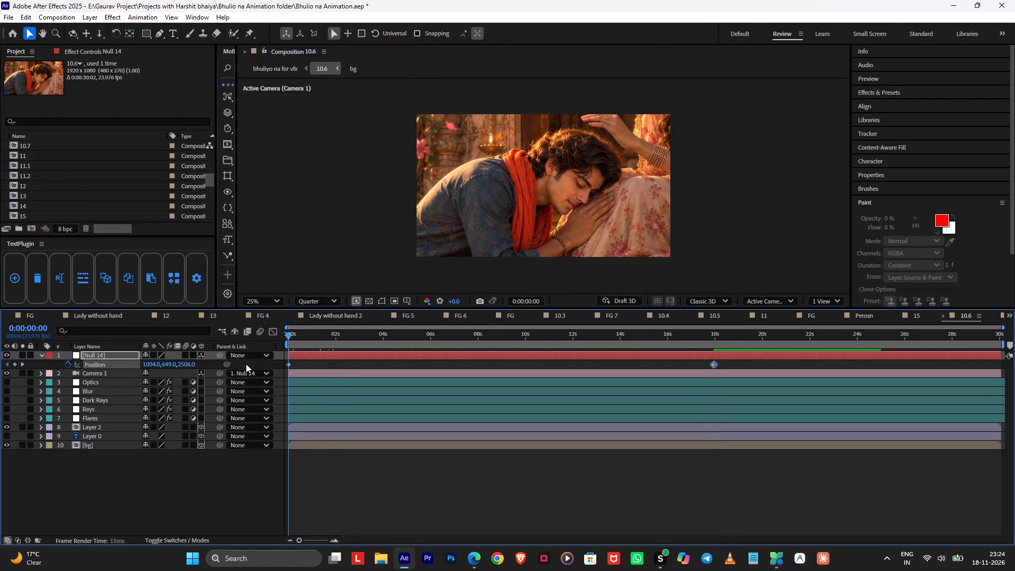
pyautogui.moveTo(246, 364); pyautogui.dragTo(234, 366)
pyautogui.press('space')
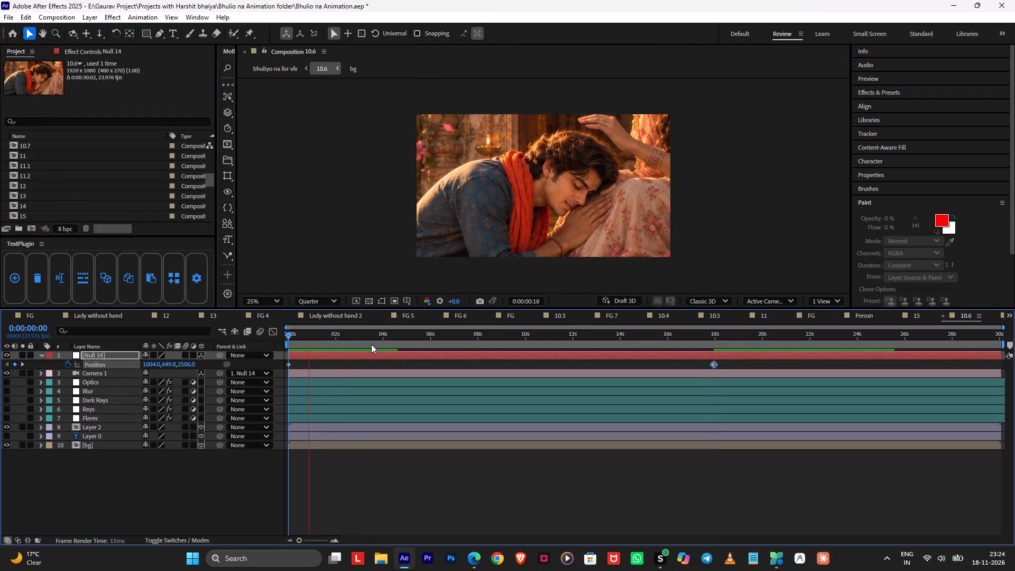
pyautogui.moveTo(397, 344); pyautogui.dragTo(609, 353)
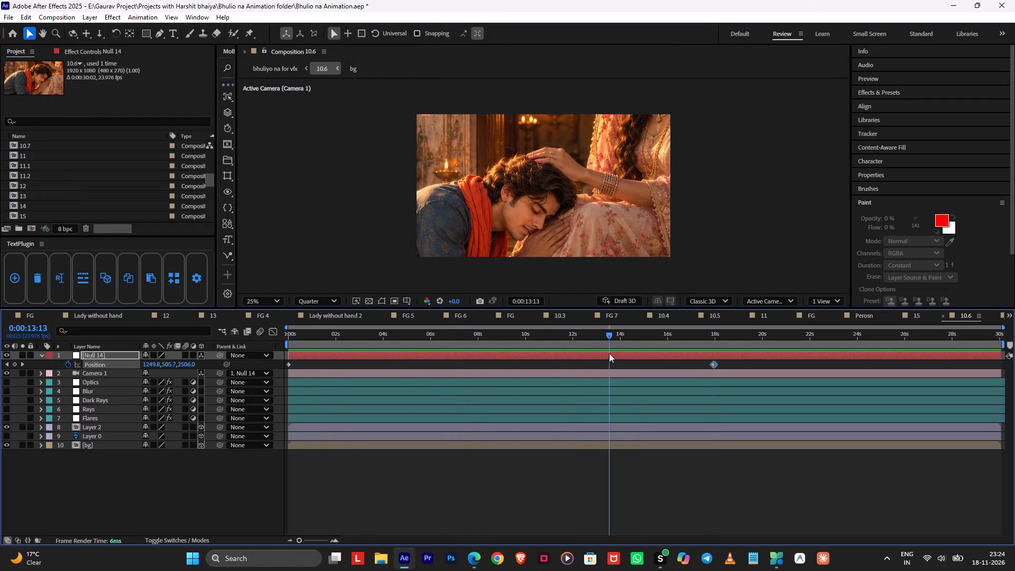
pyautogui.moveTo(609, 353); pyautogui.dragTo(621, 356)
pyautogui.moveTo(714, 364); pyautogui.dragTo(616, 364)
pyautogui.press('F9')
# Return to the bhuliyo na for vfx composition, set the current time to 1:04:33:16, and save the project.
pyautogui.click(546, 458)
pyautogui.press('Tab')
pyautogui.click(480, 456)
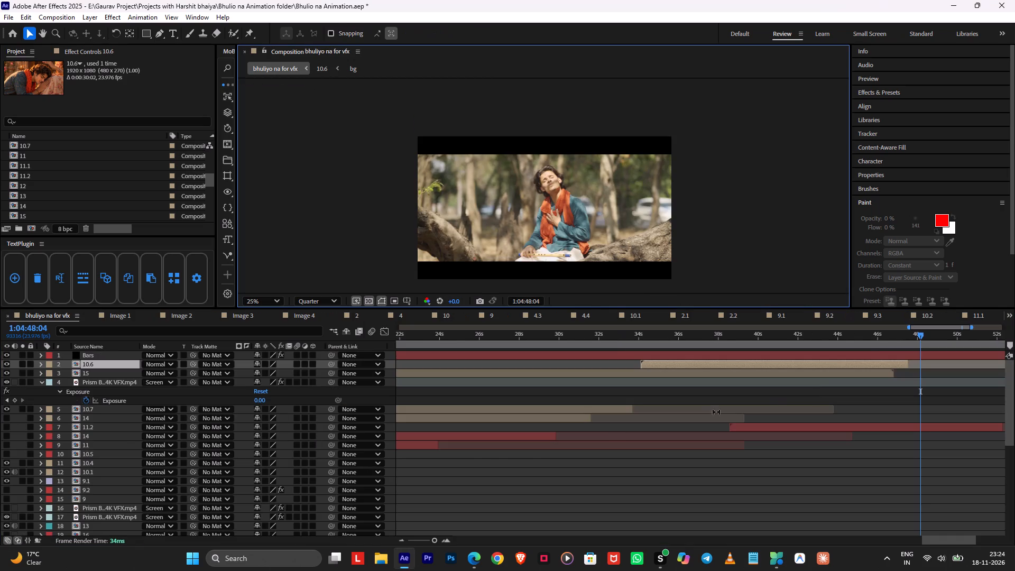
pyautogui.moveTo(878, 340); pyautogui.dragTo(633, 361)
pyautogui.hotkey('ctrl', 's')
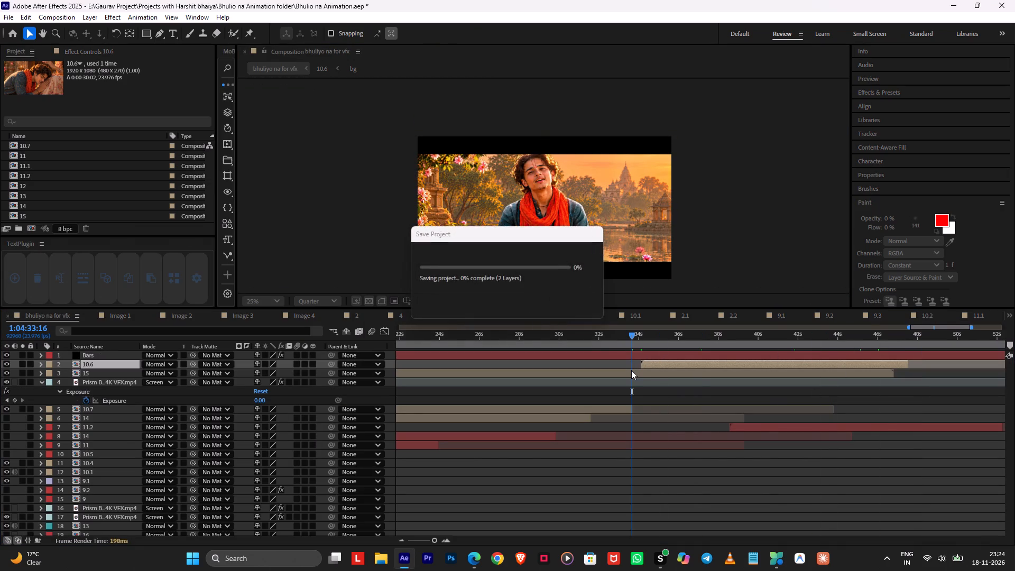
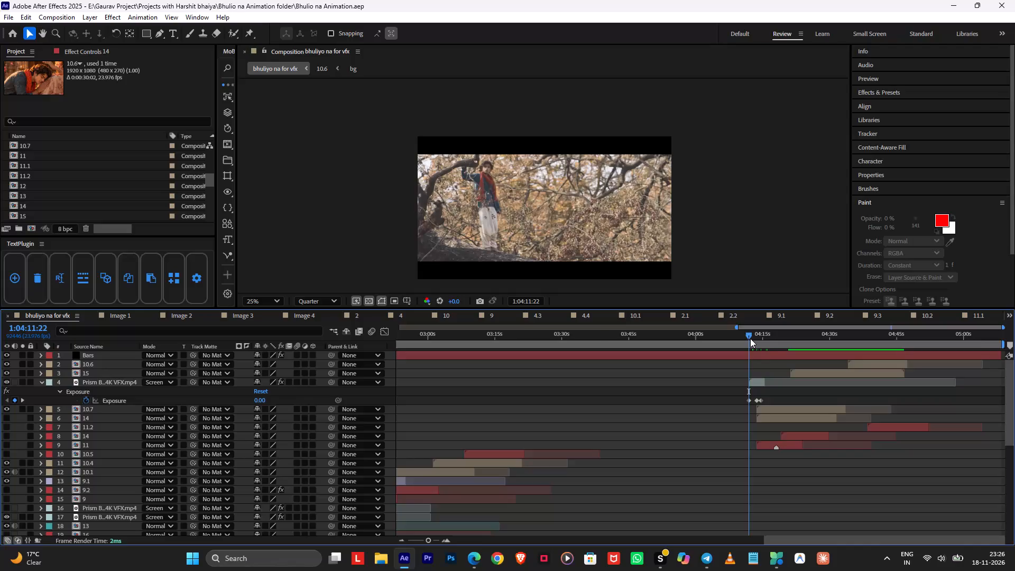
# Preview the Prism overlay transition into scene 10.7 from about 1:04:12 to 1:04:15.
pyautogui.keyDown('alt'); pyautogui.scroll(2, 750, 338); pyautogui.keyUp('alt')
pyautogui.press('space')
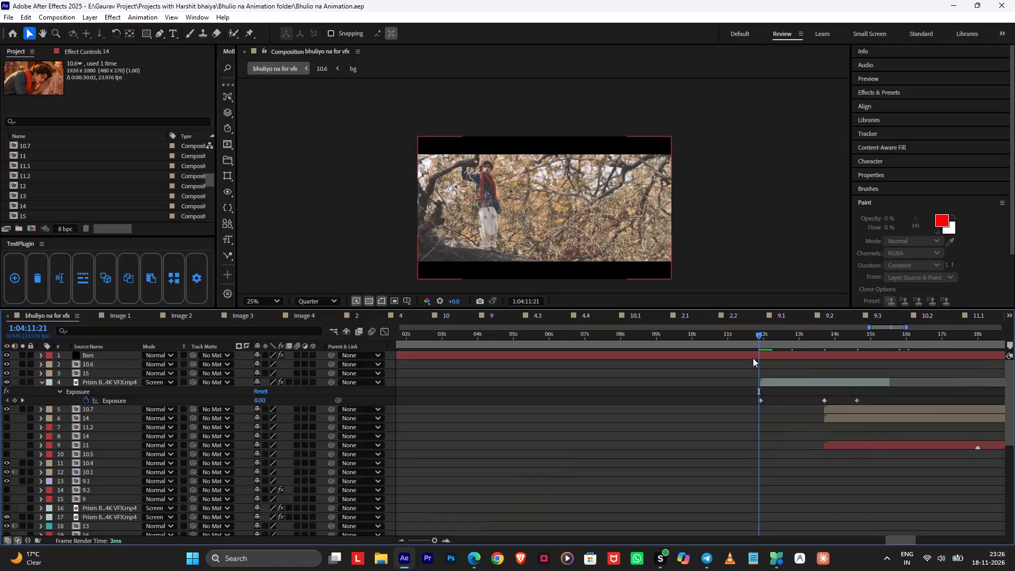
pyautogui.hotkey('alt', 'Tab')
pyautogui.hotkey('alt', 'Tab')
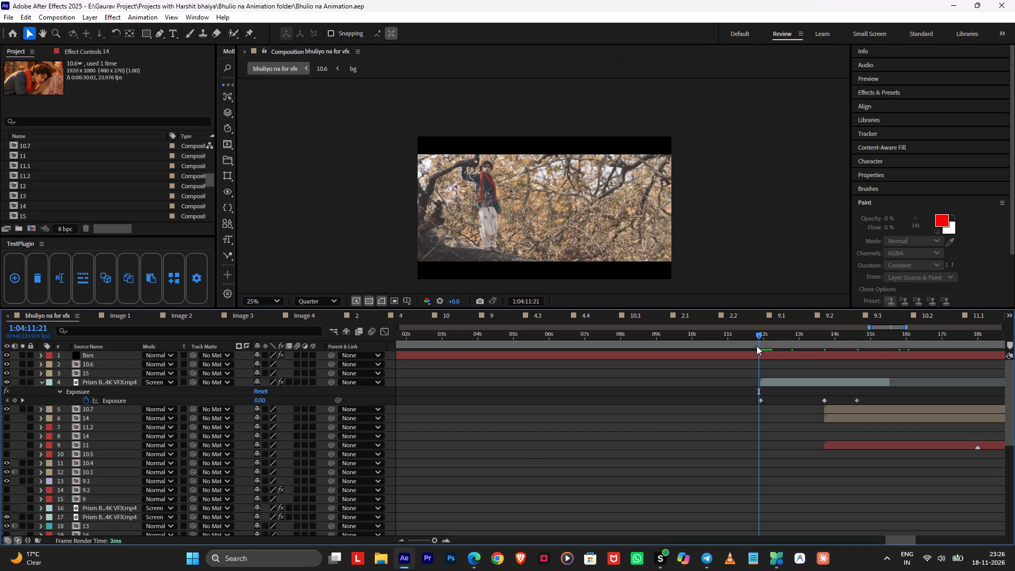
pyautogui.moveTo(775, 345); pyautogui.dragTo(760, 346)
pyautogui.moveTo(788, 364); pyautogui.dragTo(574, 396, button='middle')
pyautogui.press('space')
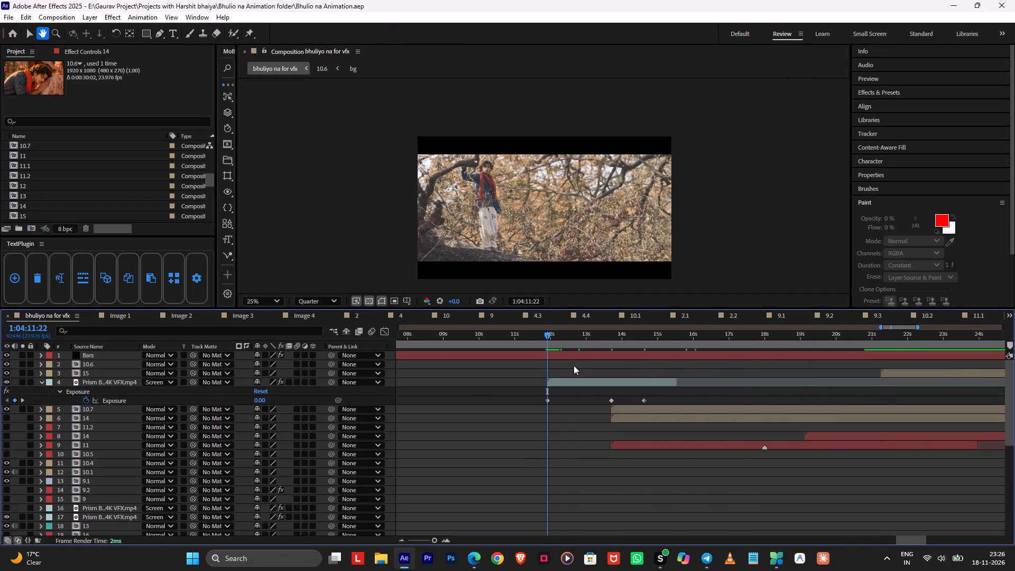
pyautogui.click(554, 342)
pyautogui.moveTo(554, 342); pyautogui.dragTo(607, 345)
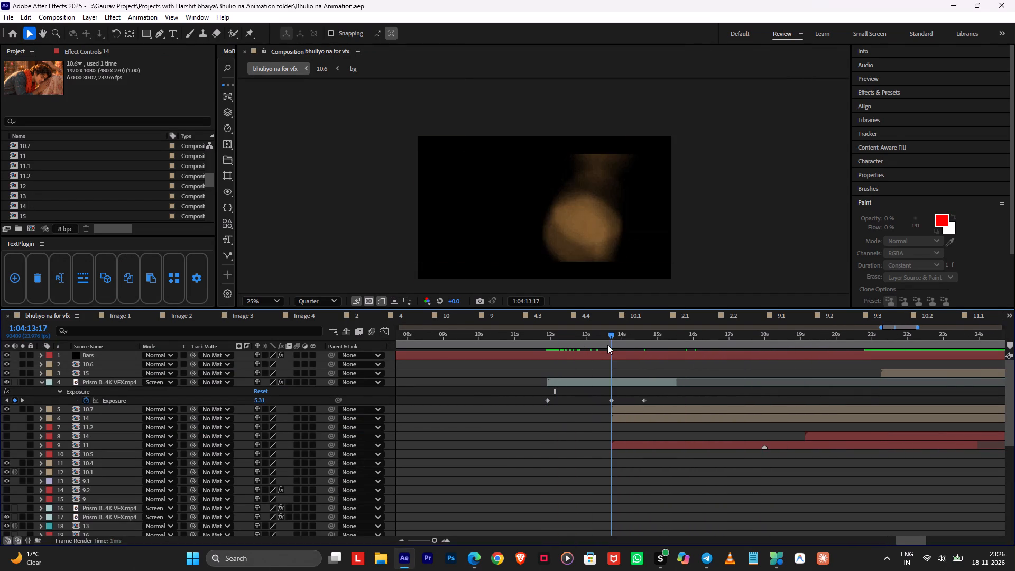
pyautogui.moveTo(607, 345); pyautogui.dragTo(573, 353)
pyautogui.press('space')
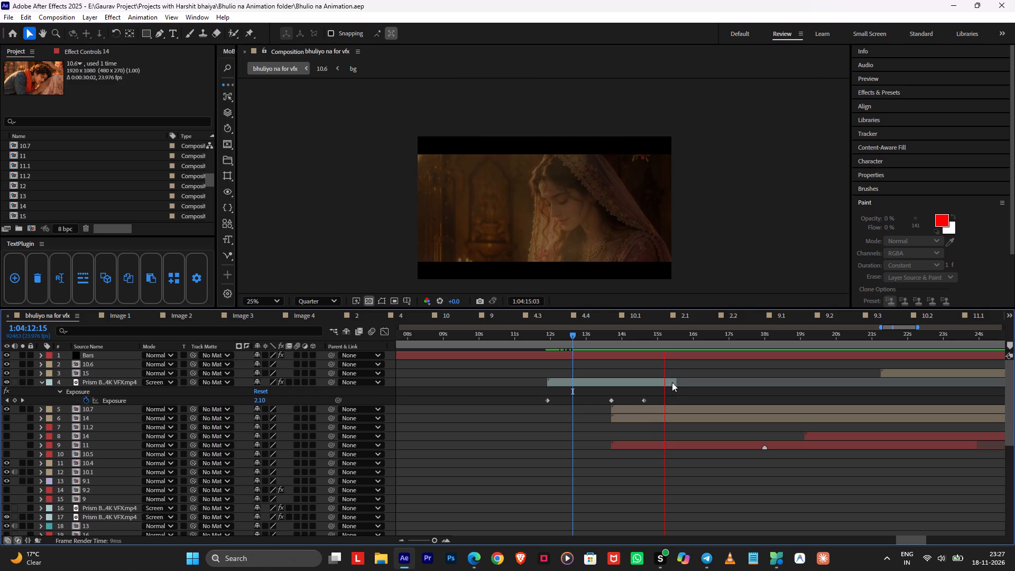
pyautogui.press('space')
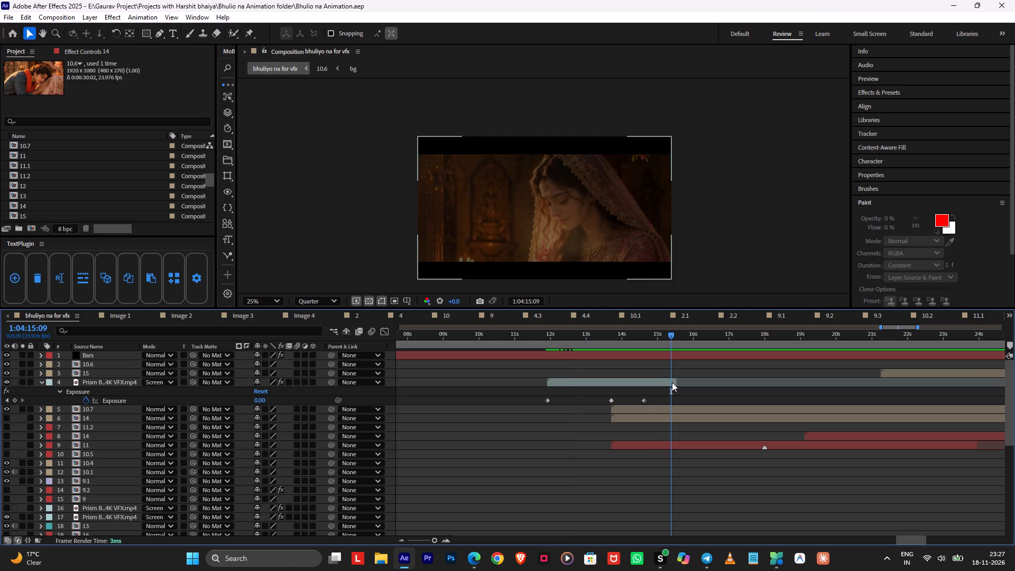
# Scrub on past the start of scene 15 and preview the transition into scene 10.6 from 1:04:32:11.
pyautogui.moveTo(837, 338); pyautogui.dragTo(882, 346)
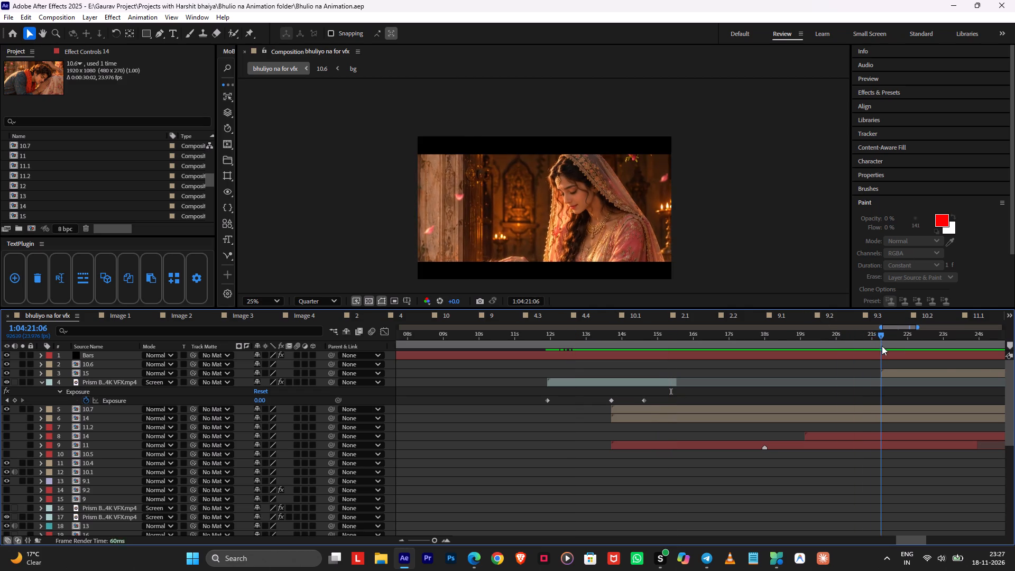
pyautogui.moveTo(882, 346); pyautogui.dragTo(945, 369)
pyautogui.keyDown('alt'); pyautogui.scroll(-4, 934, 370); pyautogui.keyUp('alt')
pyautogui.click(955, 344)
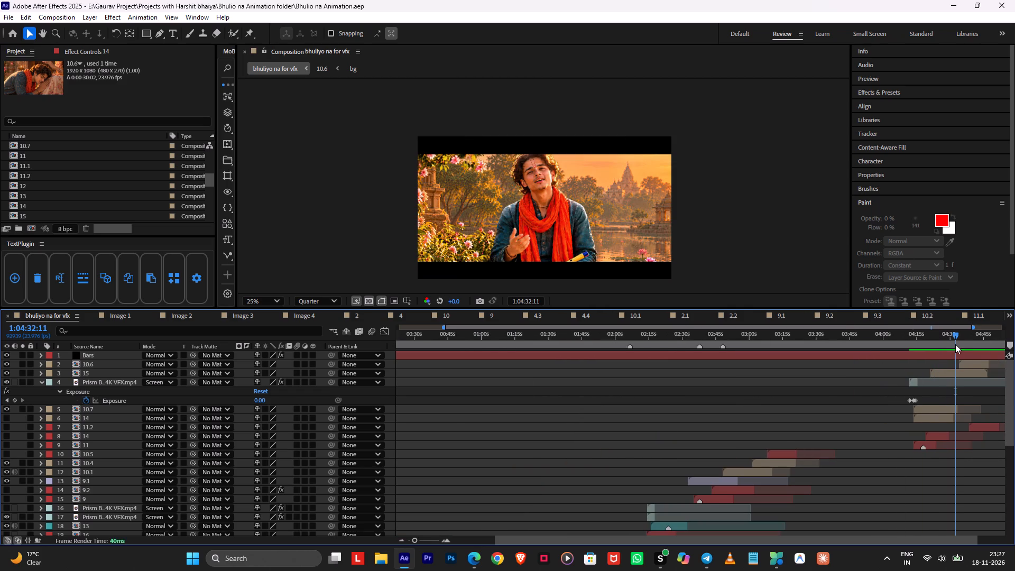
pyautogui.press('space')
pyautogui.keyDown('alt'); pyautogui.scroll(2, 964, 371); pyautogui.keyUp('alt')
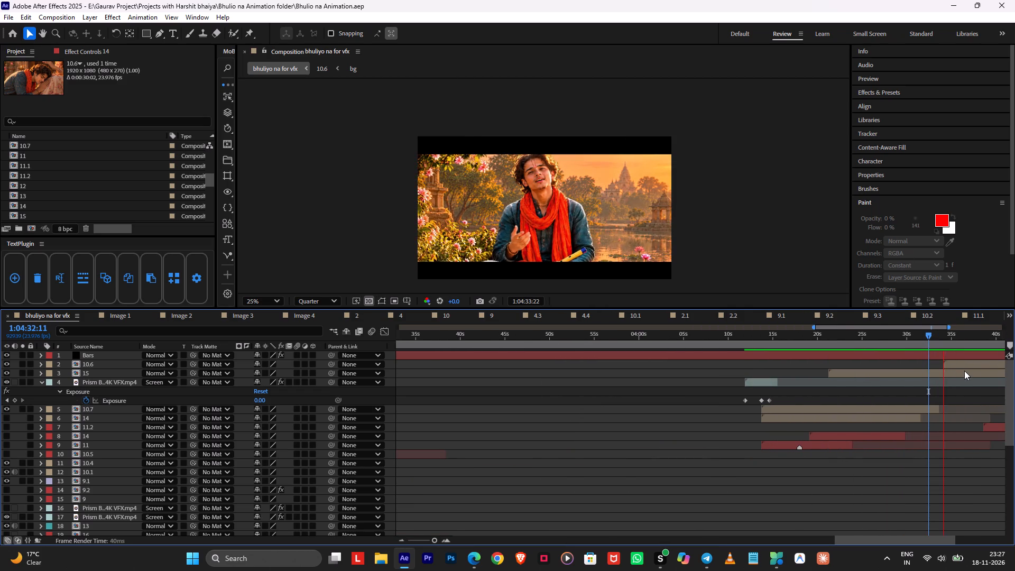
pyautogui.keyDown('alt'); pyautogui.scroll(-5, 953, 369); pyautogui.keyUp('alt')
pyautogui.keyDown('alt'); pyautogui.scroll(1, 953, 370); pyautogui.keyUp('alt')
pyautogui.keyDown('alt'); pyautogui.scroll(-2, 952, 370); pyautogui.keyUp('alt')
pyautogui.keyDown('alt'); pyautogui.scroll(2, 952, 371); pyautogui.keyUp('alt')
pyautogui.keyDown('alt'); pyautogui.scroll(-2, 952, 371); pyautogui.keyUp('alt')
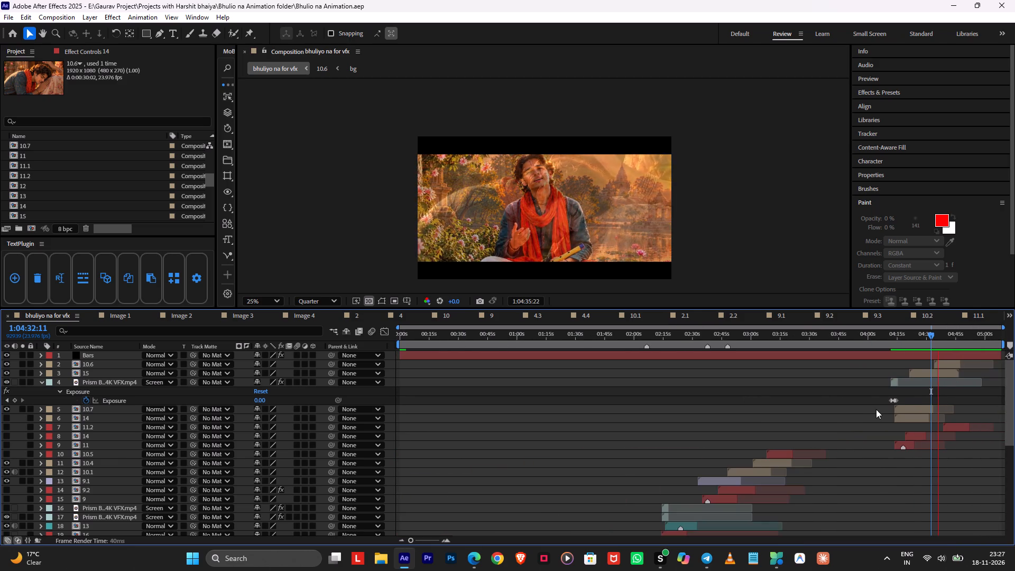
pyautogui.click(872, 410)
pyautogui.scroll(1, 870, 410)
pyautogui.scroll(-8, 870, 410)
pyautogui.scroll(1, 870, 410)
pyautogui.scroll(-3, 870, 410)
# Return to 1:00:00:00 and check the Only Edited.mp4 footage on layer 30 by hiding it and showing it again.
pyautogui.moveTo(747, 338); pyautogui.dragTo(386, 362)
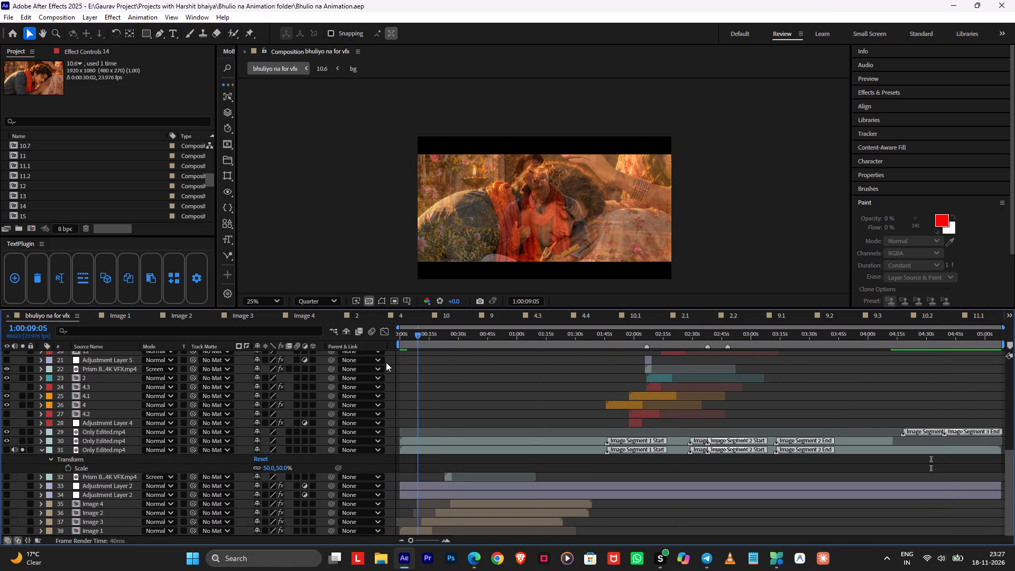
pyautogui.moveTo(386, 362); pyautogui.dragTo(325, 372)
pyautogui.keyDown('alt'); pyautogui.scroll(-11, 504, 389); pyautogui.keyUp('alt')
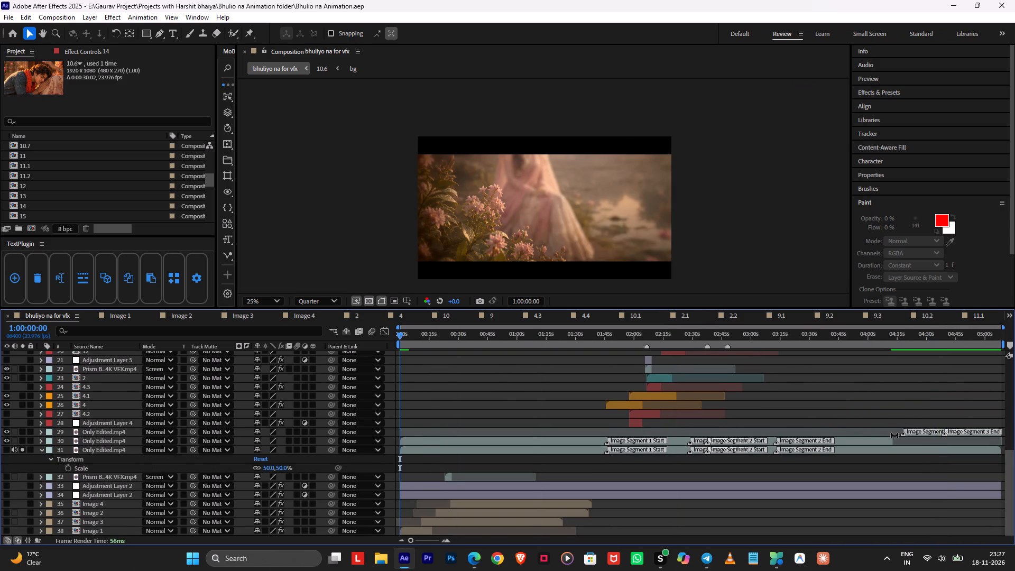
pyautogui.moveTo(596, 337); pyautogui.dragTo(547, 347)
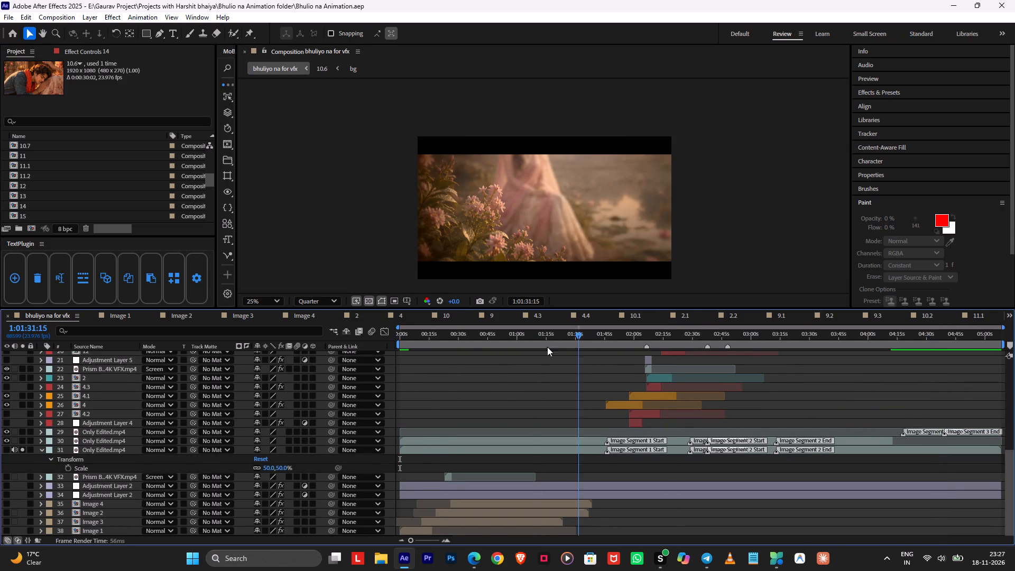
pyautogui.moveTo(547, 347); pyautogui.dragTo(378, 373)
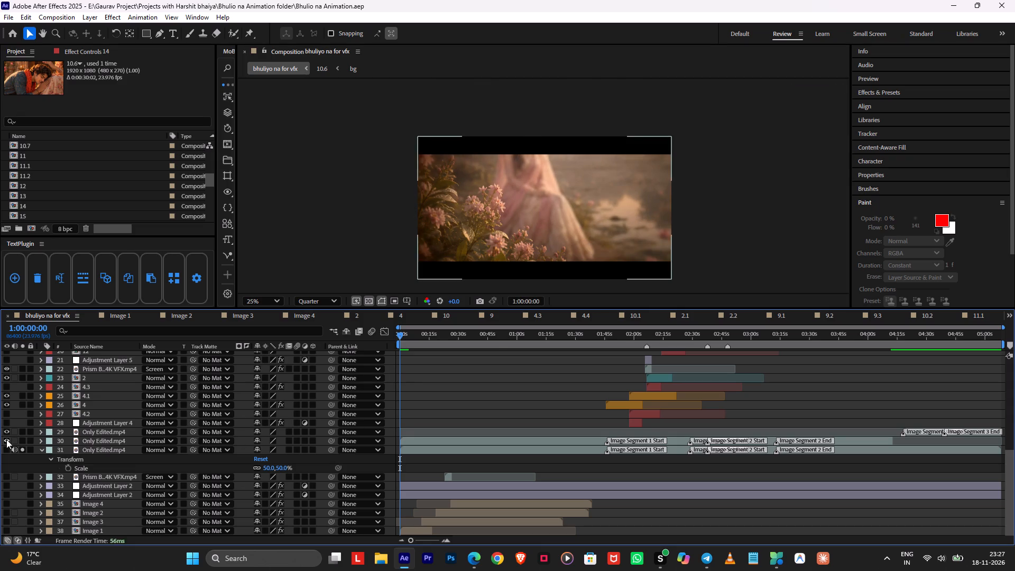
pyautogui.click(6, 439)
pyautogui.moveTo(416, 336); pyautogui.dragTo(361, 346)
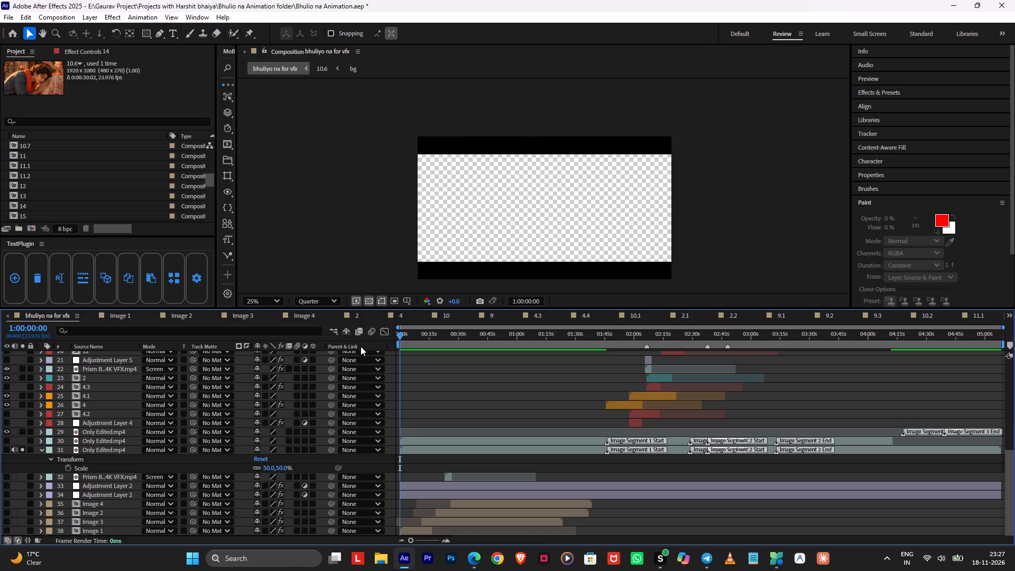
pyautogui.moveTo(361, 346); pyautogui.dragTo(155, 417)
pyautogui.click(83, 434)
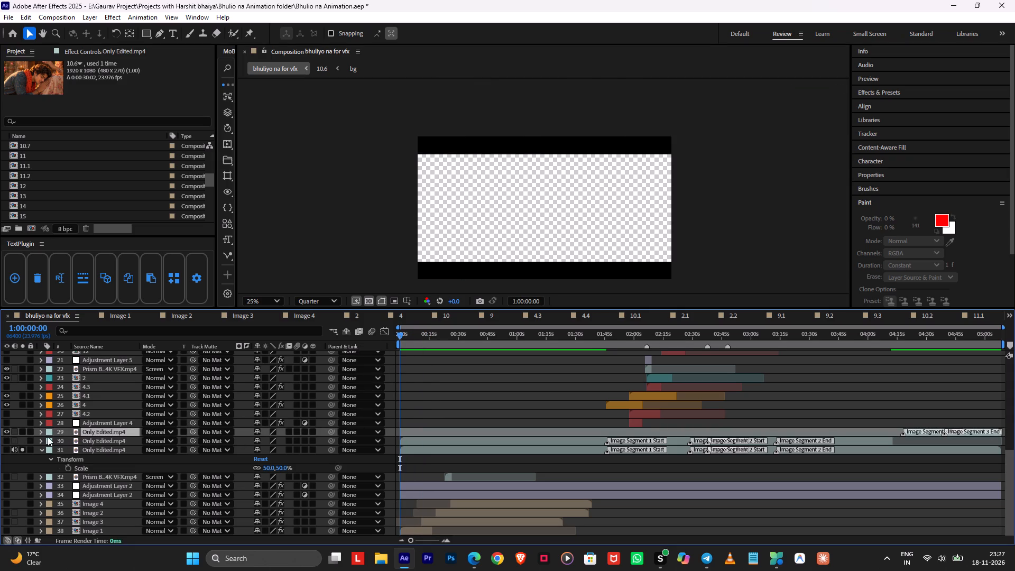
pyautogui.click(5, 441)
# Add the bhuliyo na for vfx composition to the render queue and accept the H.264 output module settings.
pyautogui.scroll(9, 470, 407)
pyautogui.scroll(-1, 470, 407)
pyautogui.scroll(4, 470, 407)
pyautogui.click(470, 407)
pyautogui.hotkey('ctrl', 'm')
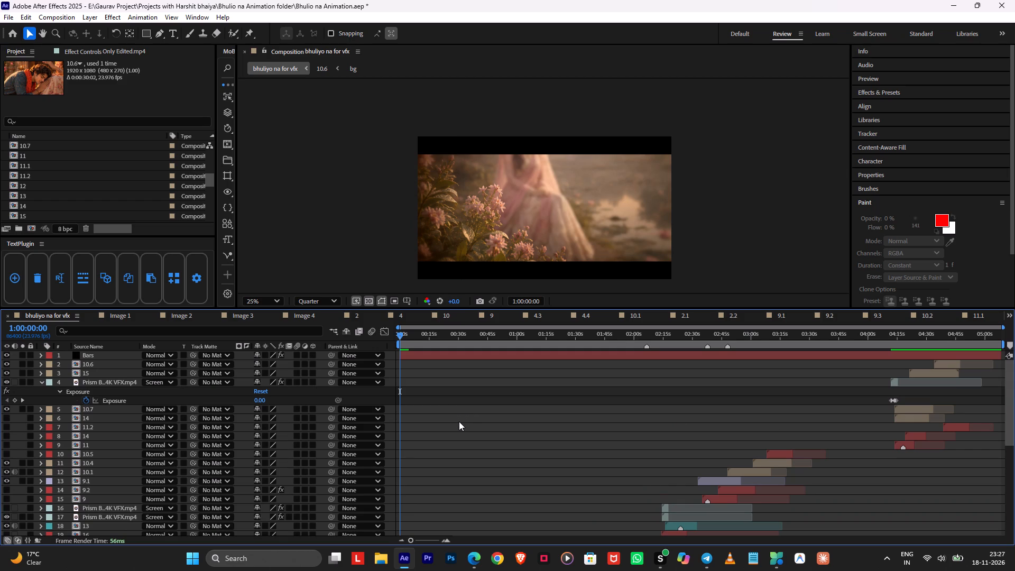
pyautogui.click(493, 395)
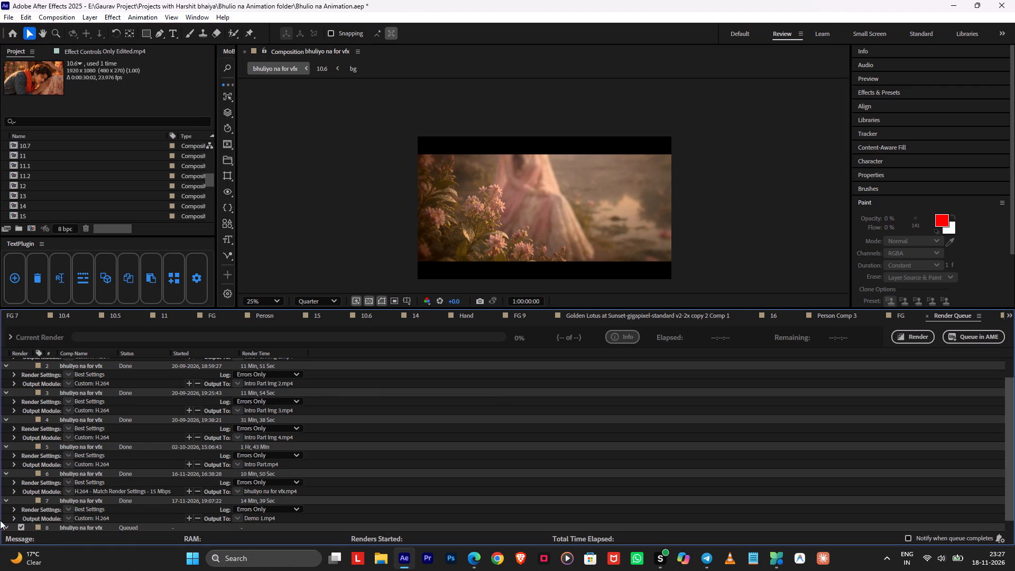
pyautogui.scroll(-18, 10, 516)
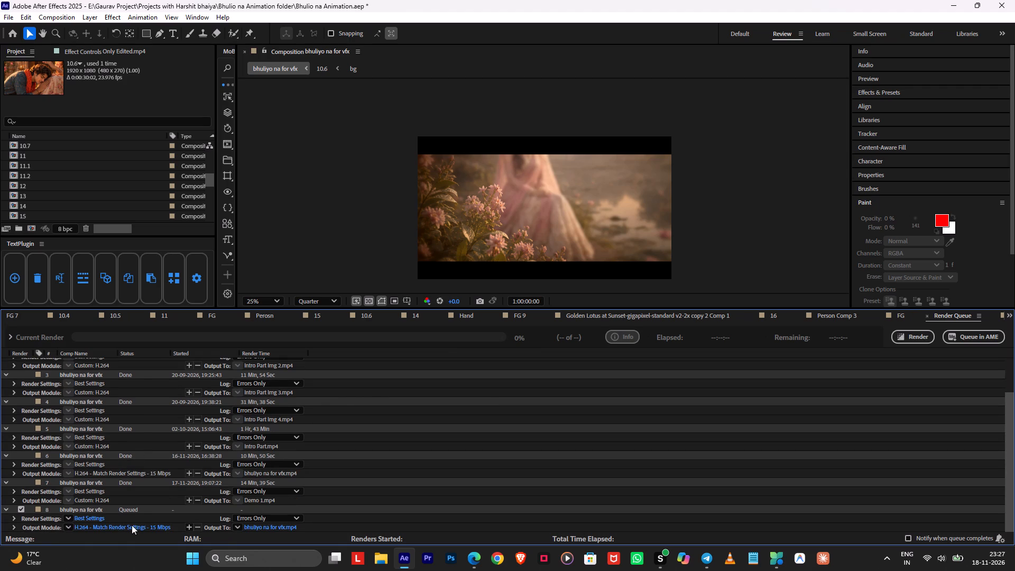
pyautogui.click(132, 526)
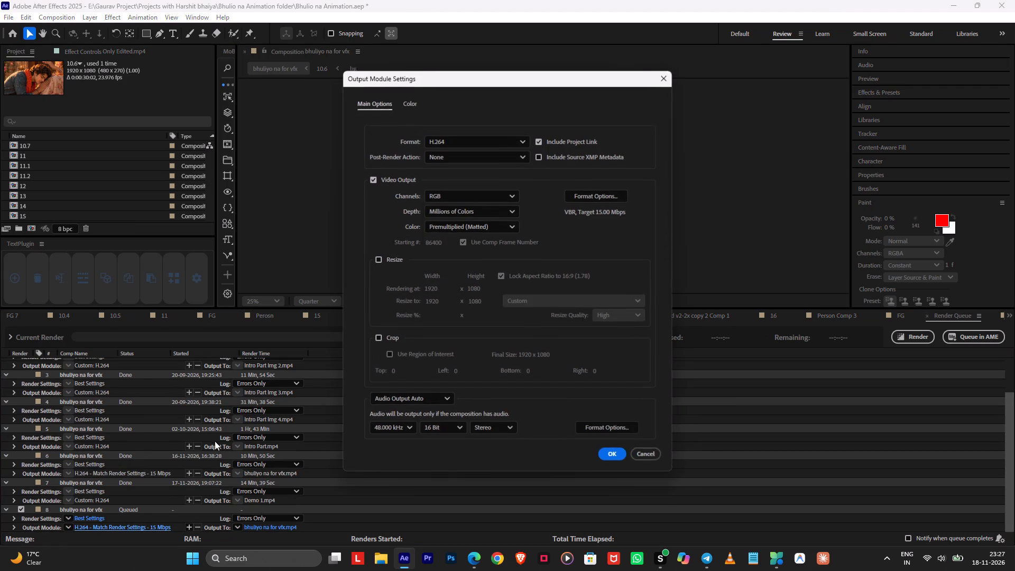
pyautogui.click(612, 449)
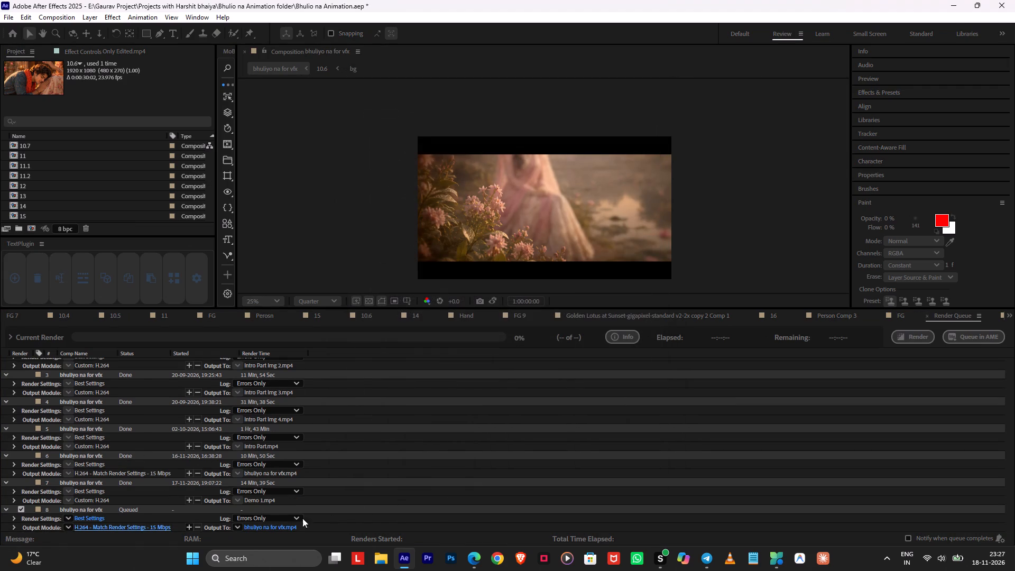
# Set the queued render's output file to bhuliyo na for vfx in the Downloads folder.
pyautogui.click(268, 528)
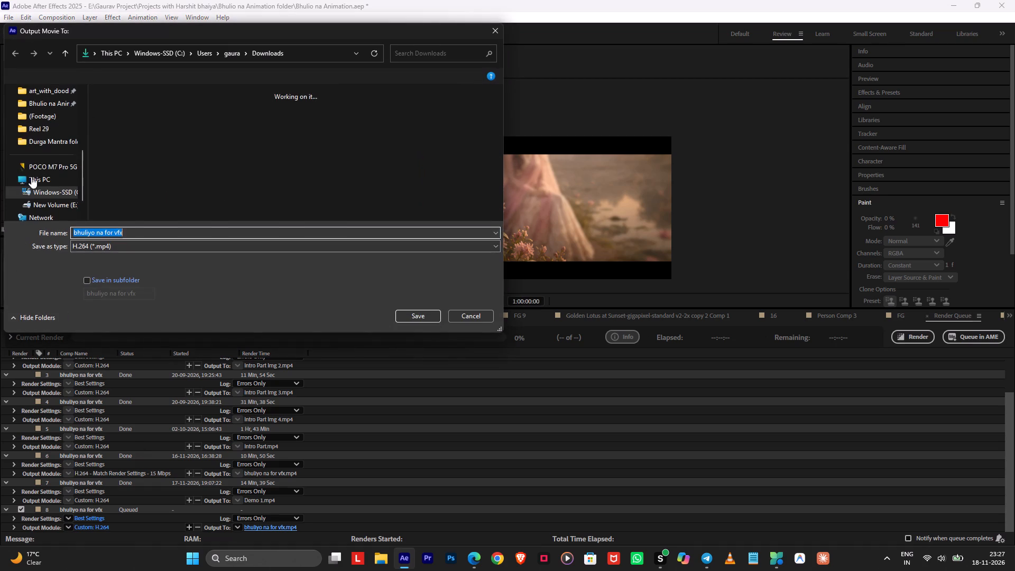
pyautogui.scroll(9, 41, 144)
pyautogui.click(38, 159)
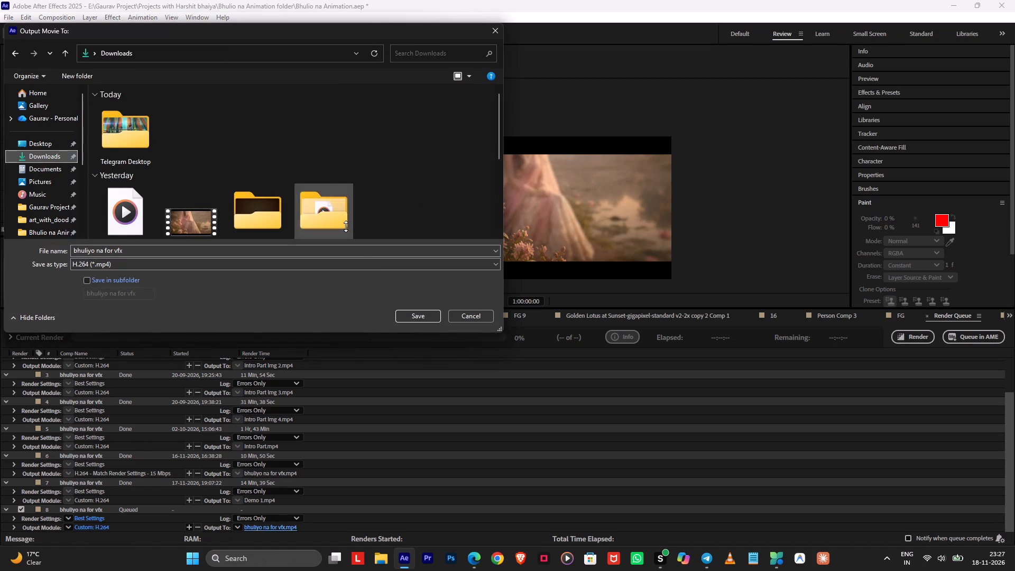
pyautogui.click(421, 315)
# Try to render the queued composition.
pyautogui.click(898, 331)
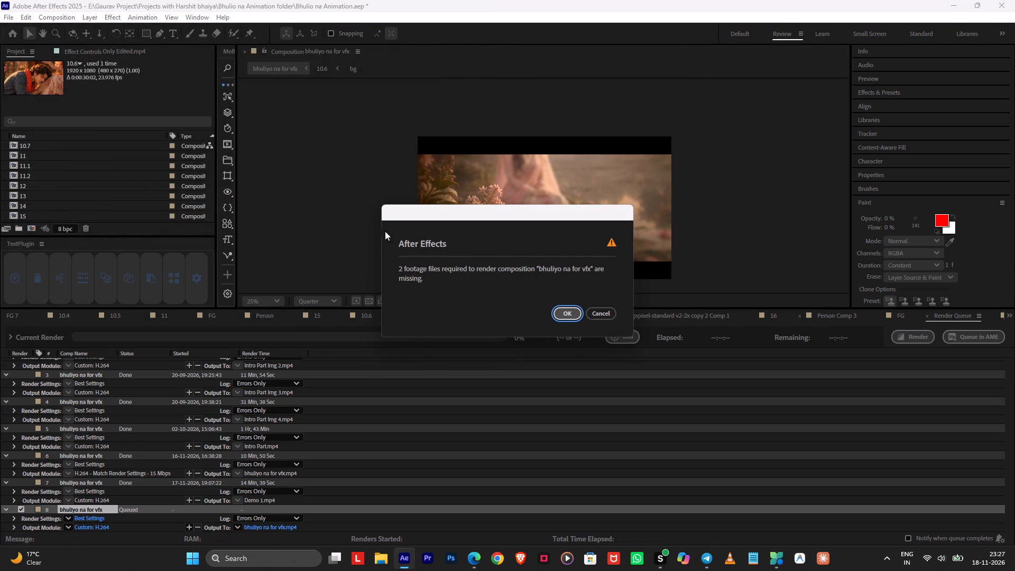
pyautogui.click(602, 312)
# Remove the unused footage from the project.
pyautogui.click(9, 20)
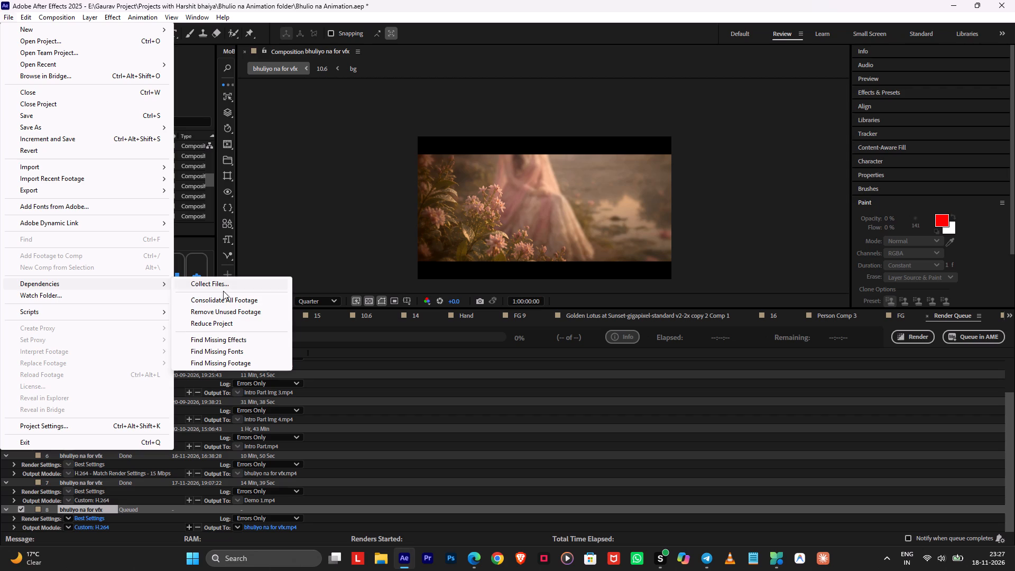
pyautogui.click(242, 317)
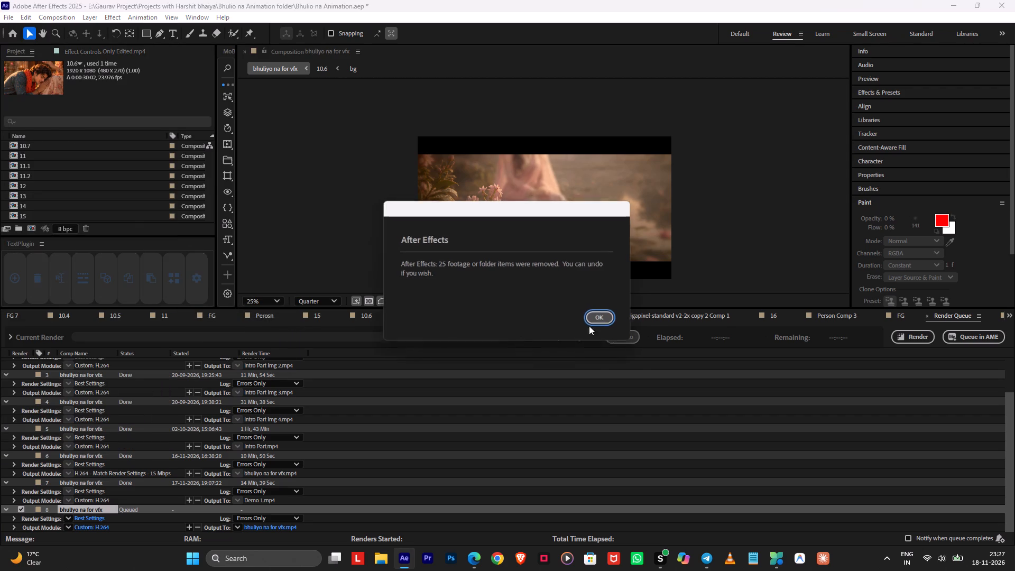
pyautogui.click(599, 319)
# Save the project and collect its files into a Bhulio na Animation folder in Downloads.
pyautogui.click(4, 19)
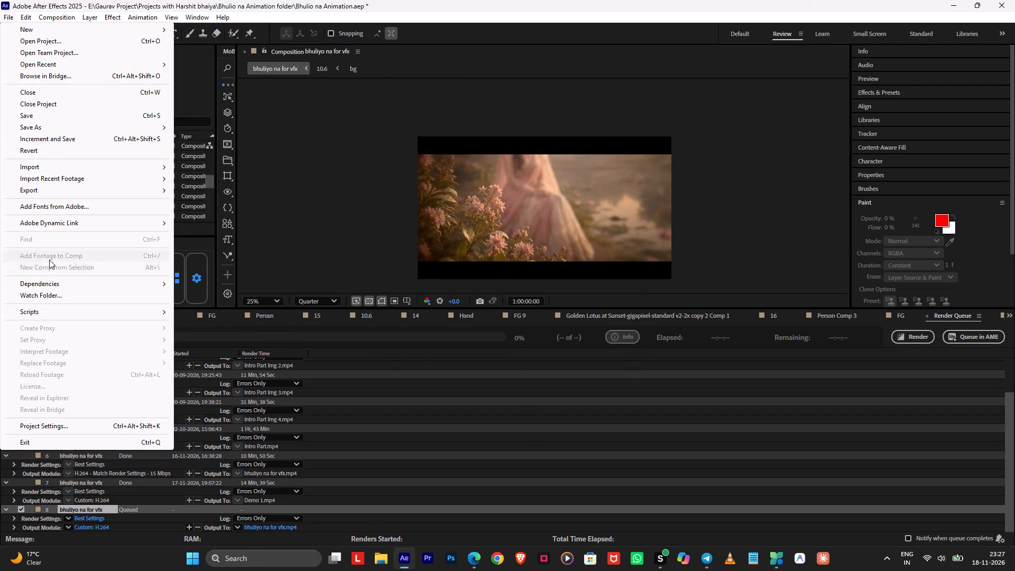
pyautogui.click(188, 284)
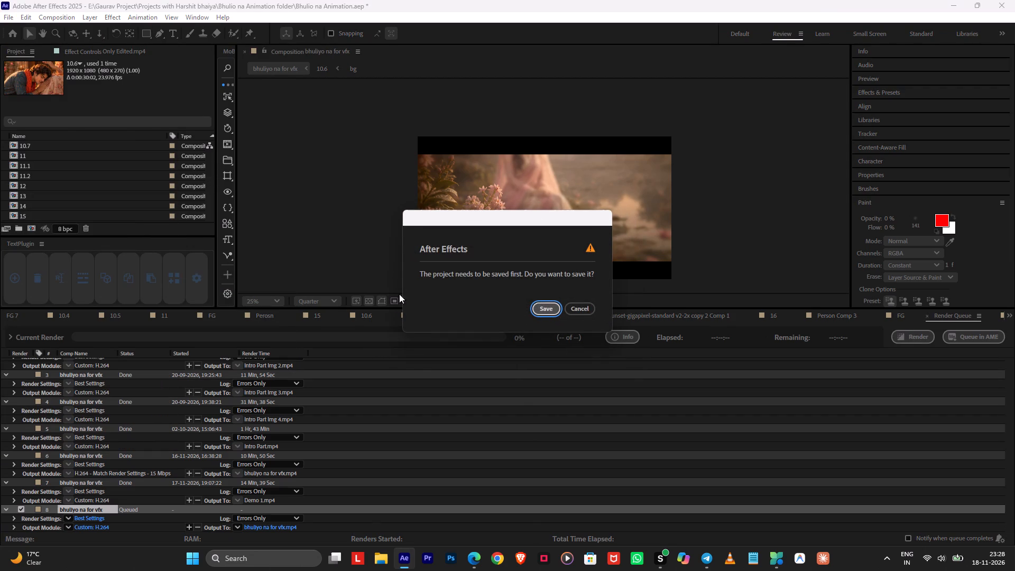
pyautogui.click(539, 307)
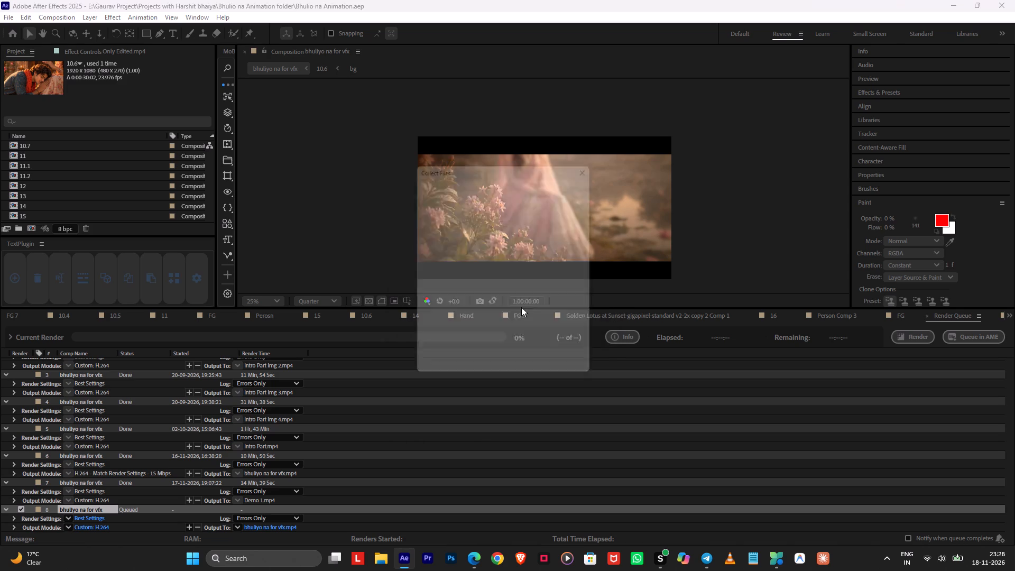
pyautogui.click(539, 372)
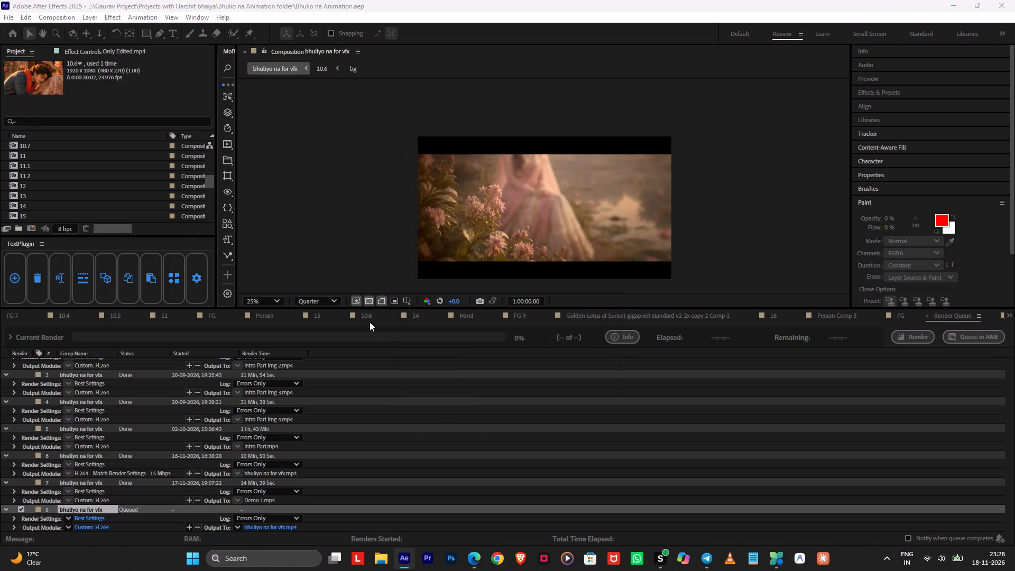
pyautogui.click(34, 129)
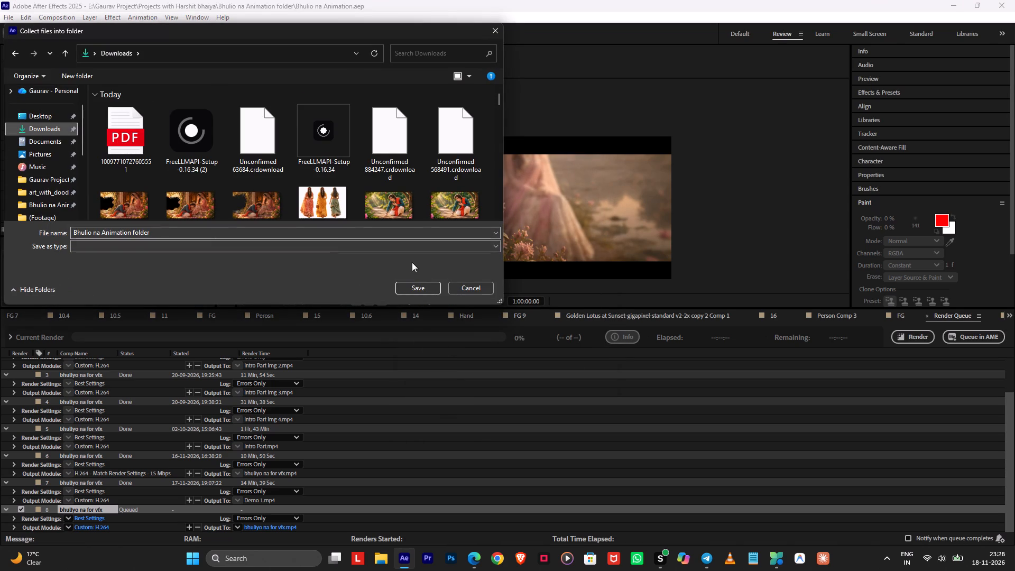
pyautogui.click(426, 285)
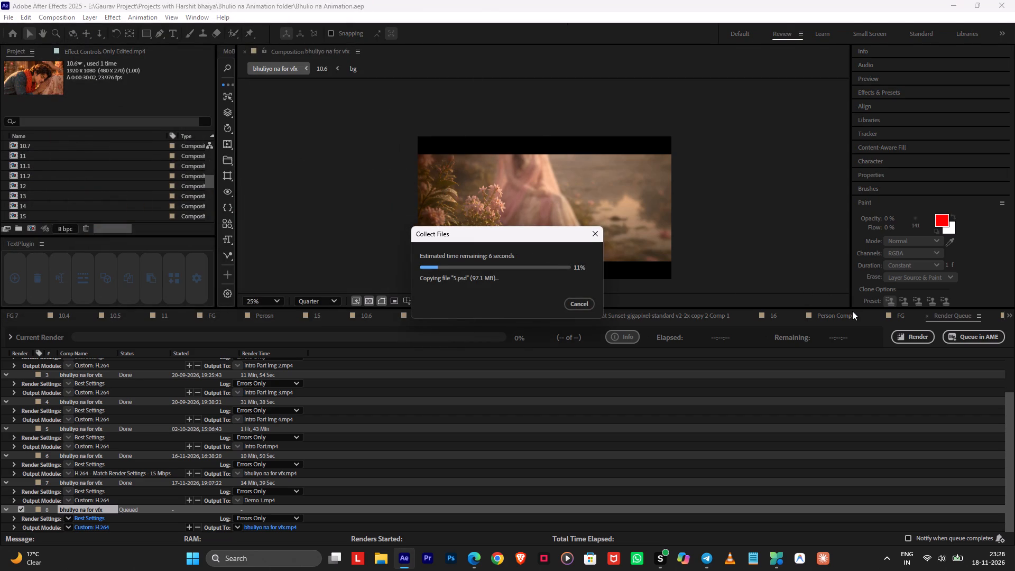
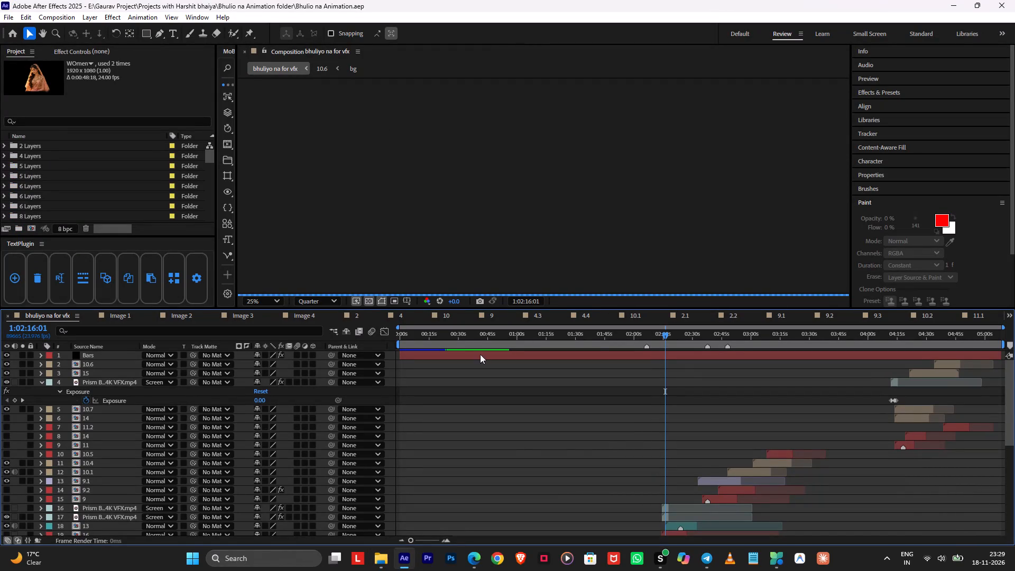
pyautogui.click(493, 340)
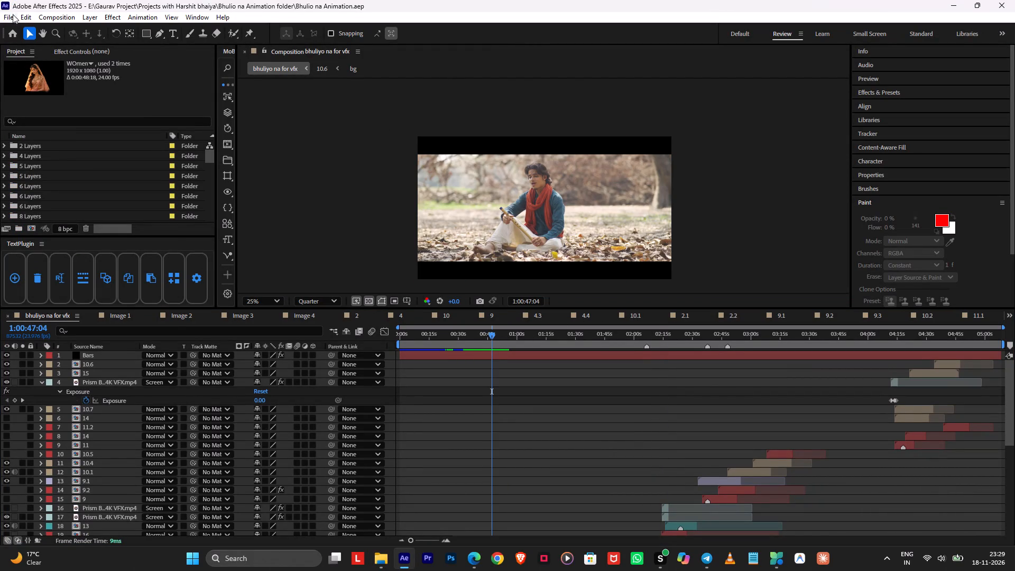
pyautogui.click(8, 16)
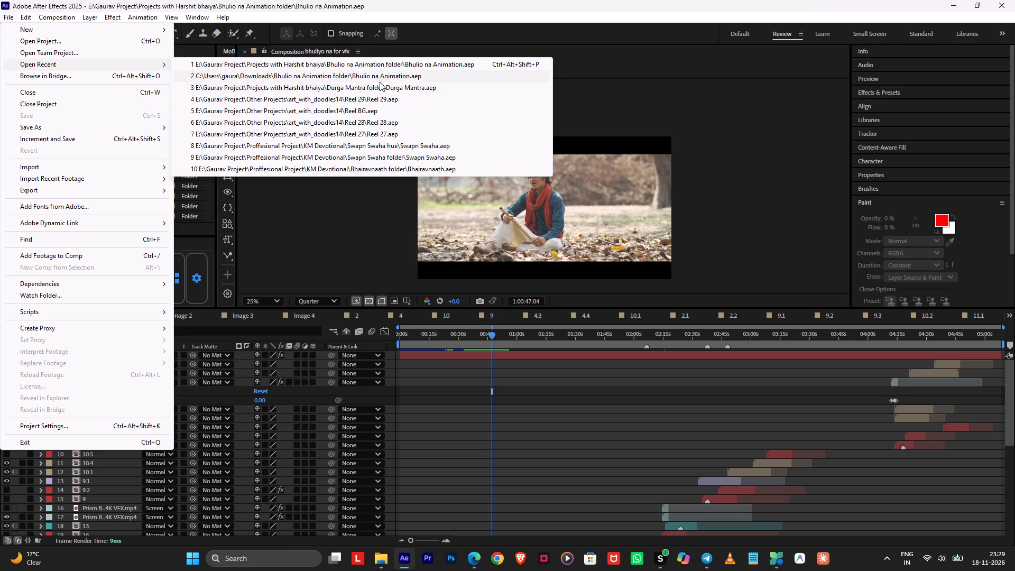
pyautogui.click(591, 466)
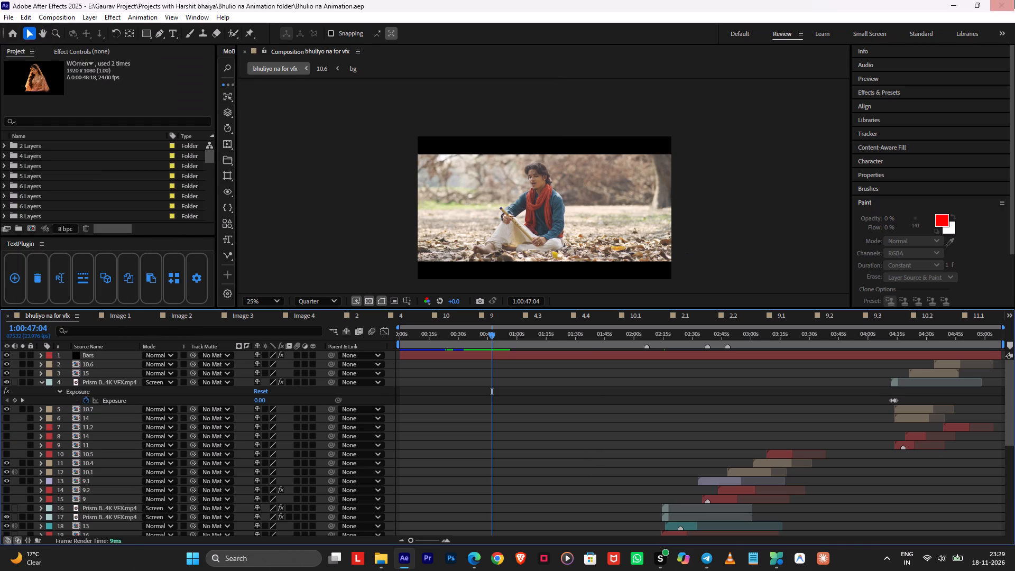
# Close After Effects and reopen the Bhulio na Animation project from its Projects with Harshit bhaiya location on New Volume (E:).
pyautogui.click(1014, 0)
pyautogui.click(381, 562)
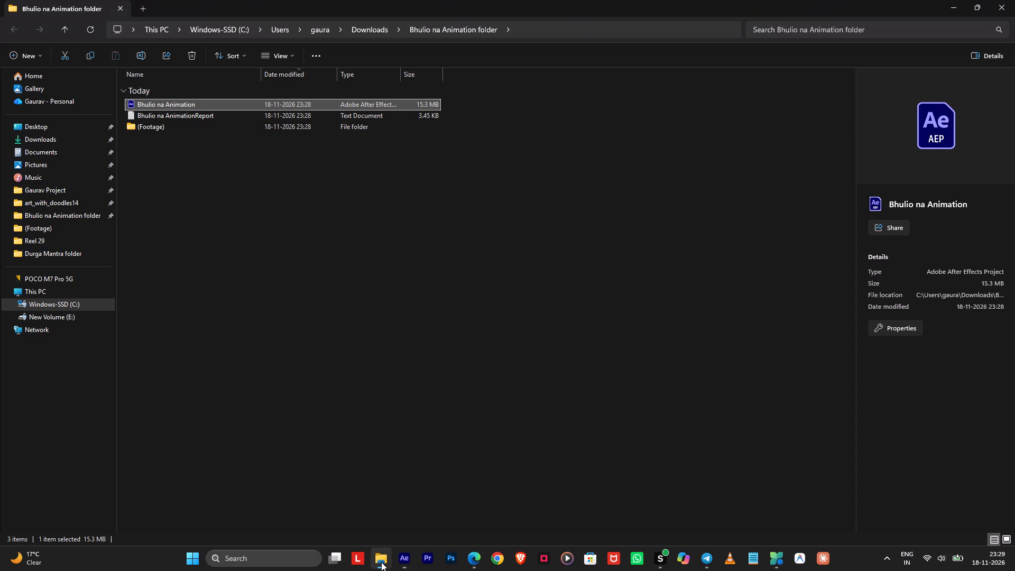
pyautogui.click(137, 7)
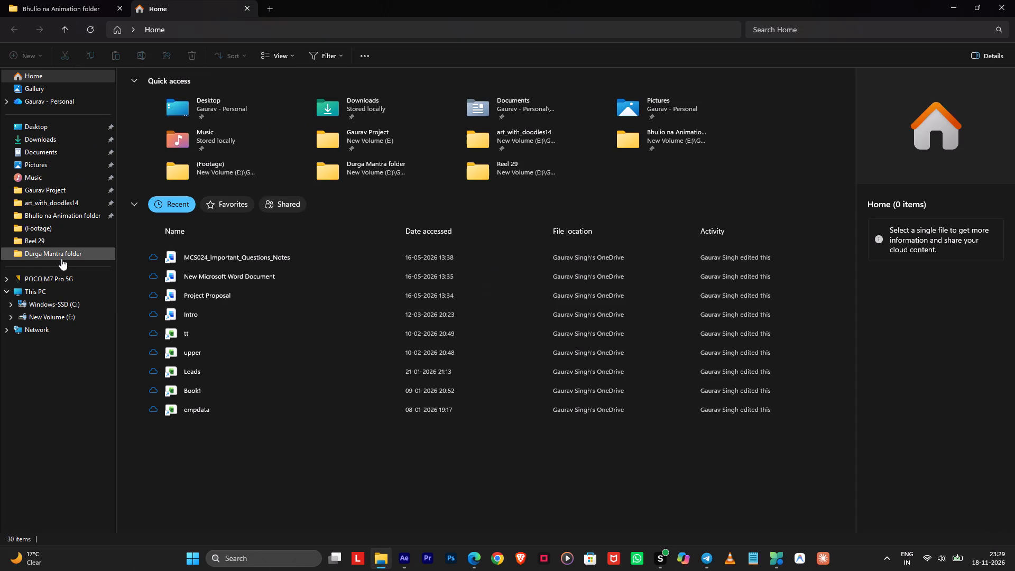
pyautogui.click(62, 216)
pyautogui.doubleClick(175, 113)
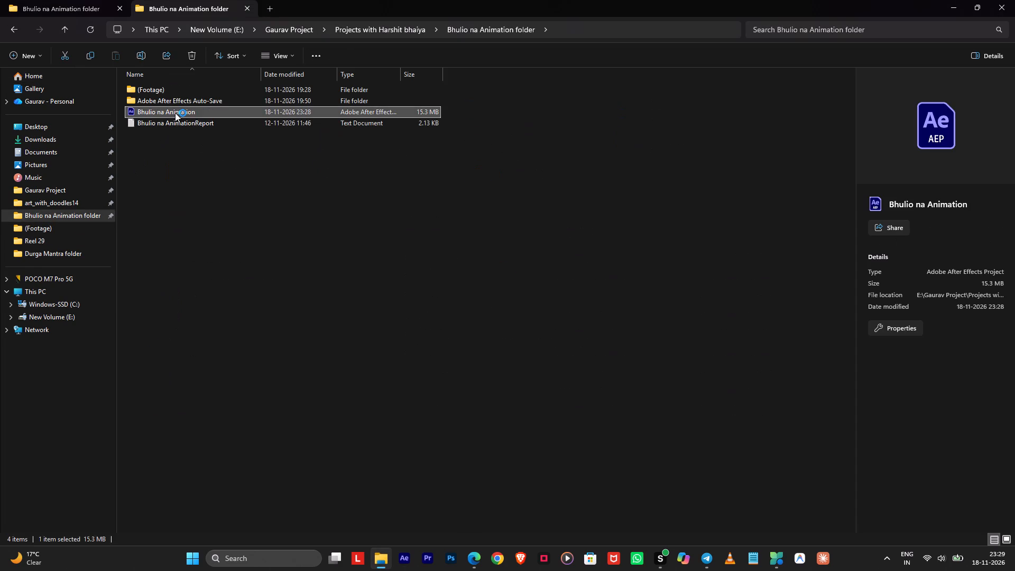
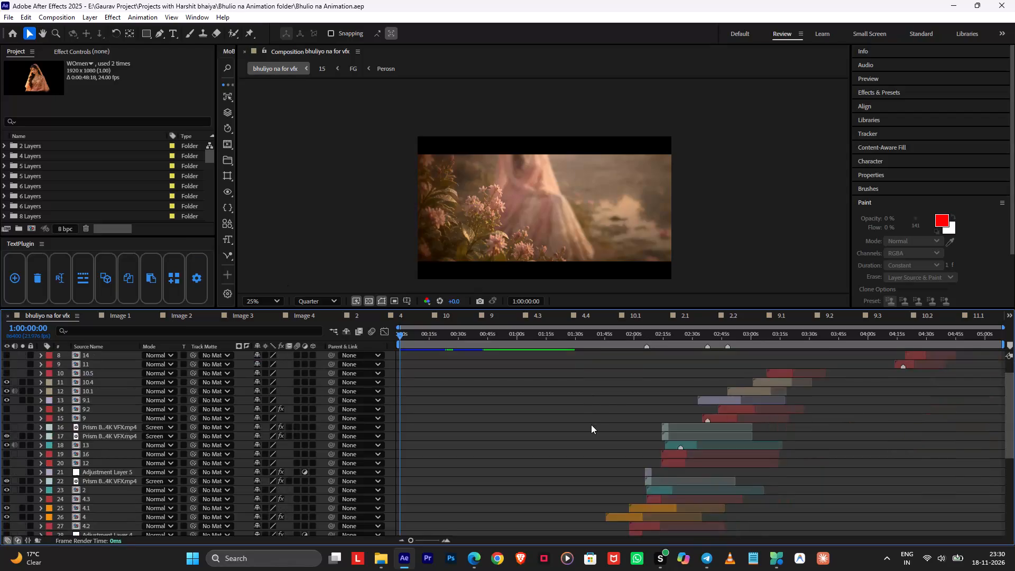
# Add the bhuliyo na for vfx composition to the render queue.
pyautogui.scroll(3, 591, 425)
pyautogui.scroll(-2, 591, 425)
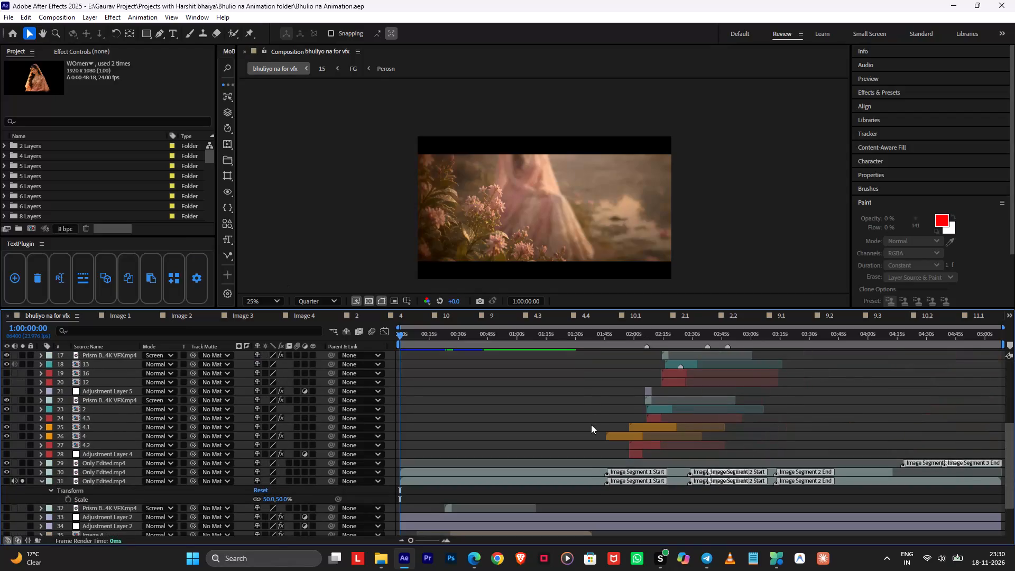
pyautogui.click(551, 424)
pyautogui.hotkey('ctrl', 'm')
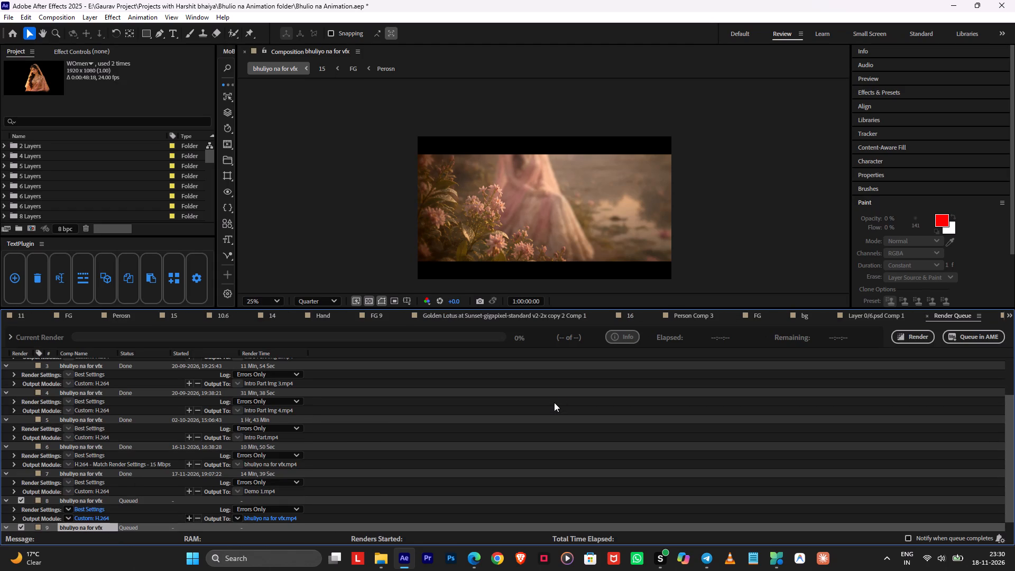
# Delete all older render queue items, keeping only the newly added bhuliyo na for vfx item that outputs to bhuliyo na for vfx_1.mp4.
pyautogui.hotkey('ctrl', 'a')
pyautogui.keyDown('ctrl'); pyautogui.scroll(-4, 189, 458); pyautogui.keyUp('ctrl')
pyautogui.keyDown('ctrl'); pyautogui.click(87, 523); pyautogui.keyUp('ctrl')
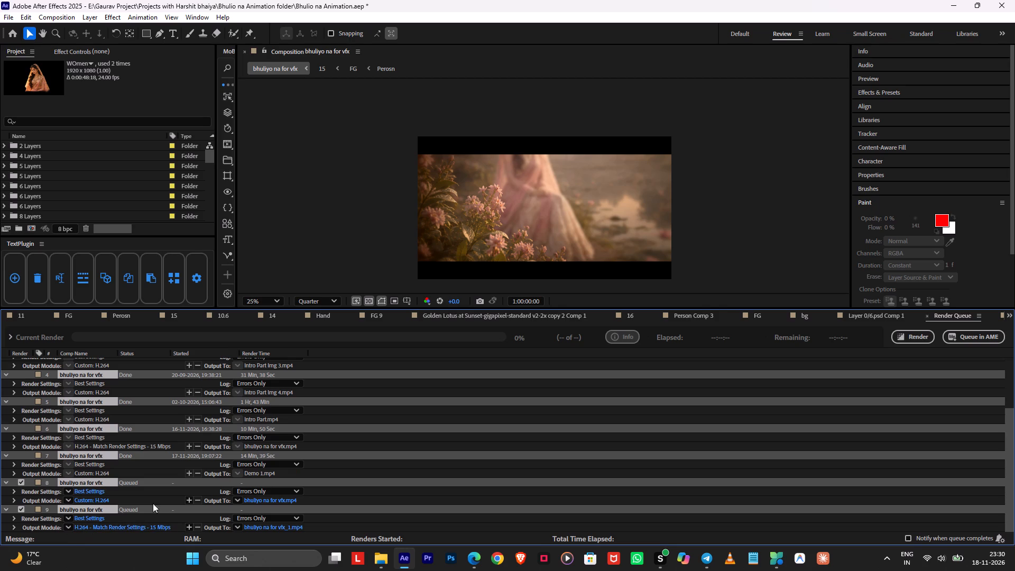
pyautogui.keyDown('ctrl'); pyautogui.click(81, 509); pyautogui.keyUp('ctrl')
pyautogui.press('Delete')
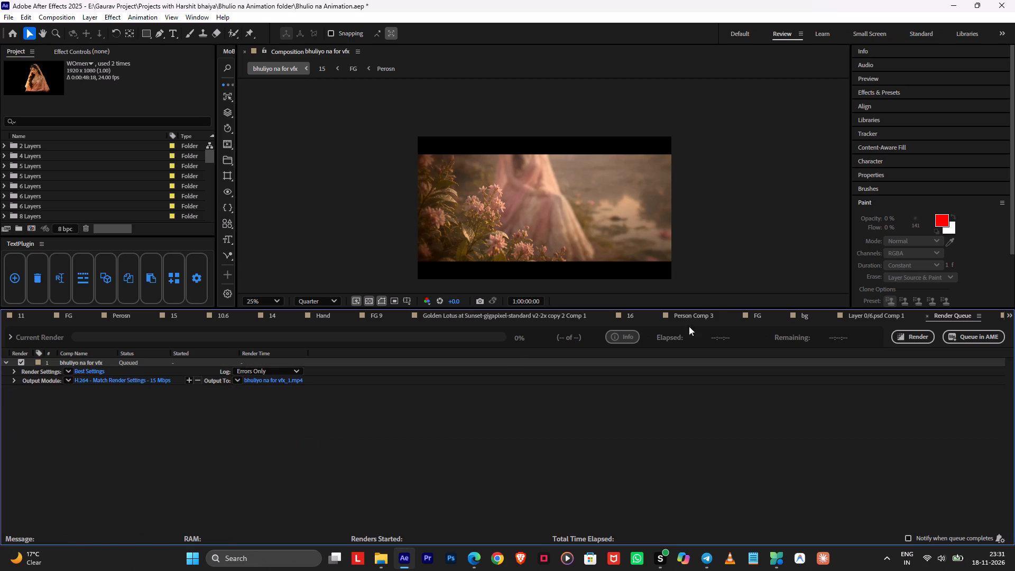
# Start rendering the remaining bhuliyo na for vfx queue item, accepting any missing footage.
pyautogui.click(902, 335)
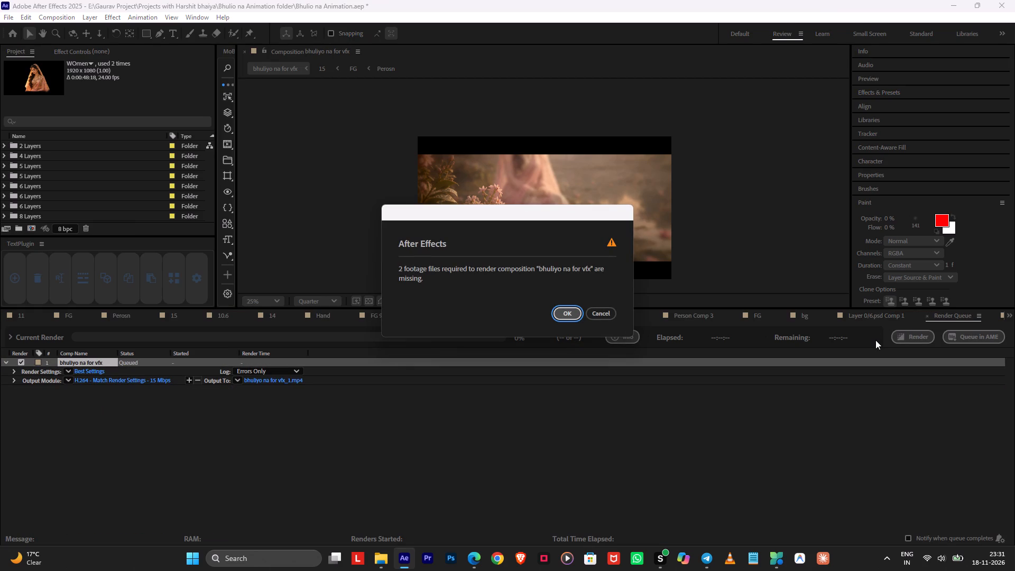
pyautogui.click(565, 316)
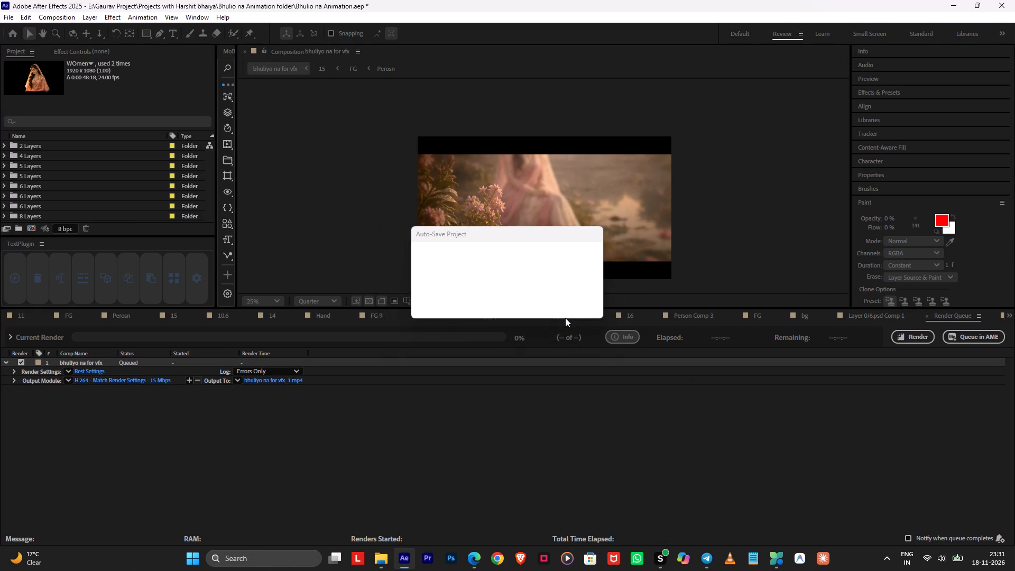
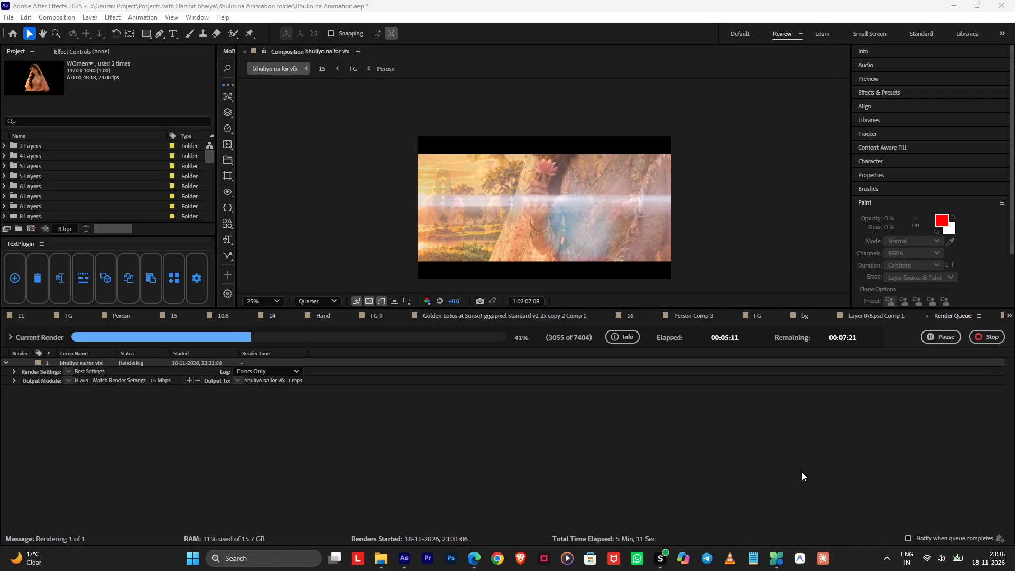
# Switch to Microsoft PC Manager and run a PC boost to free memory while the render continues.
pyautogui.click(770, 556)
pyautogui.click(829, 335)
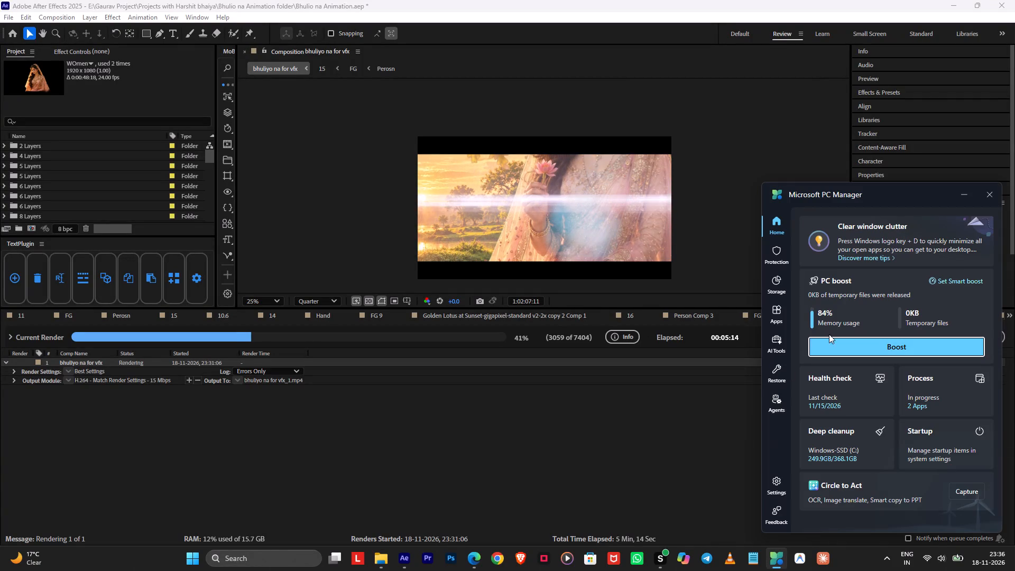
pyautogui.click(817, 345)
# In process management, end the lowest-memory background processes, including Creative Cloud Content Manager, Creative Cloud Interprocess Service and MicrosoftStartFeedProvider.
pyautogui.click(927, 385)
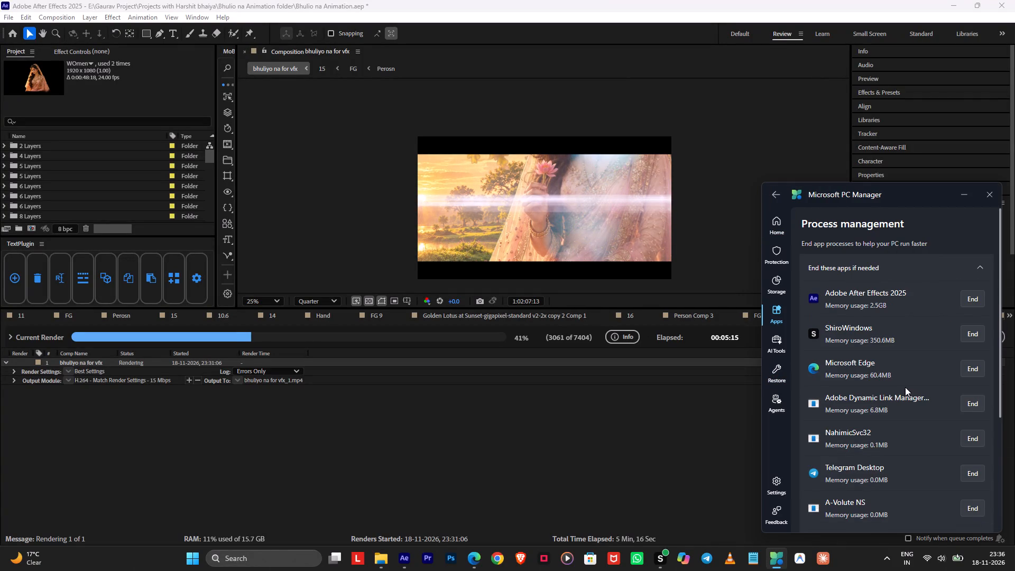
pyautogui.scroll(-5, 904, 390)
pyautogui.scroll(1, 899, 402)
pyautogui.scroll(-2, 899, 402)
pyautogui.click(959, 501)
pyautogui.press('space')
pyautogui.click(962, 504)
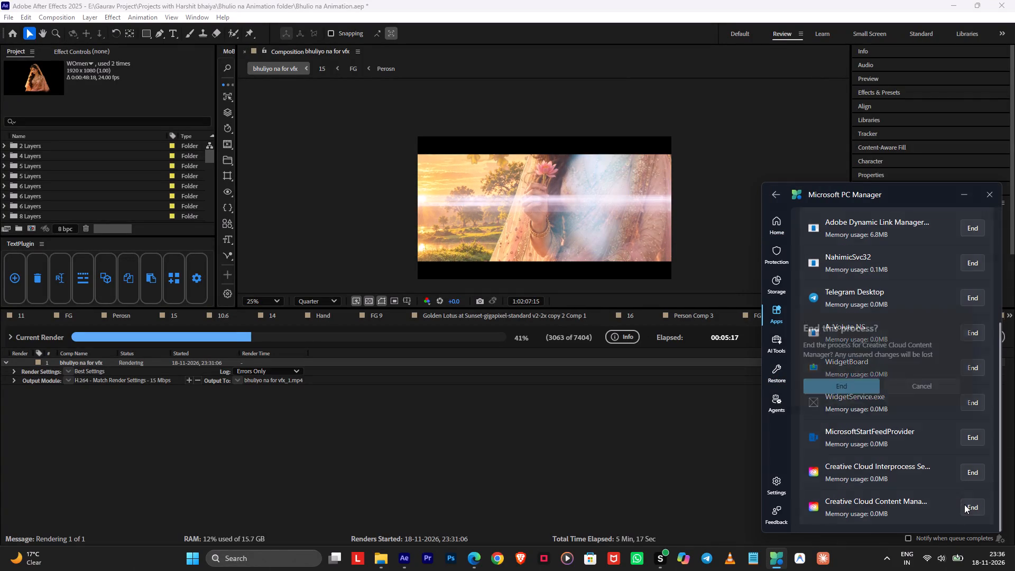
pyautogui.press('space')
pyautogui.click(964, 504)
pyautogui.press('space')
pyautogui.click(964, 504)
pyautogui.press('space')
pyautogui.click(964, 504)
pyautogui.press('space')
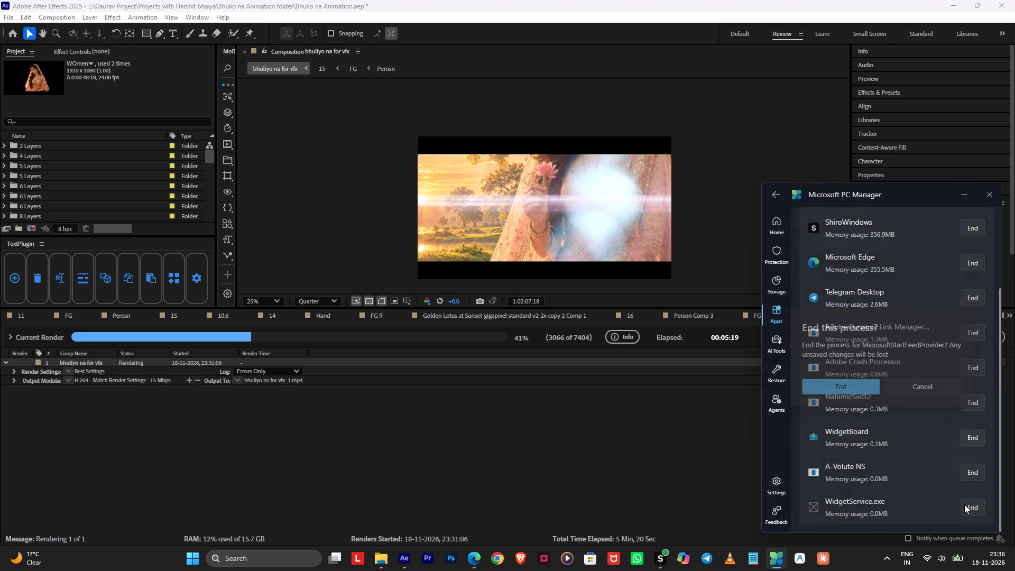
# End the WidgetService.exe, A-Volute NS, WidgetBoard and NahimicSvc32 background processes.
pyautogui.click(964, 504)
pyautogui.press('space')
pyautogui.click(964, 505)
pyautogui.press('space')
pyautogui.click(964, 505)
pyautogui.press('space')
pyautogui.click(964, 504)
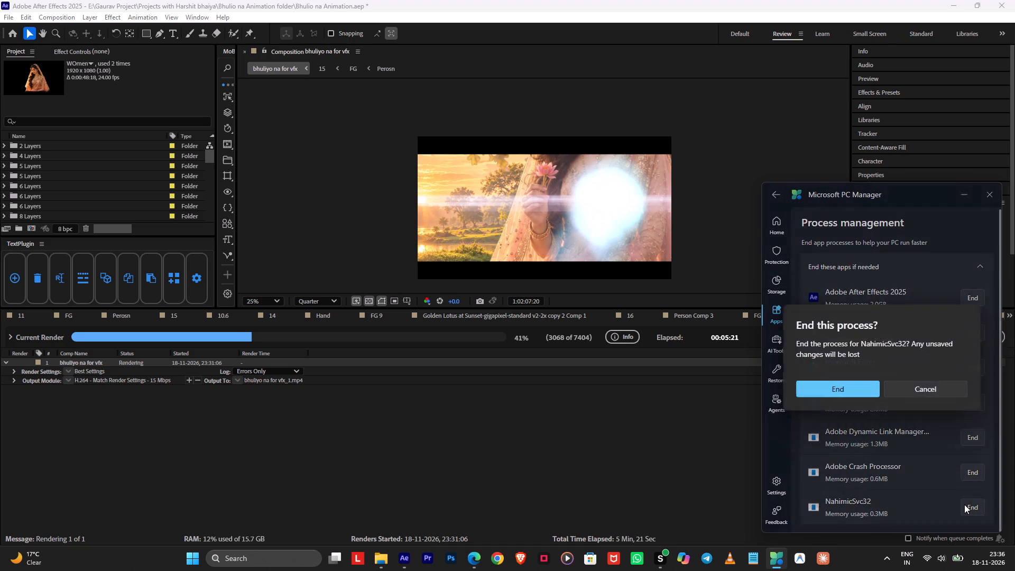
pyautogui.press('space')
# End Adobe Crash Processor, WidgetService.exe, Telegram Desktop and Adobe Dynamic Link Manager, keeping only After Effects, Microsoft Edge and ShiroWindows.
pyautogui.click(964, 504)
pyautogui.press('space')
pyautogui.click(964, 504)
pyautogui.press('space')
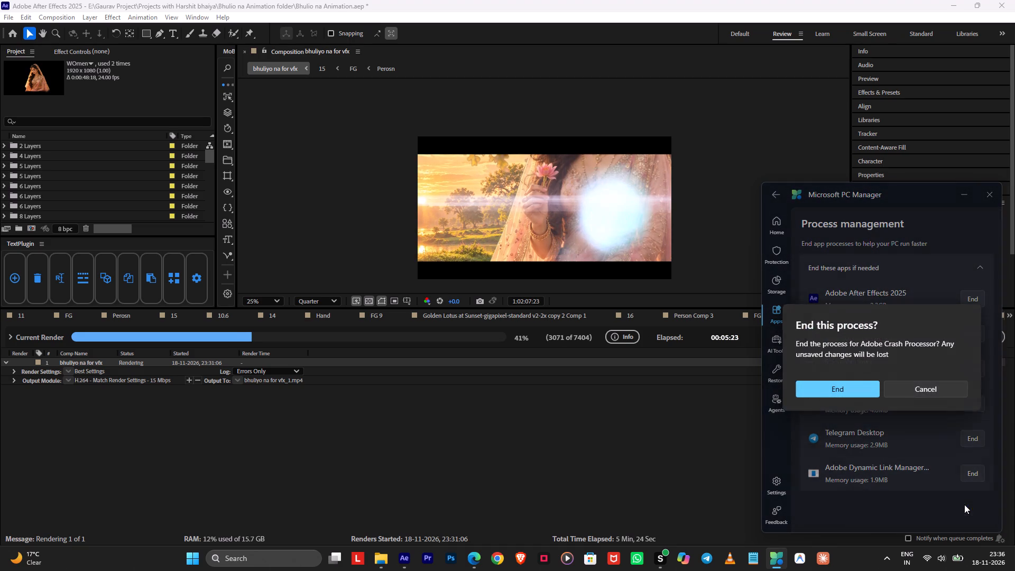
pyautogui.click(964, 504)
pyautogui.click(970, 462)
pyautogui.press('space')
pyautogui.click(970, 469)
pyautogui.press('space')
pyautogui.click(968, 441)
pyautogui.press('space')
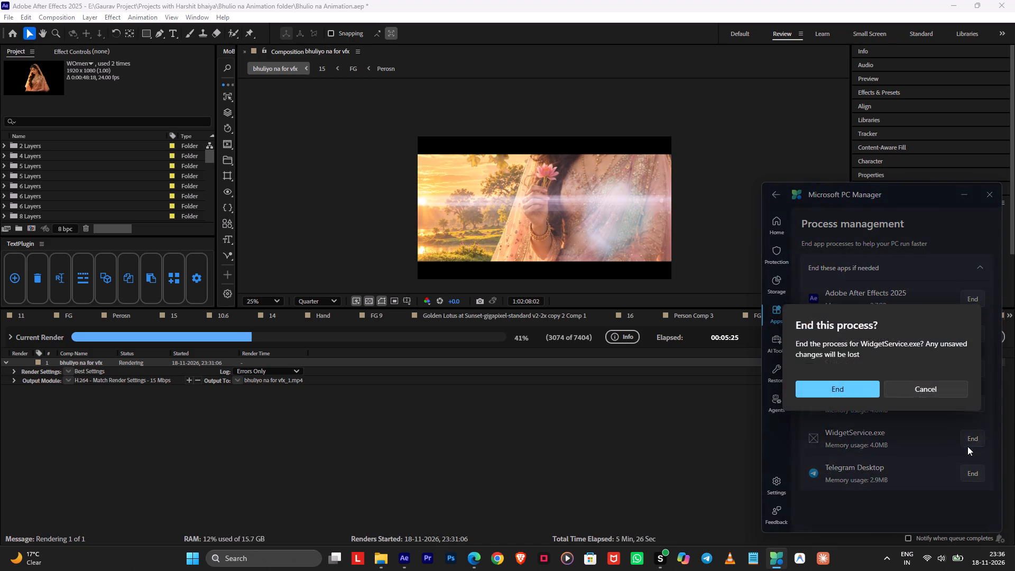
pyautogui.click(967, 442)
pyautogui.press('space')
pyautogui.click(967, 407)
pyautogui.press('space')
# Run the PC boost again from PC Manager's home page and switch back to the After Effects render queue.
pyautogui.click(803, 240)
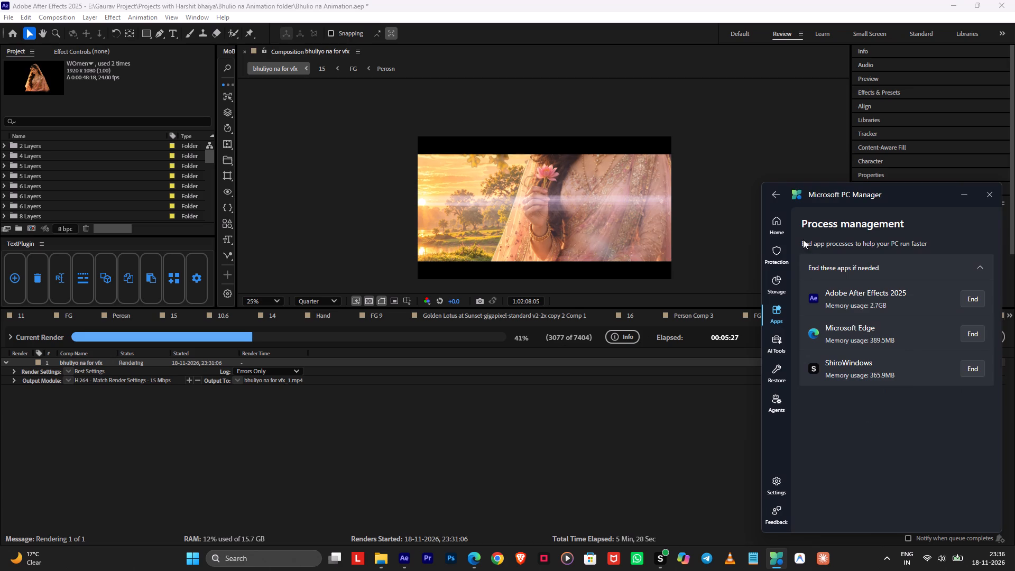
pyautogui.click(786, 233)
pyautogui.click(844, 367)
pyautogui.click(846, 348)
pyautogui.click(677, 397)
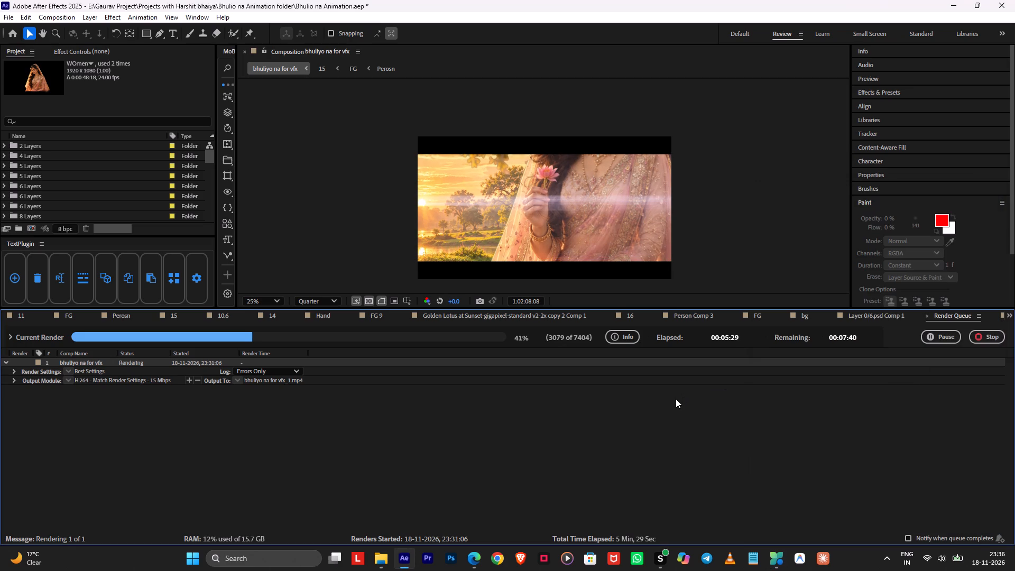
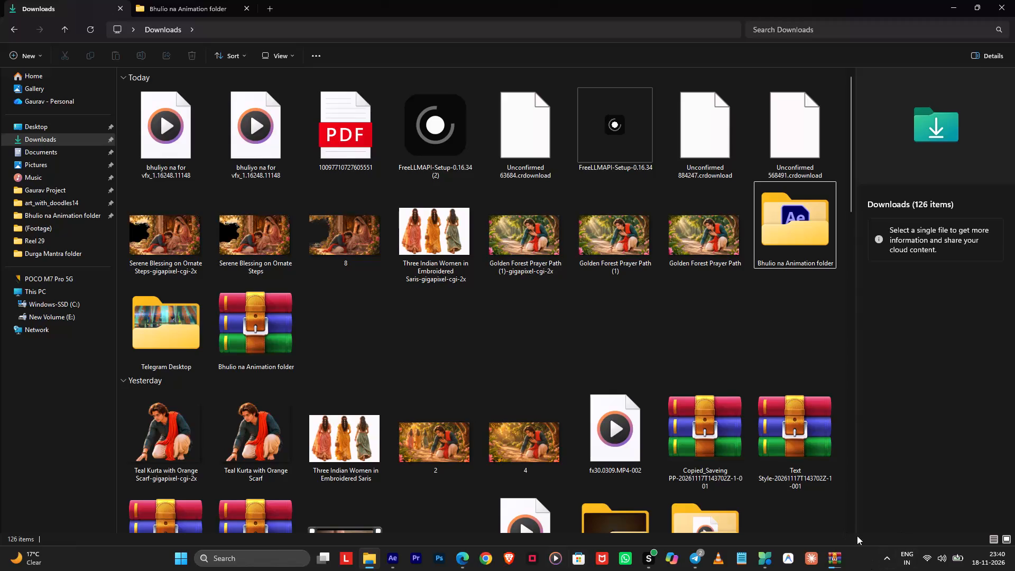
# Check the progress of the Bhulio na Animation folder archive in WinRAR.
pyautogui.click(827, 567)
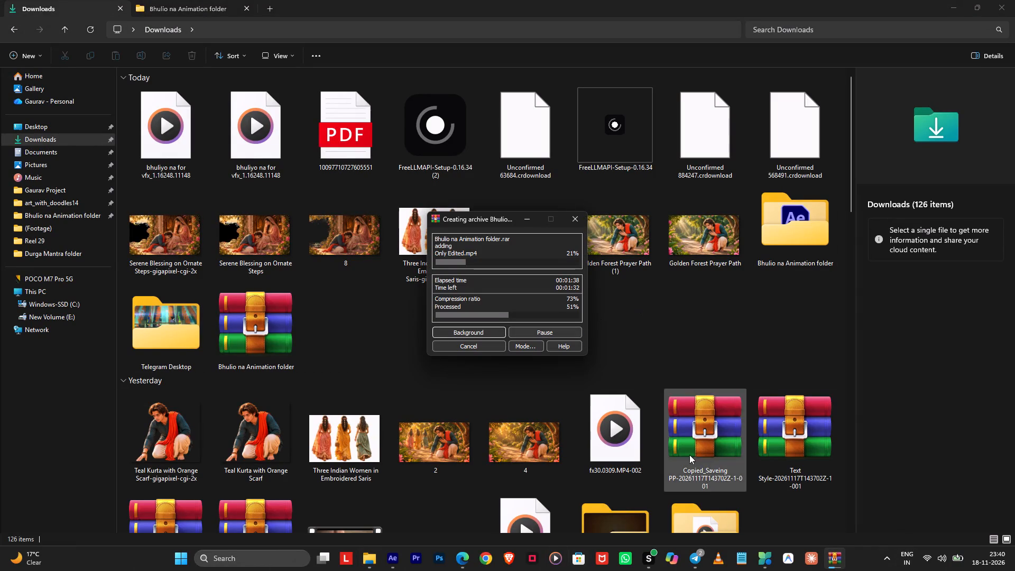
# Switch to Chrome with the Hemant profile and open the Bhuliyo na folder inside Clients in Google Drive.
pyautogui.click(473, 558)
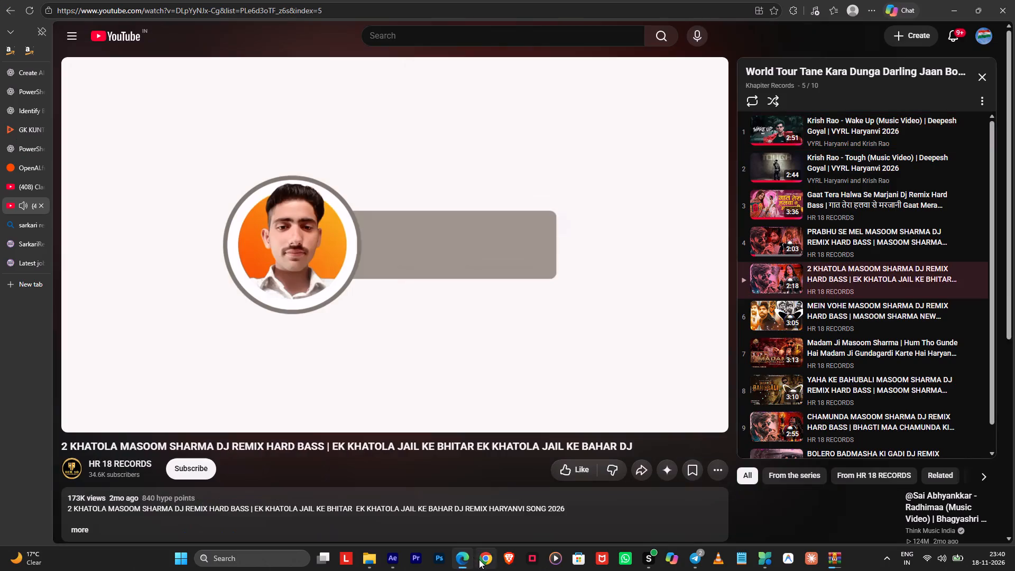
pyautogui.click(479, 560)
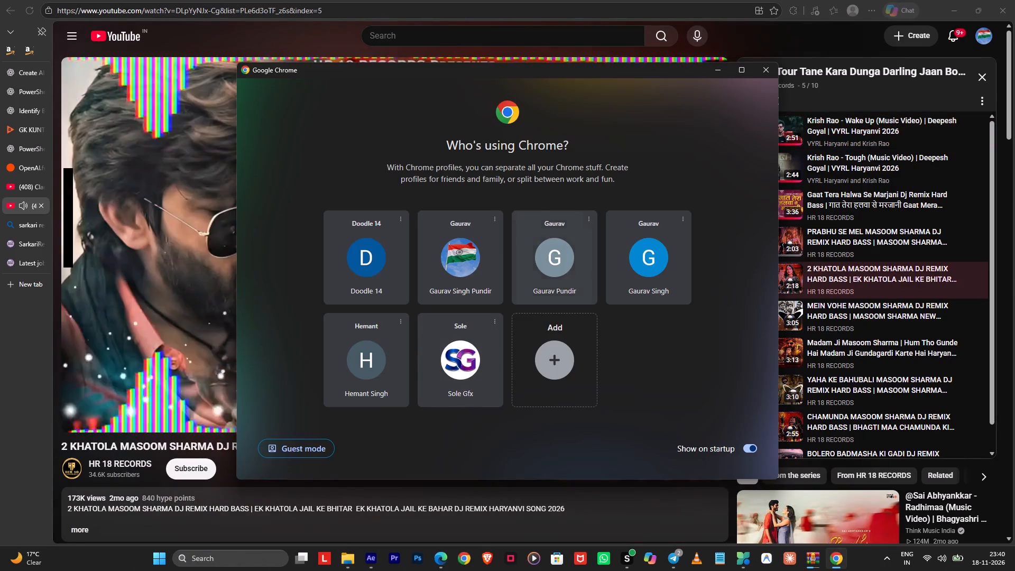
pyautogui.click(368, 379)
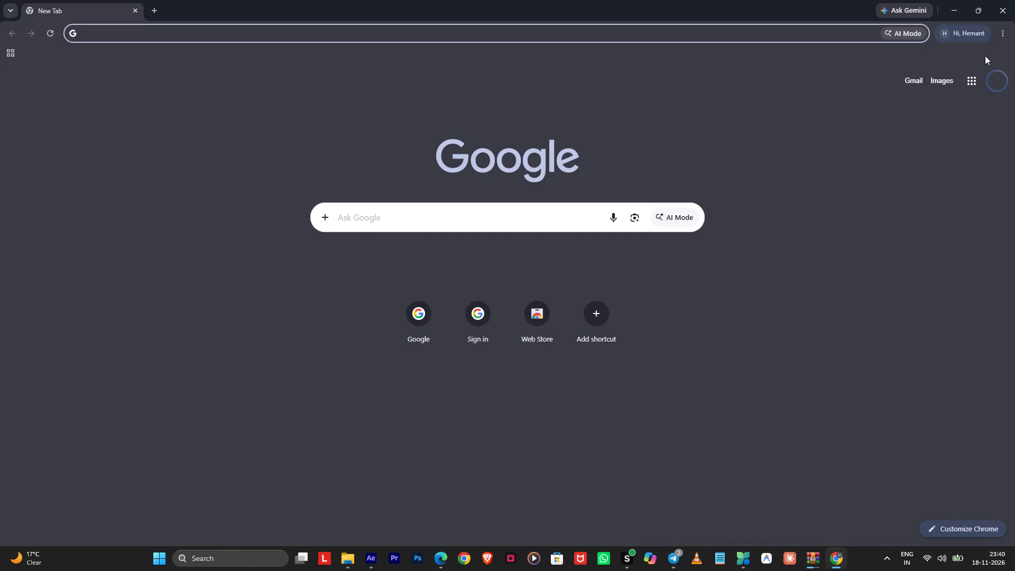
pyautogui.click(974, 80)
pyautogui.click(908, 169)
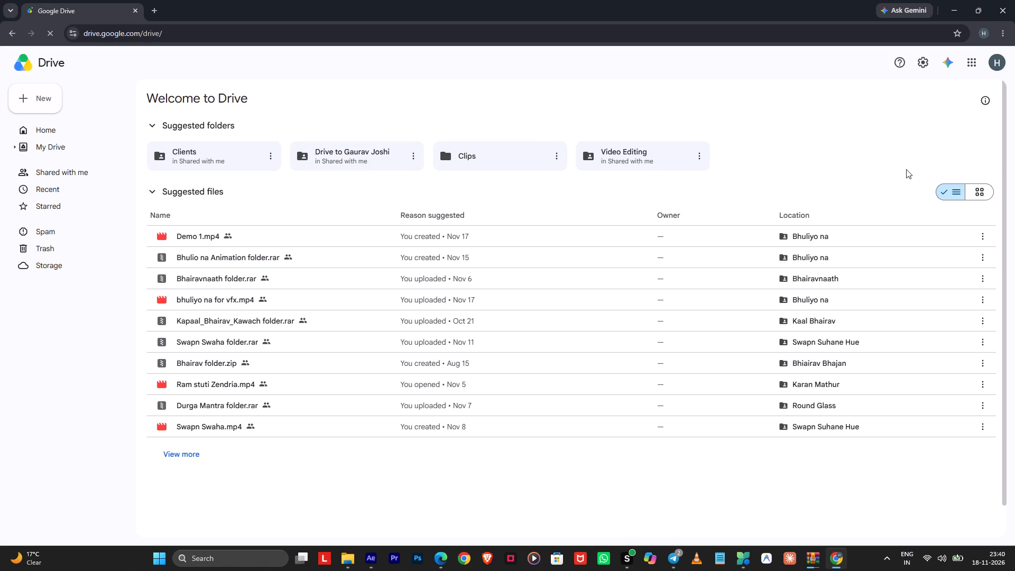
pyautogui.doubleClick(226, 155)
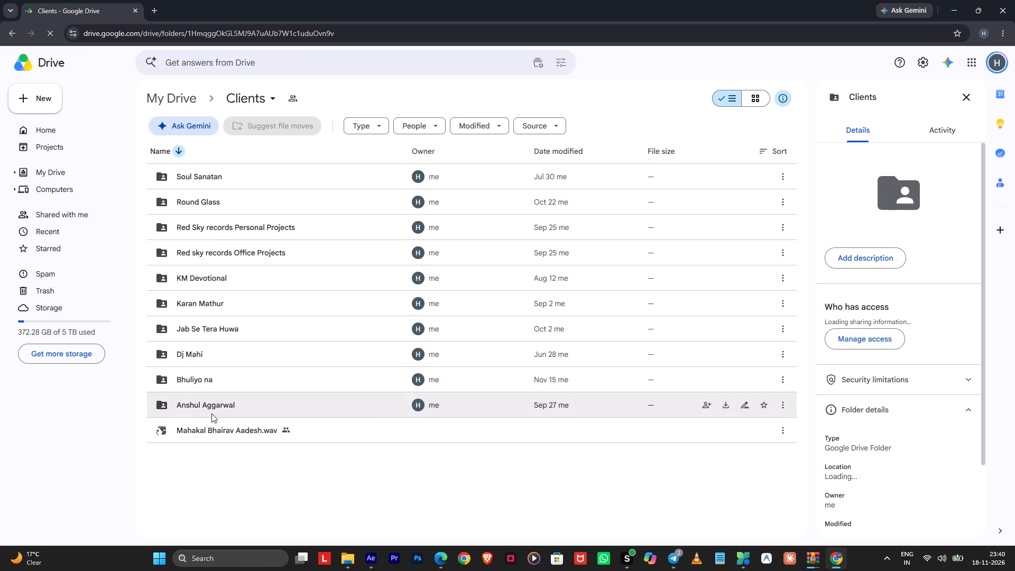
pyautogui.doubleClick(210, 383)
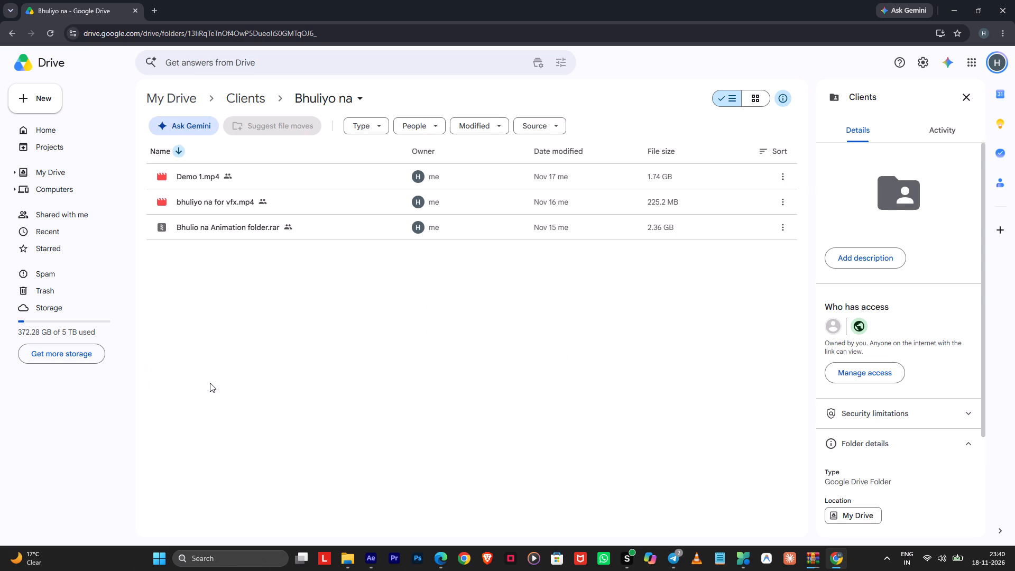
# Delete Bhulio na Animation folder.rar and bhuliyo na for vfx.mp4 from the Bhuliyo na Drive folder.
pyautogui.click(284, 229)
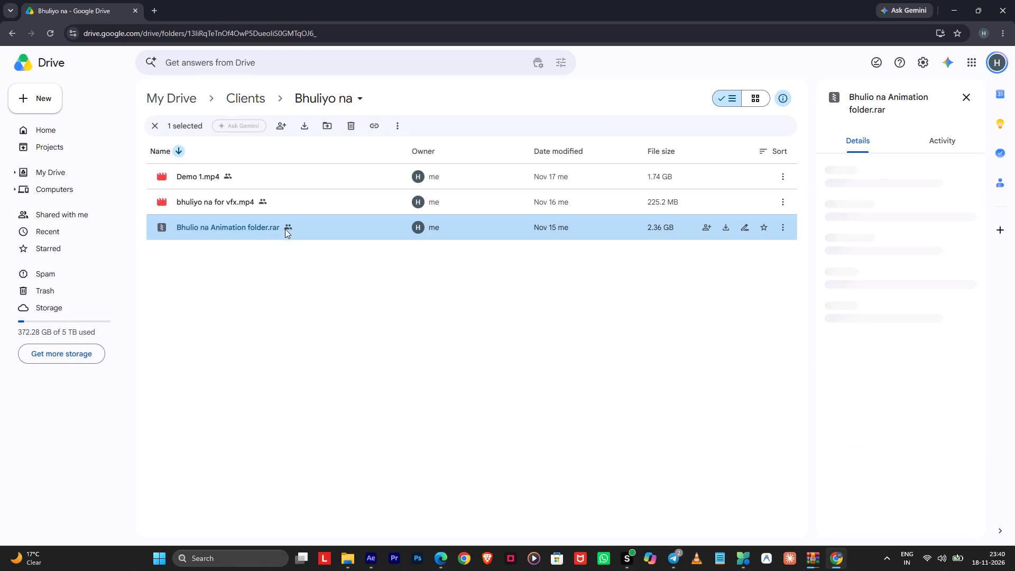
pyautogui.press('Delete')
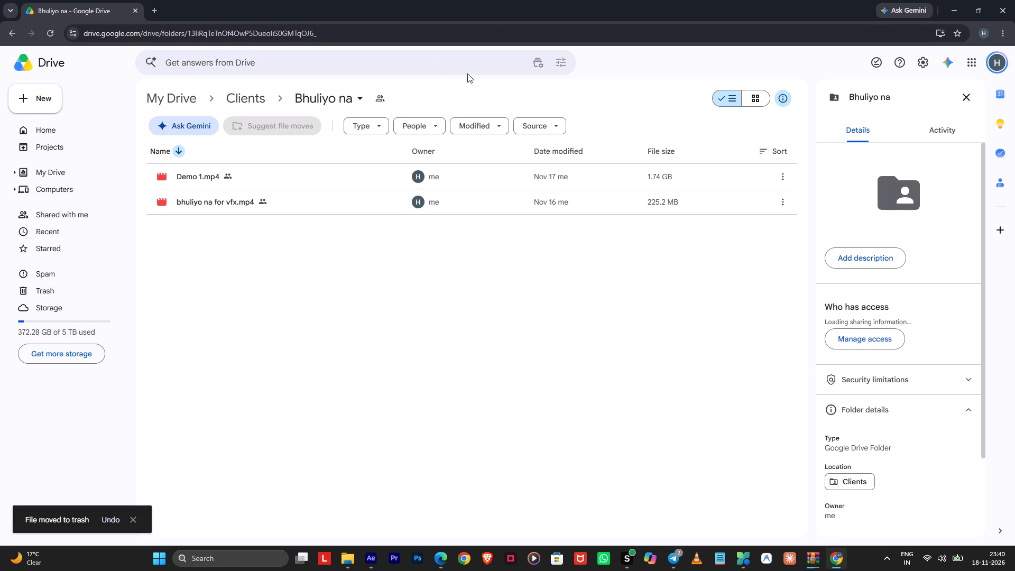
pyautogui.moveTo(345, 261); pyautogui.dragTo(354, 210)
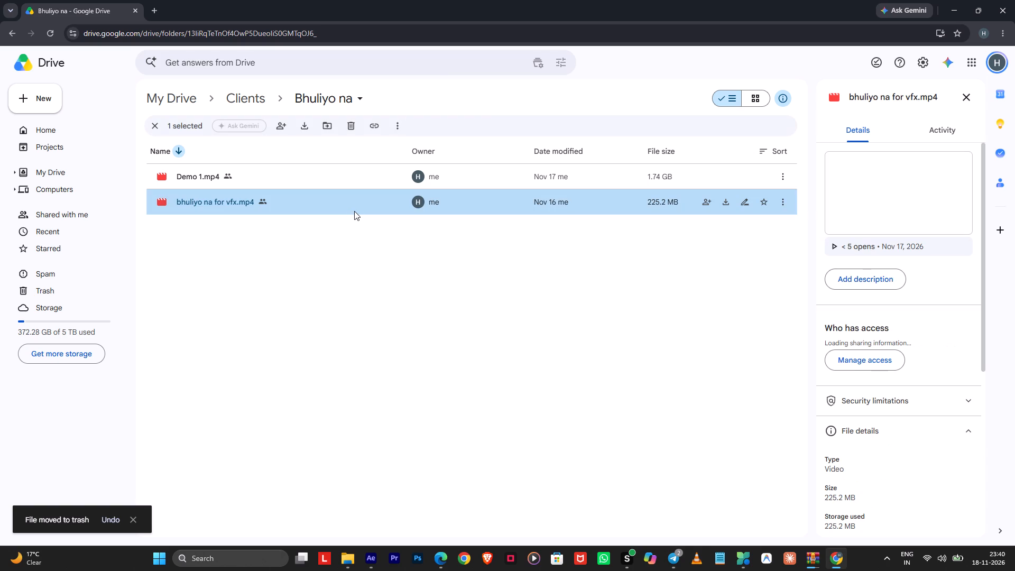
pyautogui.press('Delete')
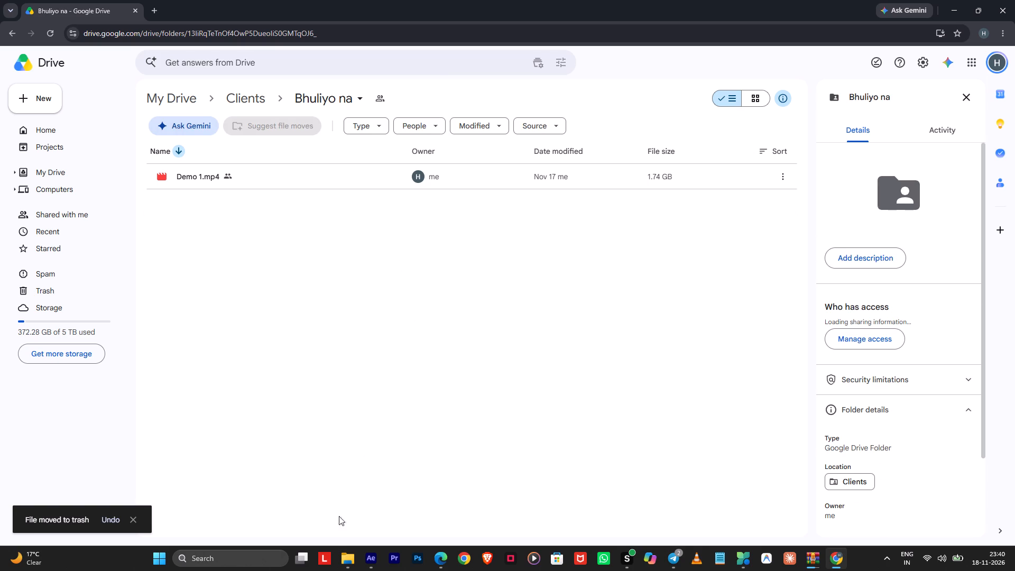
# Switch to File Explorer, refresh the Downloads folder and check the WinRAR archiving progress again.
pyautogui.click(345, 555)
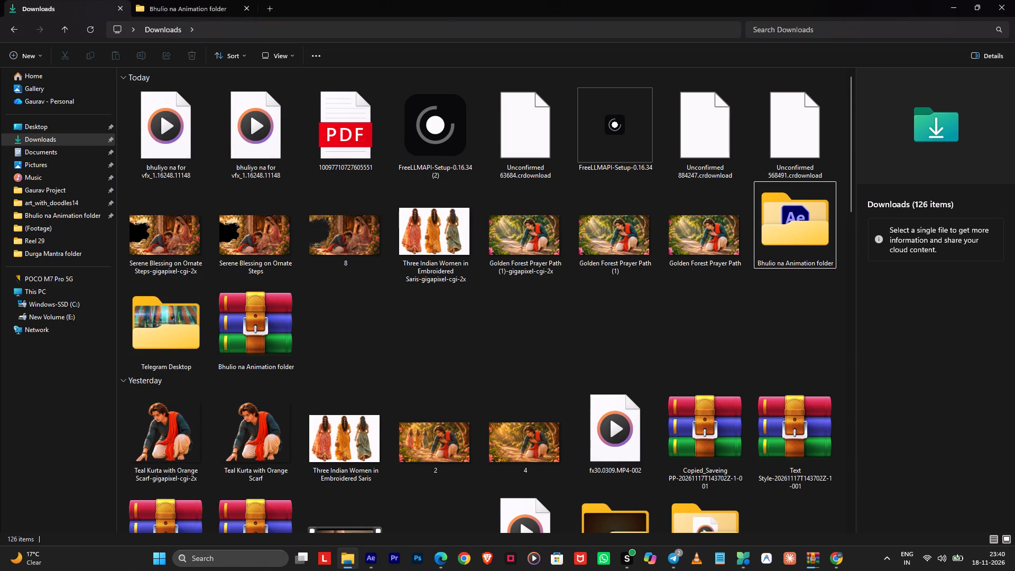
pyautogui.click(81, 31)
pyautogui.tripleClick(87, 30)
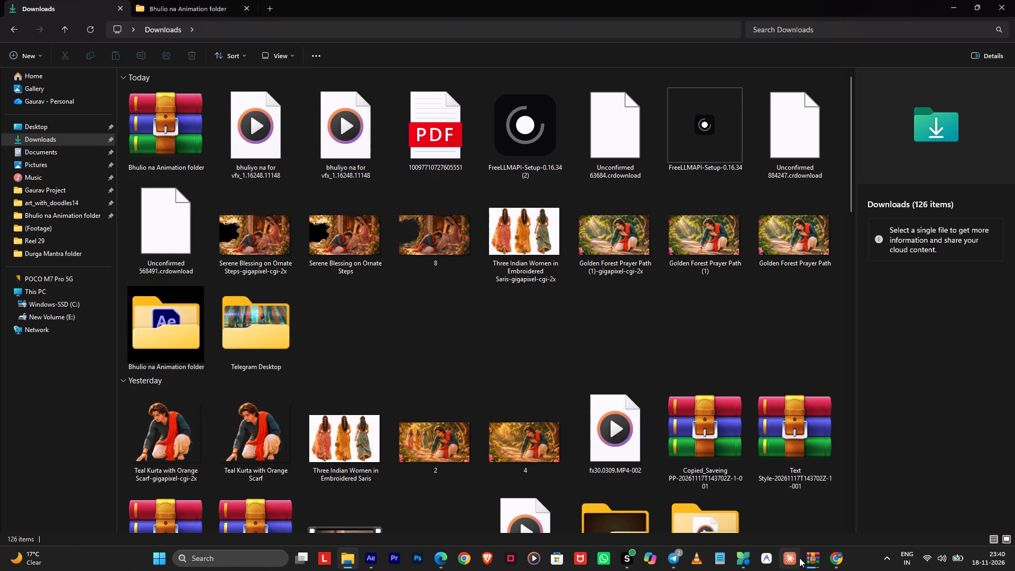
pyautogui.click(813, 564)
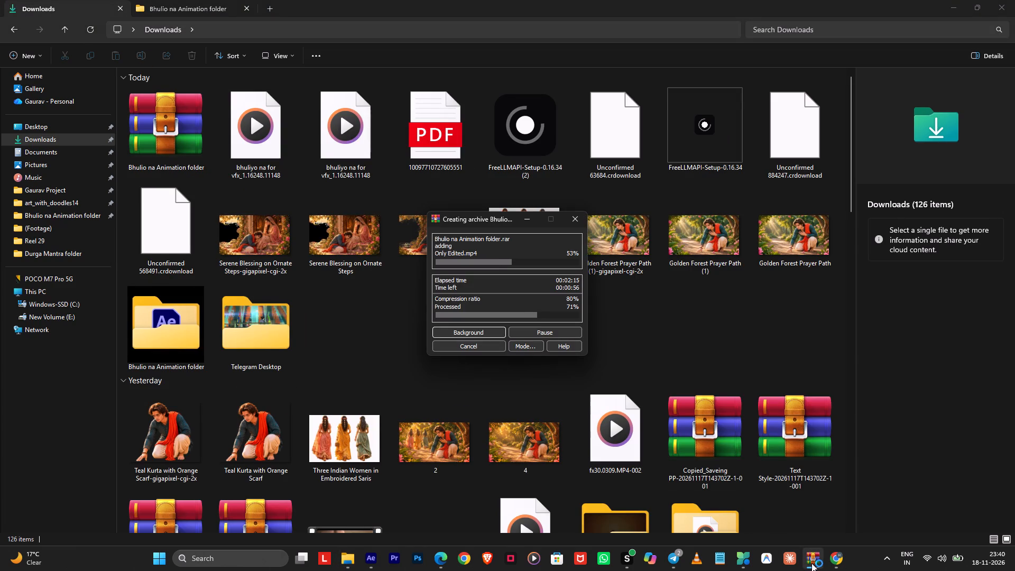
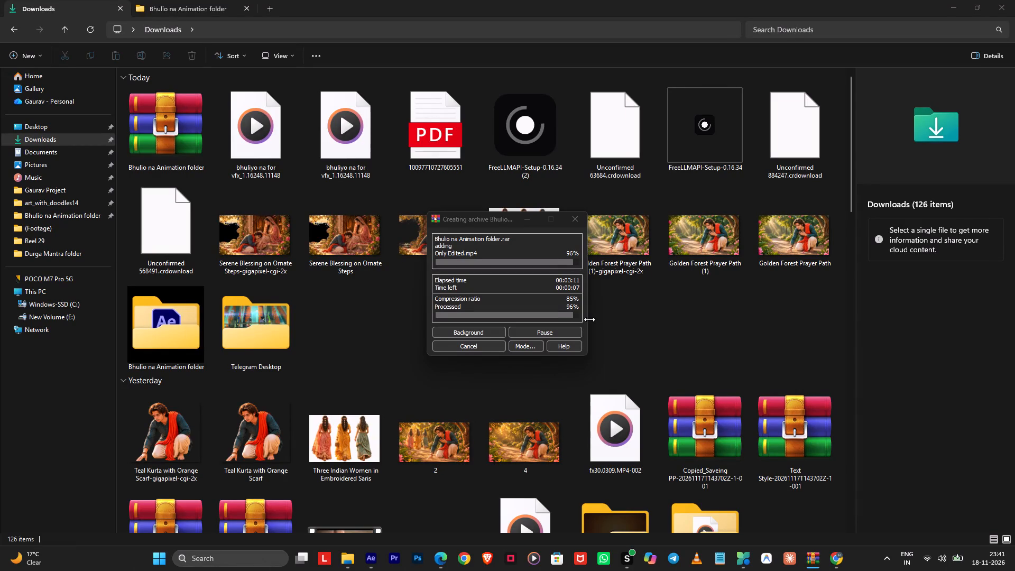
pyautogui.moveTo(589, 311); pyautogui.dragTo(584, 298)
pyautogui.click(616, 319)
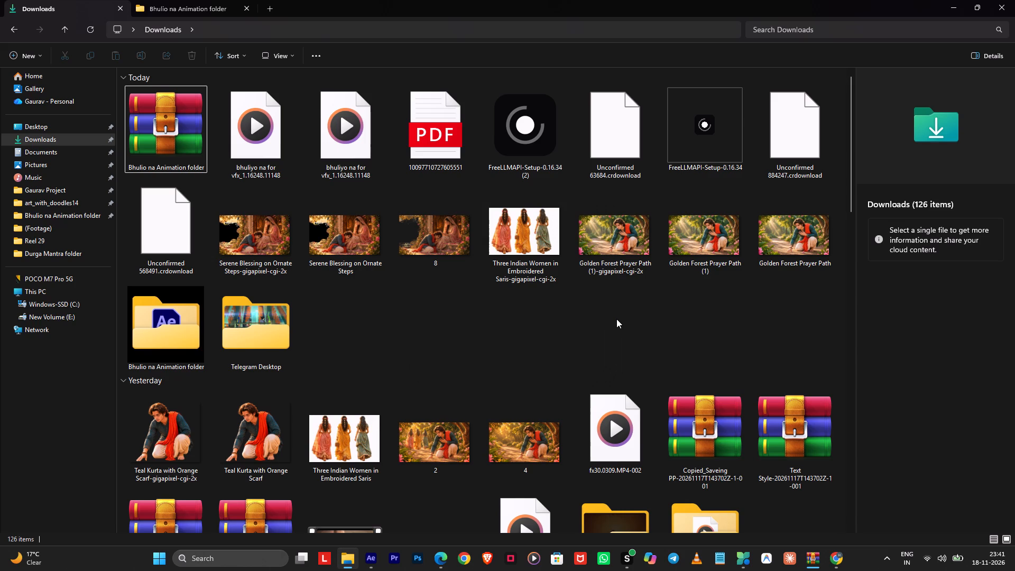
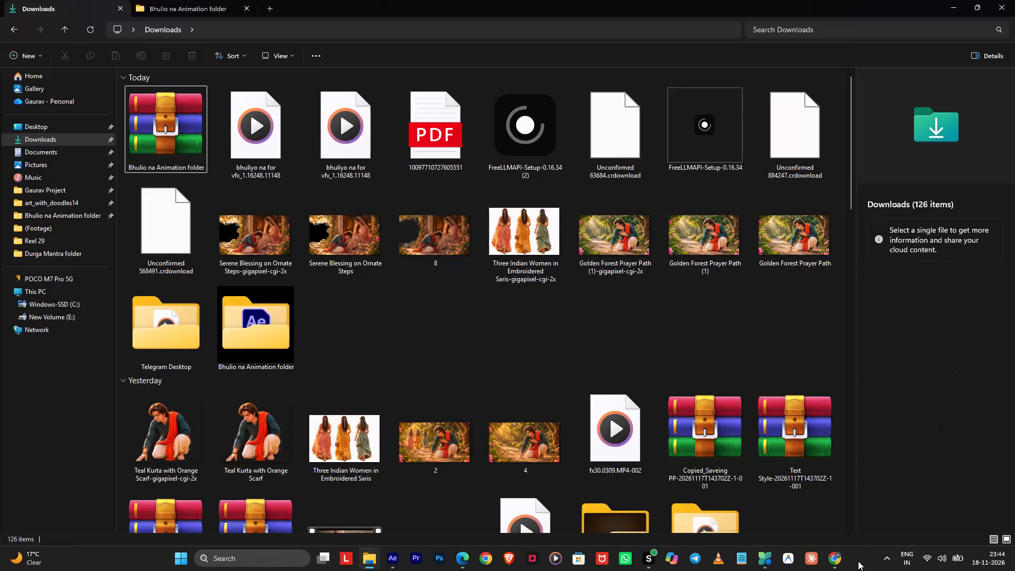
pyautogui.click(822, 560)
pyautogui.click(829, 561)
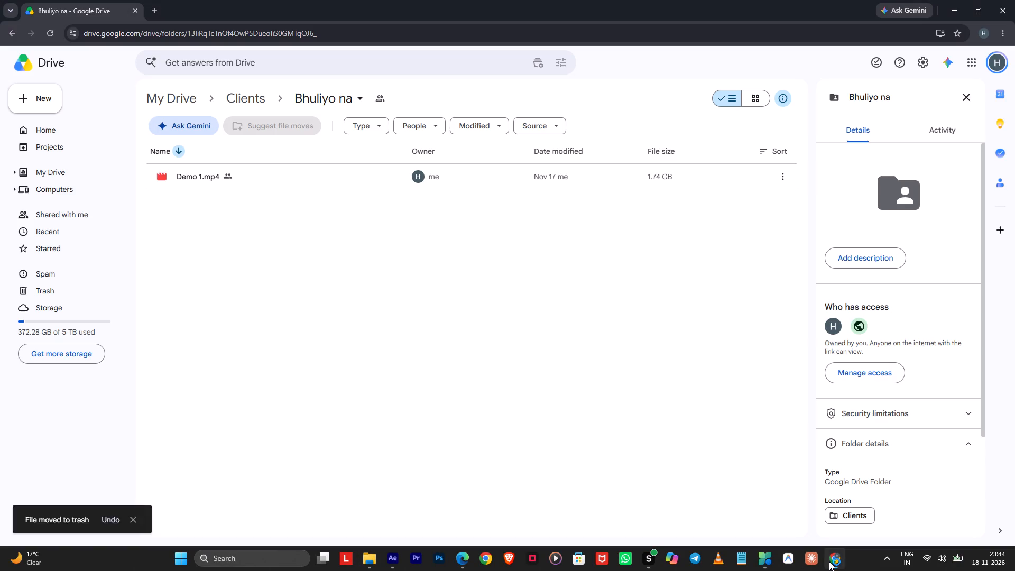
pyautogui.click(829, 561)
pyautogui.moveTo(154, 143); pyautogui.dragTo(160, 147)
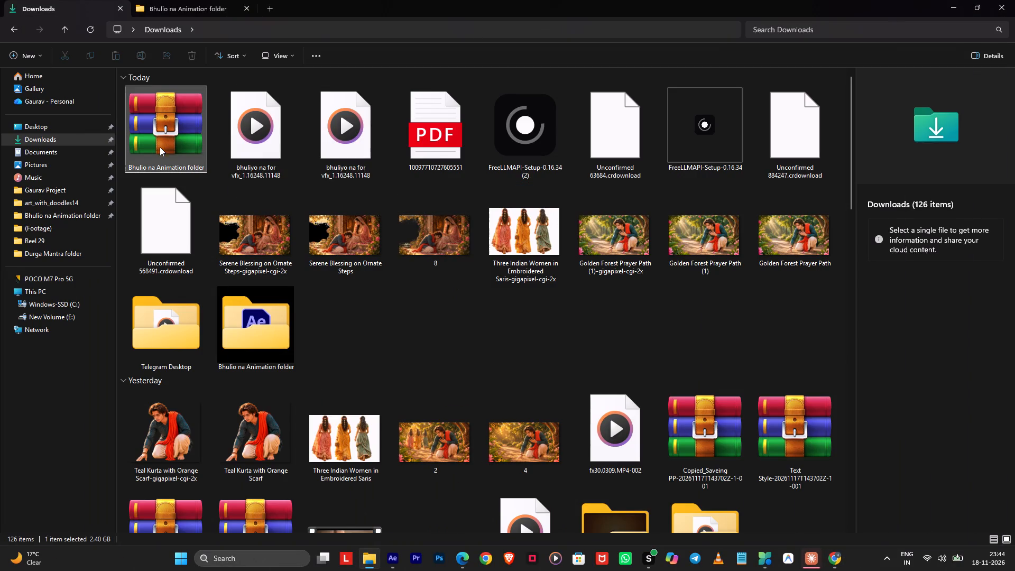
pyautogui.moveTo(160, 147); pyautogui.dragTo(824, 553)
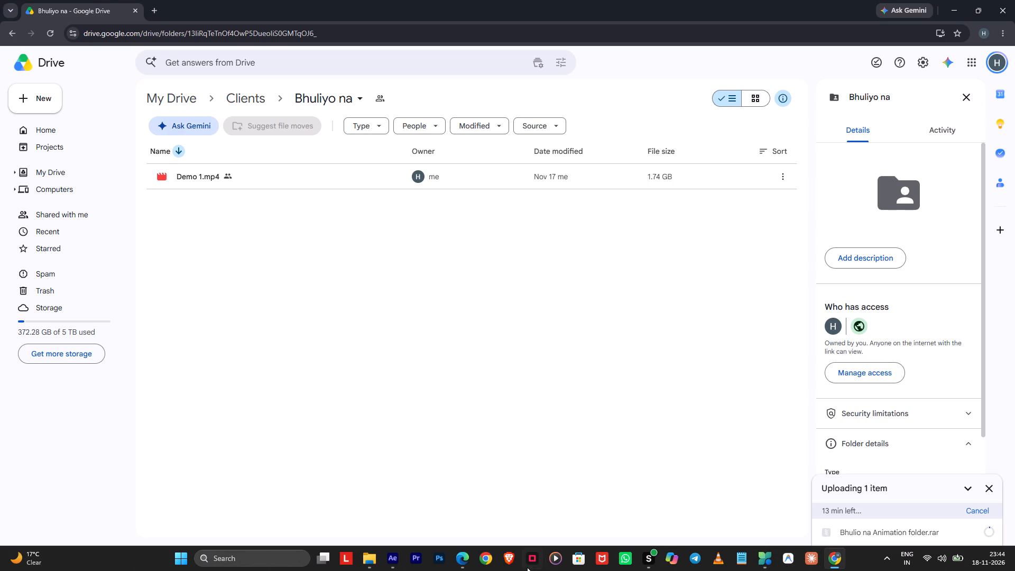
# Switch to After Effects and check the render progress of the bhuliyo na for vfx composition.
pyautogui.click(396, 562)
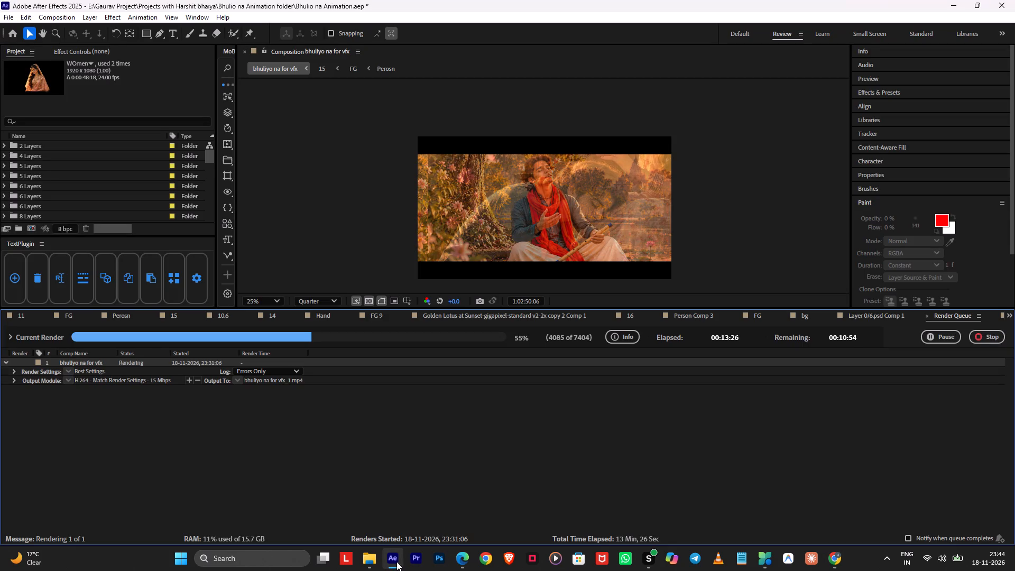
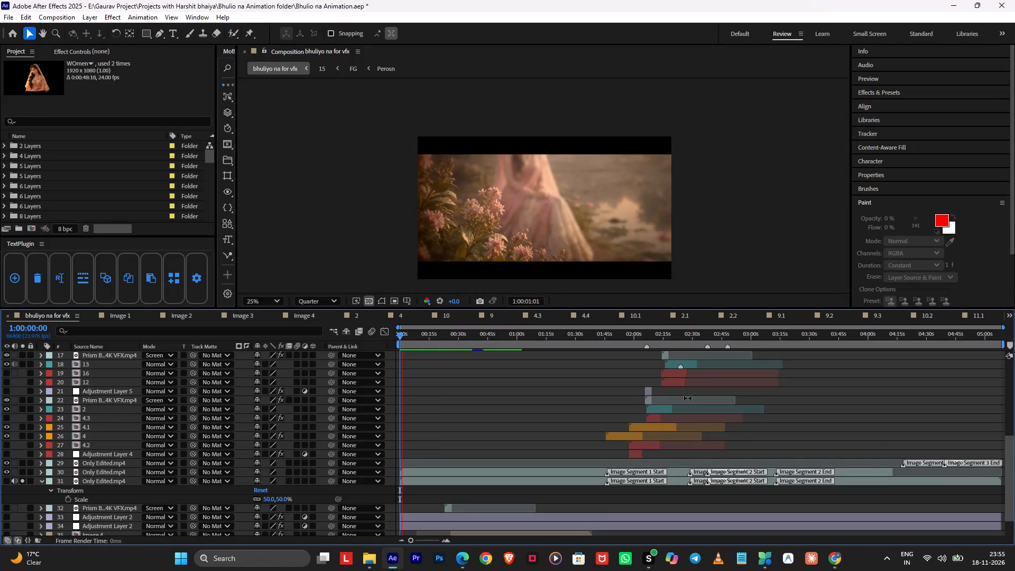
# Close After Effects with the Bhulio na Animation project and answer the closing dialog.
pyautogui.click(1014, 0)
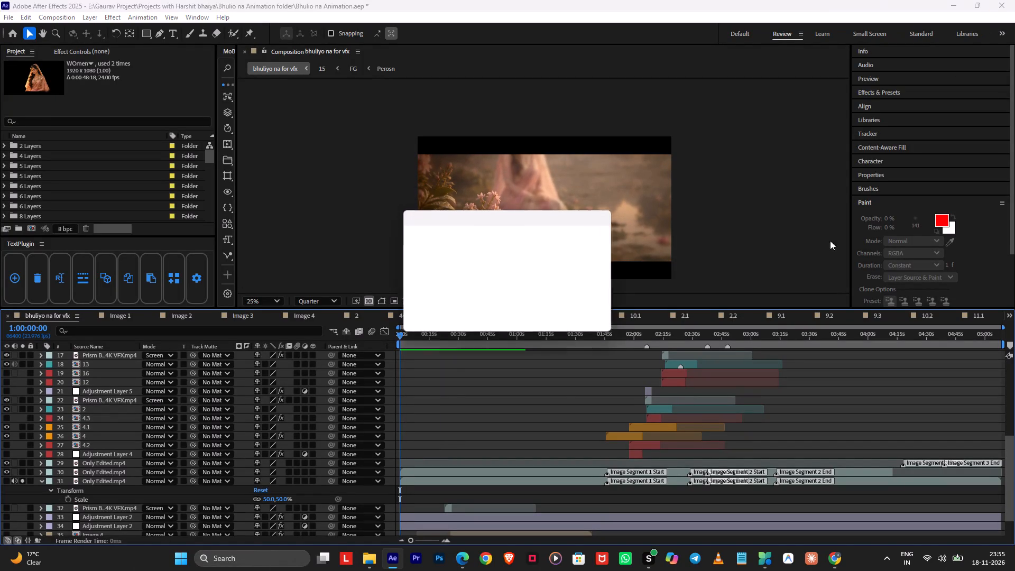
pyautogui.click(496, 304)
# Upload the rendered video bhuliyo na for vfx_1 from Downloads into the client's Bhuliyo na folder on Google Drive in Chrome.
pyautogui.click(838, 567)
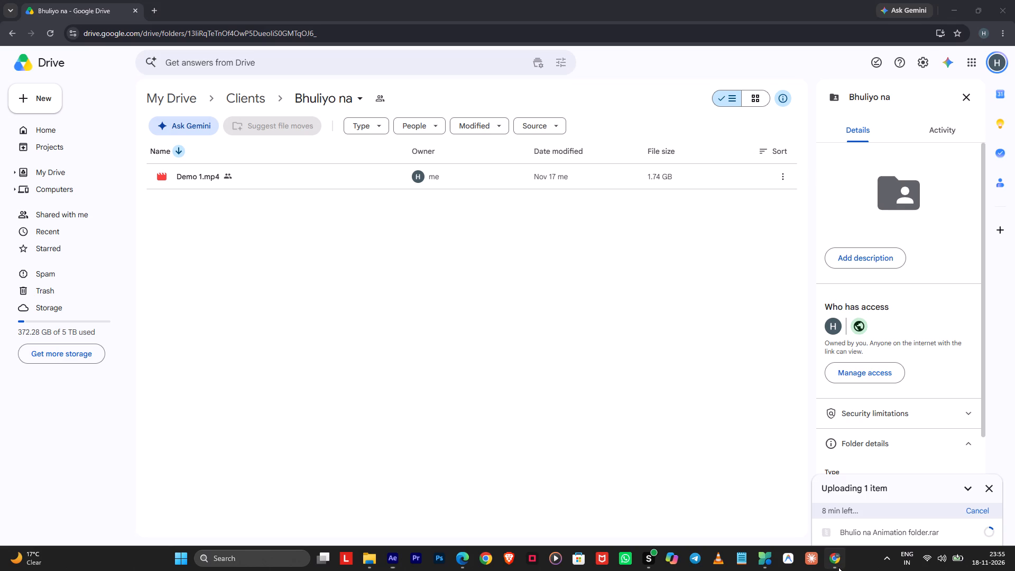
pyautogui.click(376, 554)
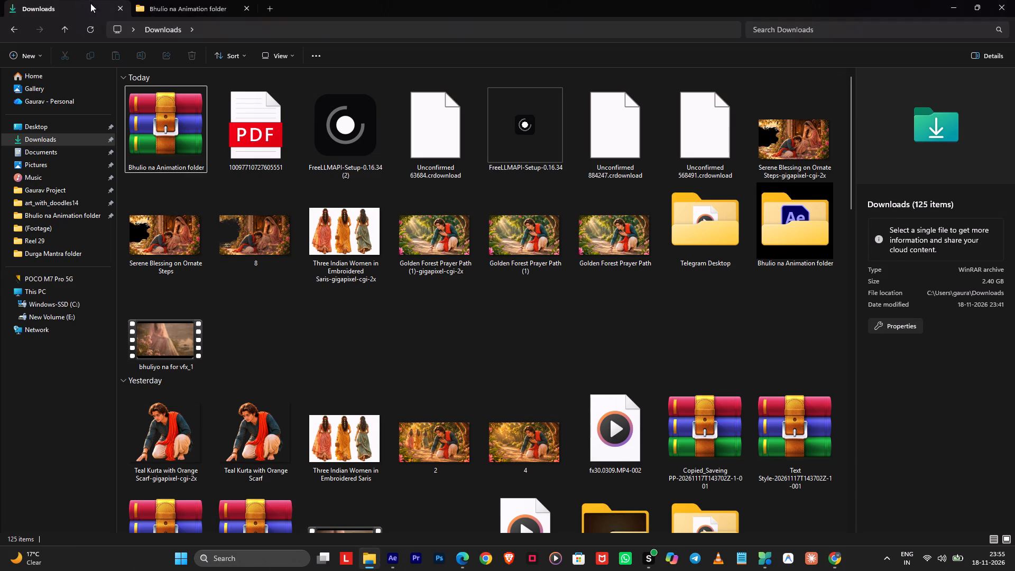
pyautogui.click(99, 30)
pyautogui.tripleClick(97, 30)
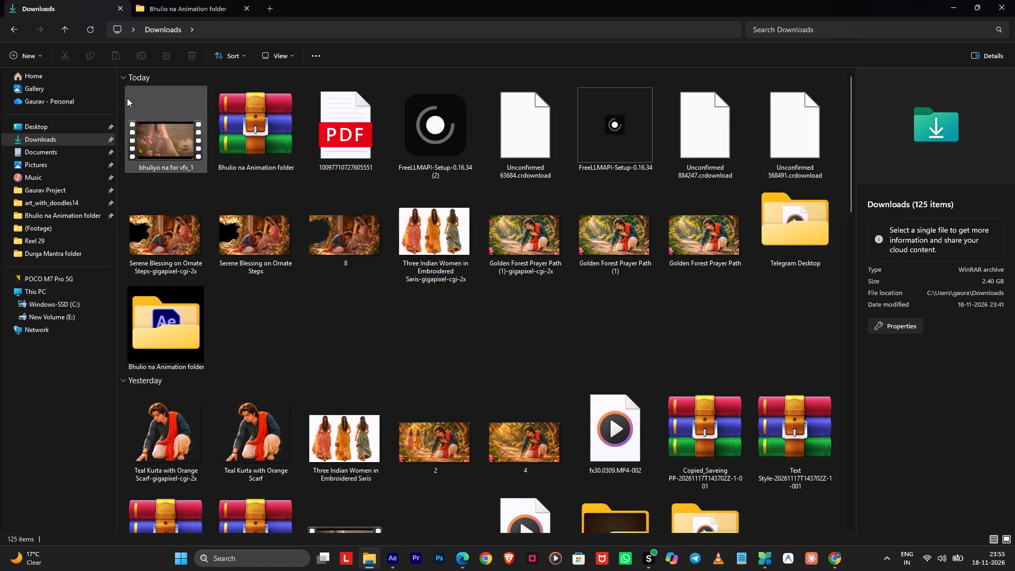
pyautogui.scroll(2, 159, 192)
pyautogui.moveTo(167, 115); pyautogui.dragTo(315, 180)
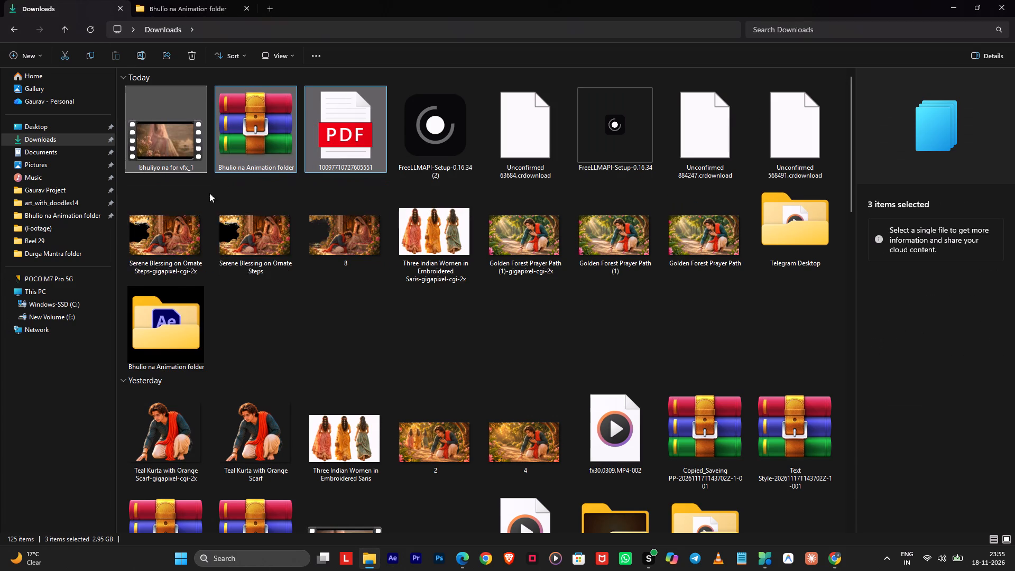
pyautogui.click(251, 281)
pyautogui.moveTo(170, 143); pyautogui.dragTo(841, 563)
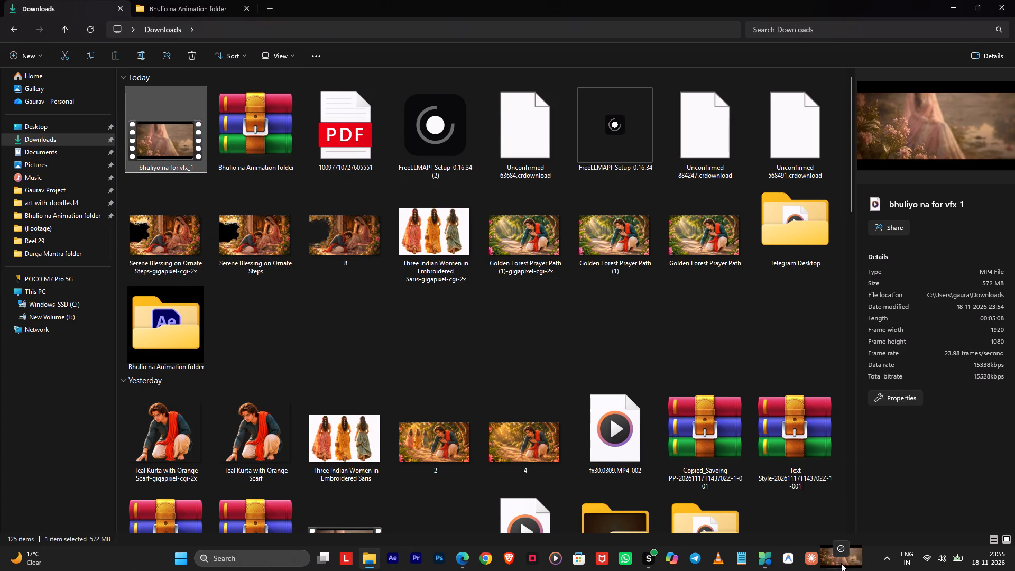
pyautogui.moveTo(841, 563); pyautogui.dragTo(679, 388)
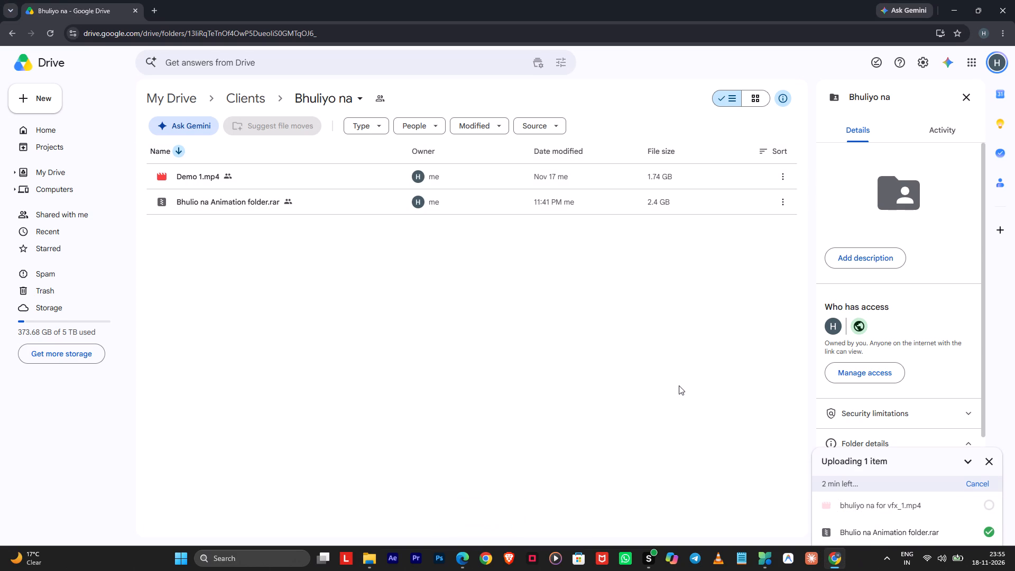